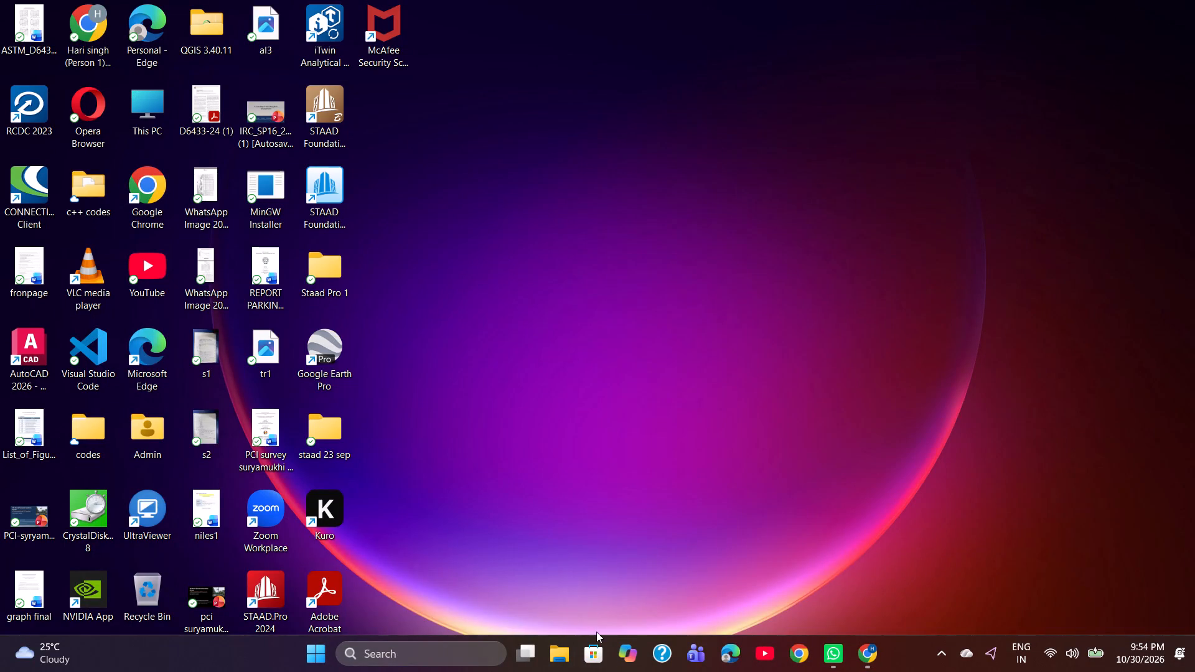
# Open the complete_road_nit AutoCAD drawing from the minor project 5th sem folder on New Volume (D:) as read-only.
pyautogui.click(565, 649)
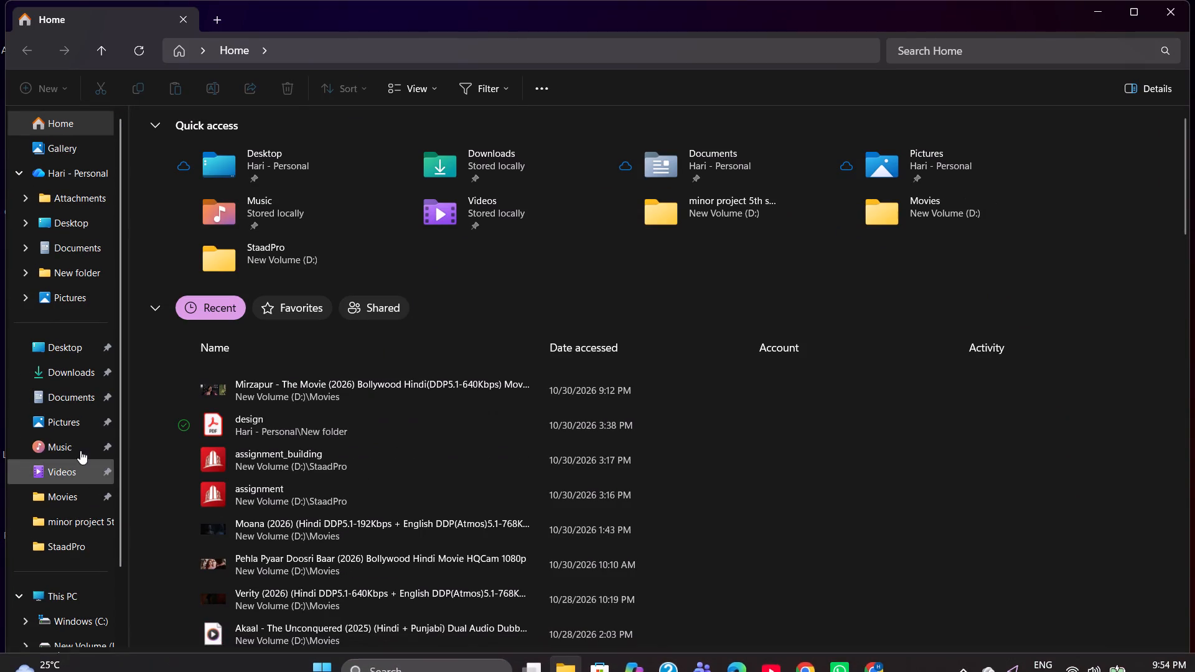
pyautogui.click(77, 603)
pyautogui.doubleClick(390, 141)
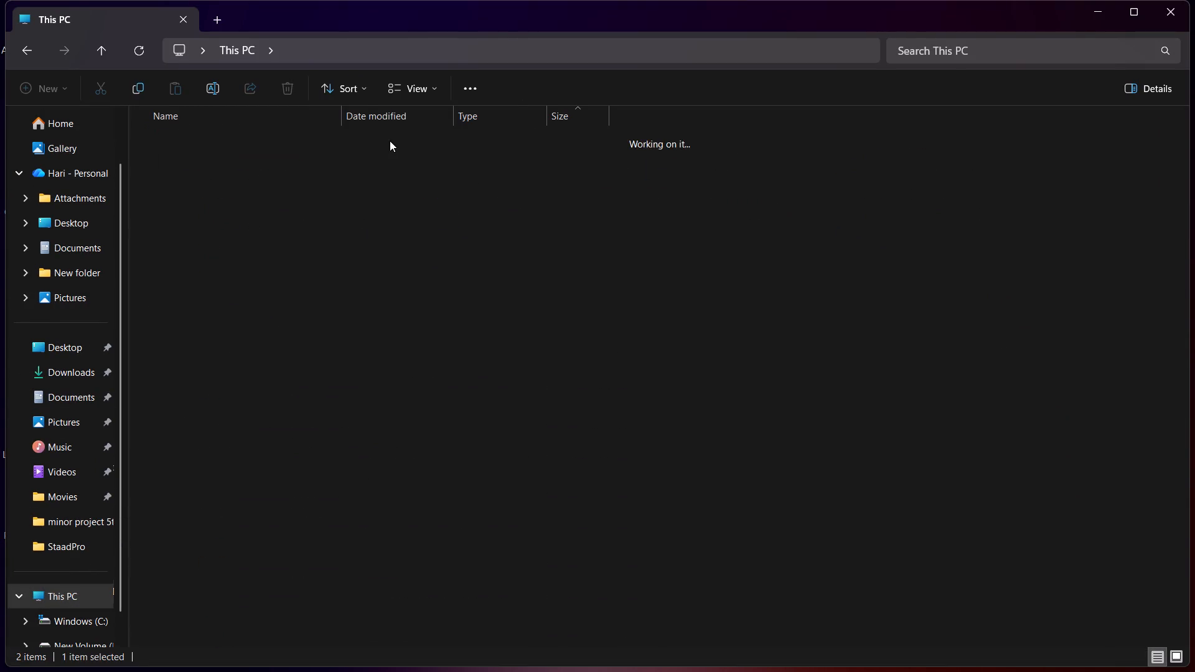
pyautogui.doubleClick(200, 372)
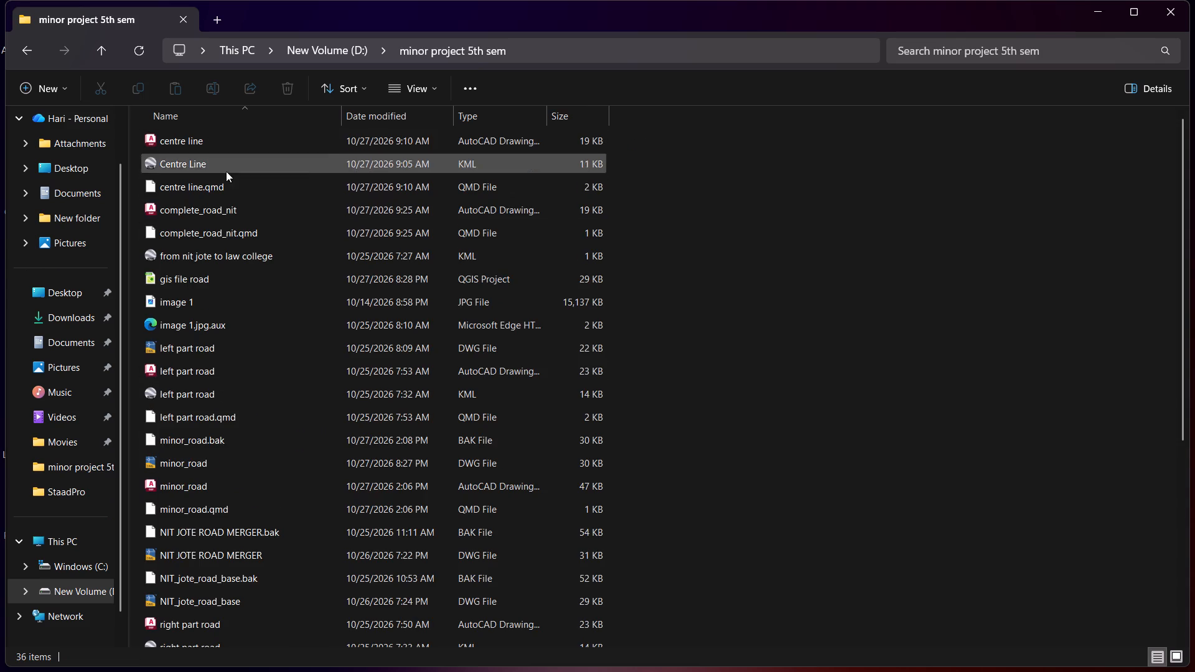
pyautogui.doubleClick(227, 216)
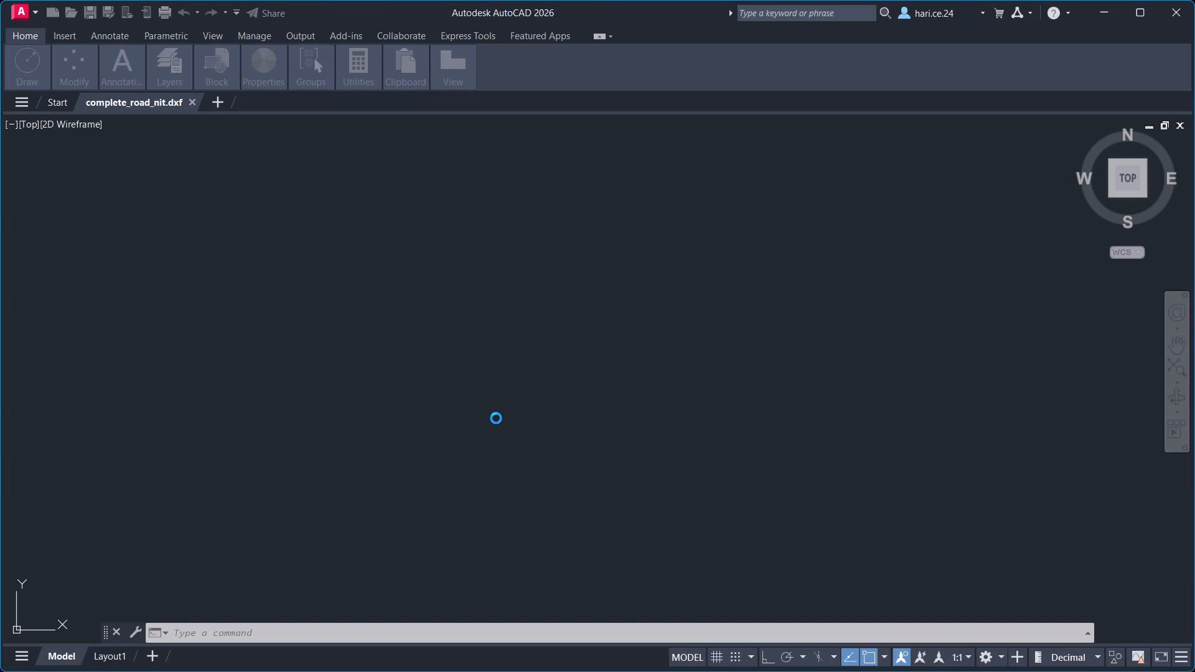
pyautogui.click(670, 384)
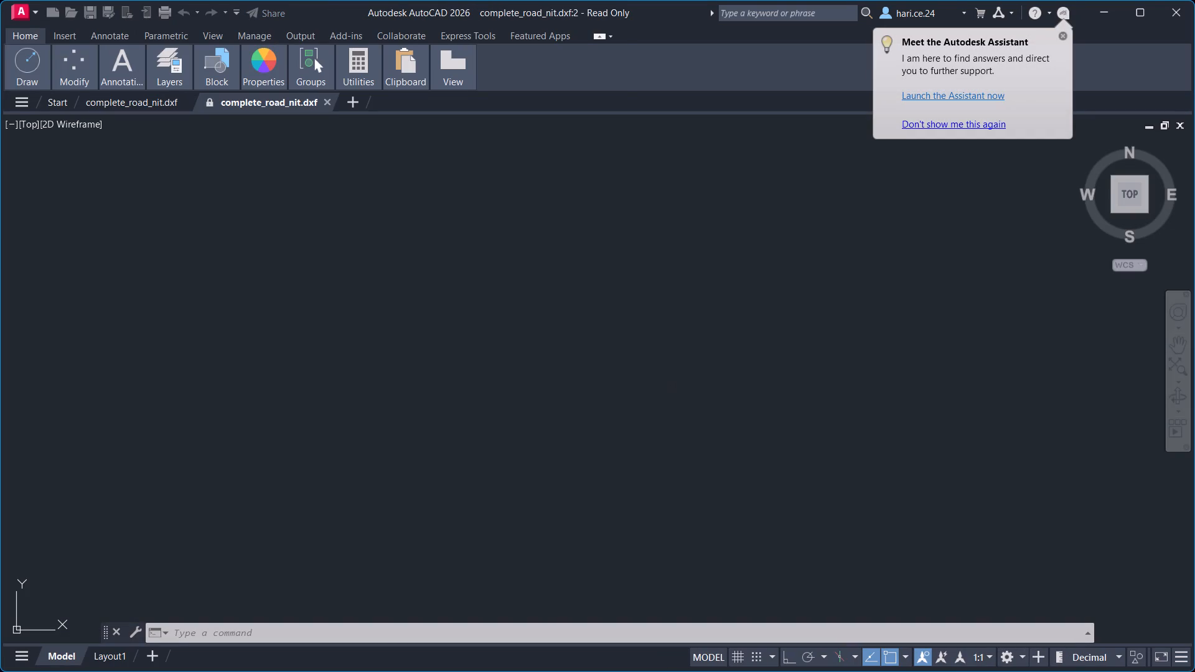
# Dismiss the Autodesk Assistant notice and zoom to the extents of the road drawing.
pyautogui.click(372, 640)
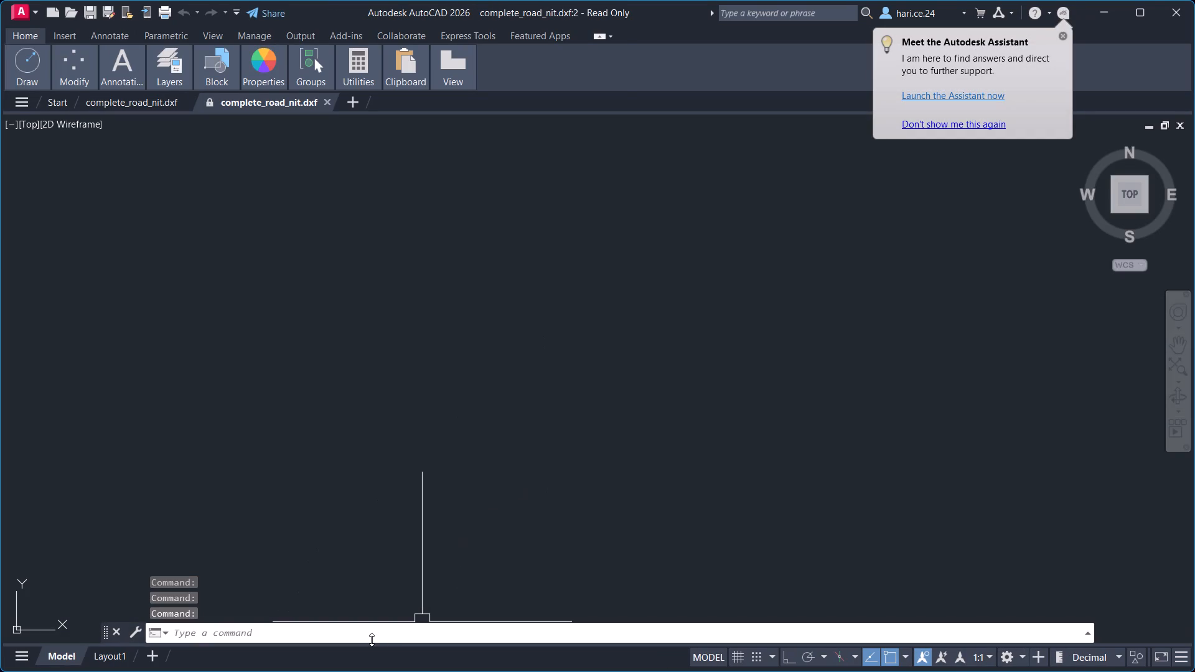
pyautogui.click(357, 632)
pyautogui.click(235, 631)
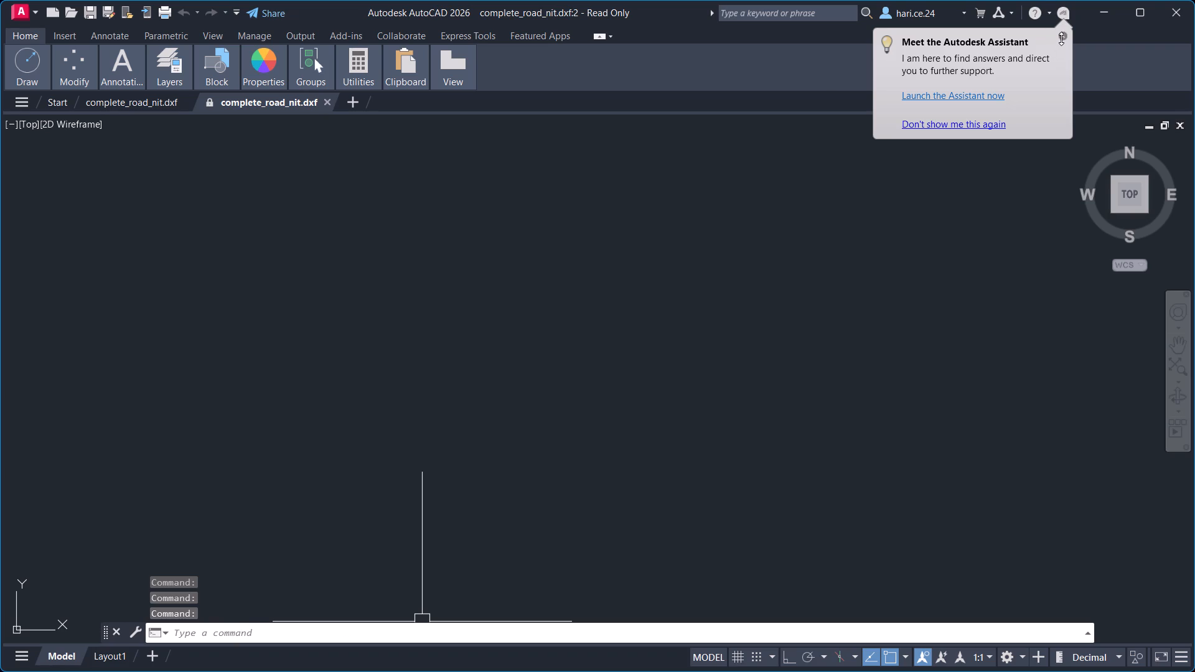
pyautogui.click(1061, 39)
pyautogui.click(237, 634)
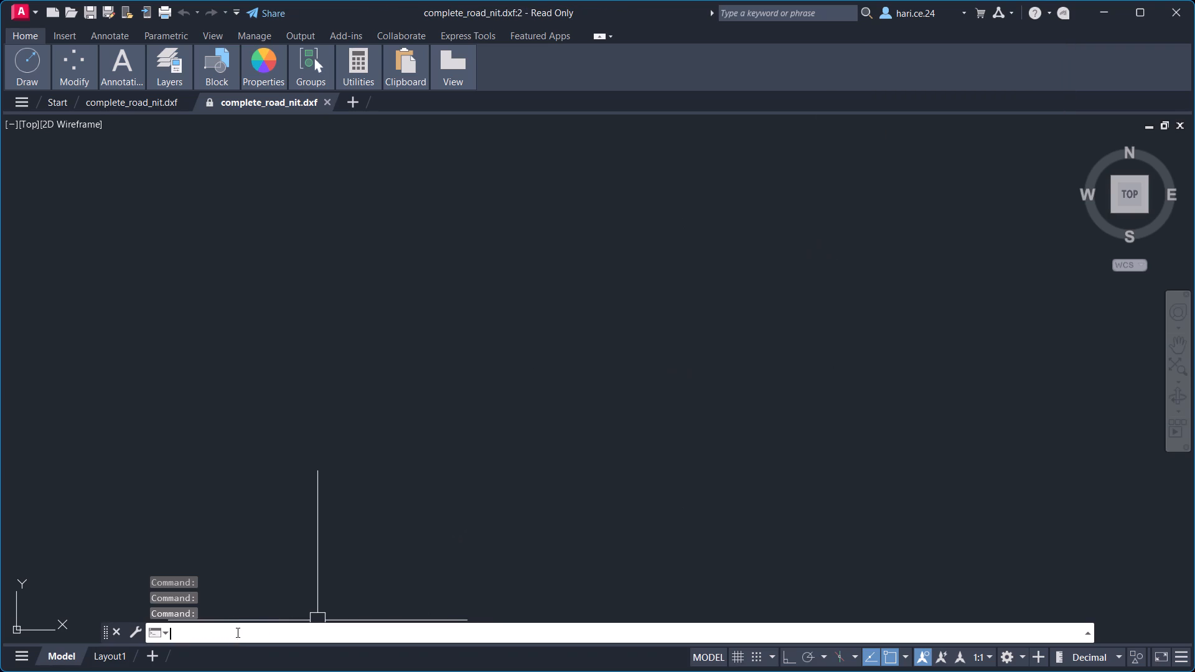
pyautogui.write('zoom')
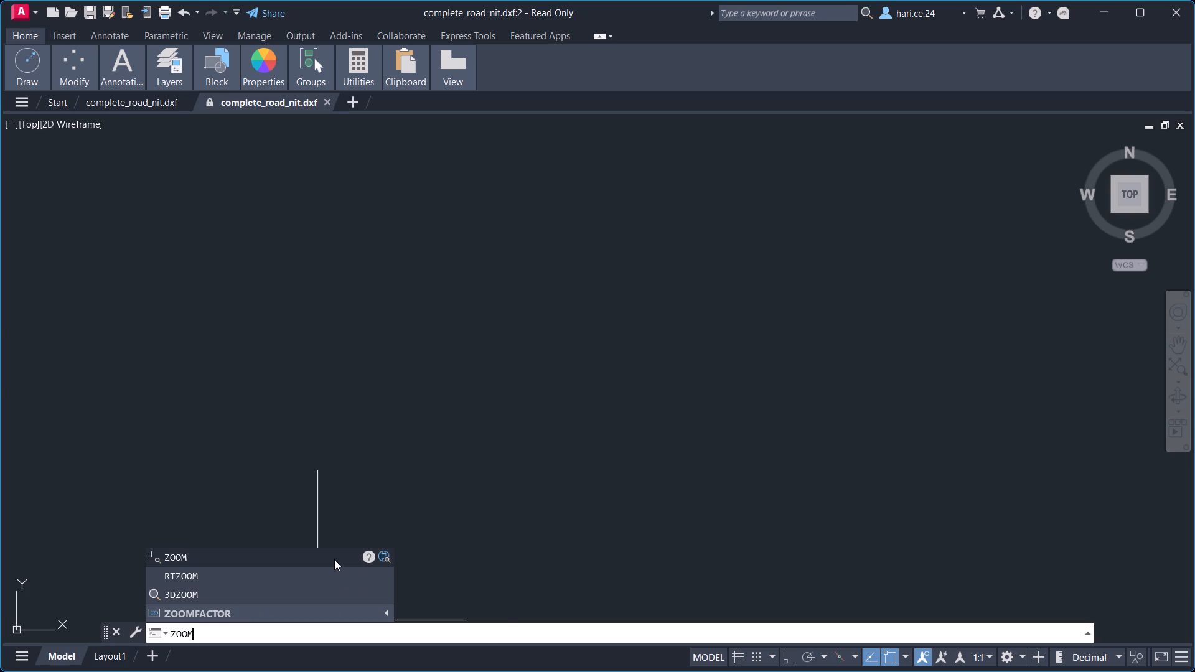
pyautogui.click(334, 559)
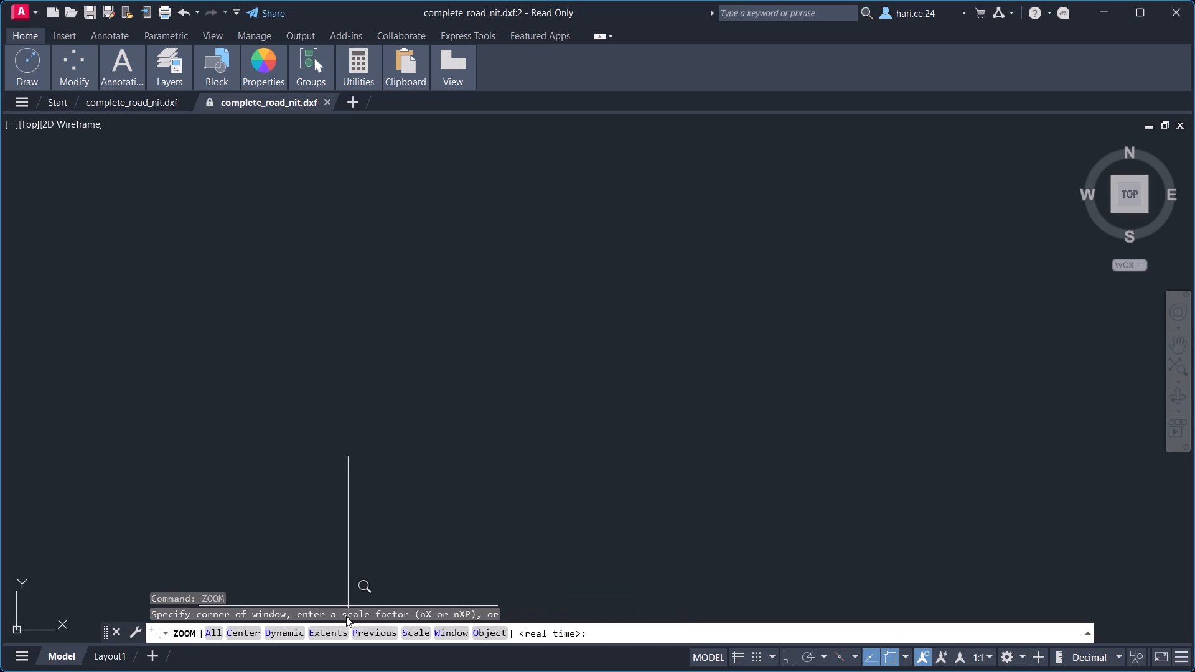
pyautogui.hotkey('shift', 'e')
pyautogui.press('Return')
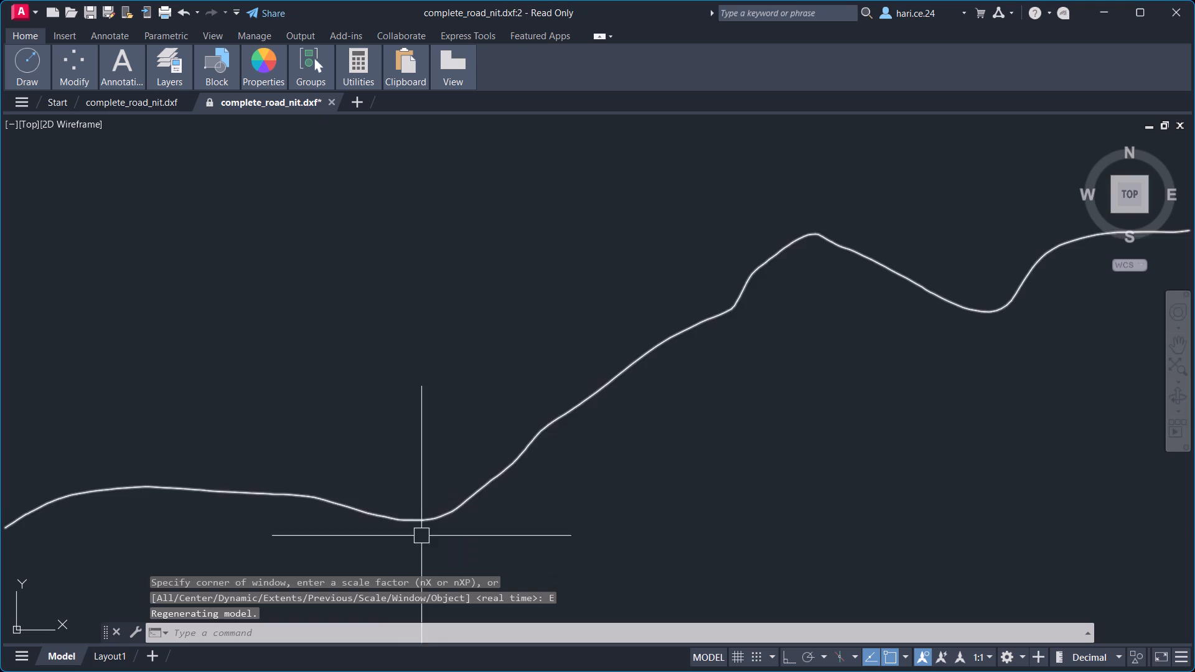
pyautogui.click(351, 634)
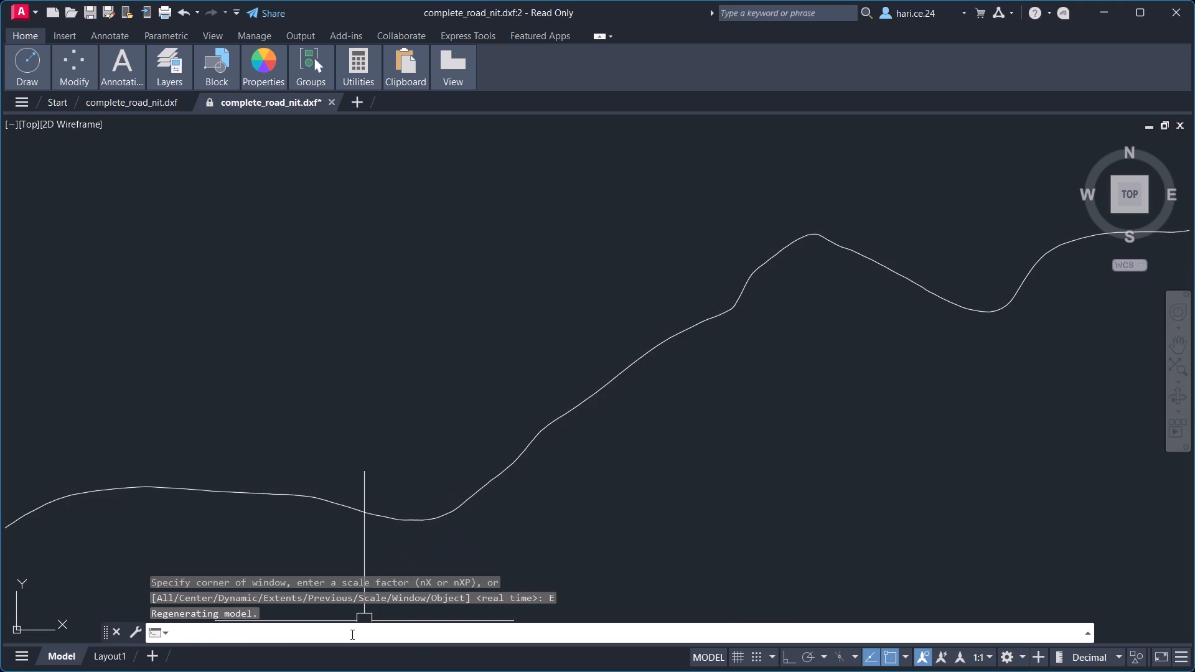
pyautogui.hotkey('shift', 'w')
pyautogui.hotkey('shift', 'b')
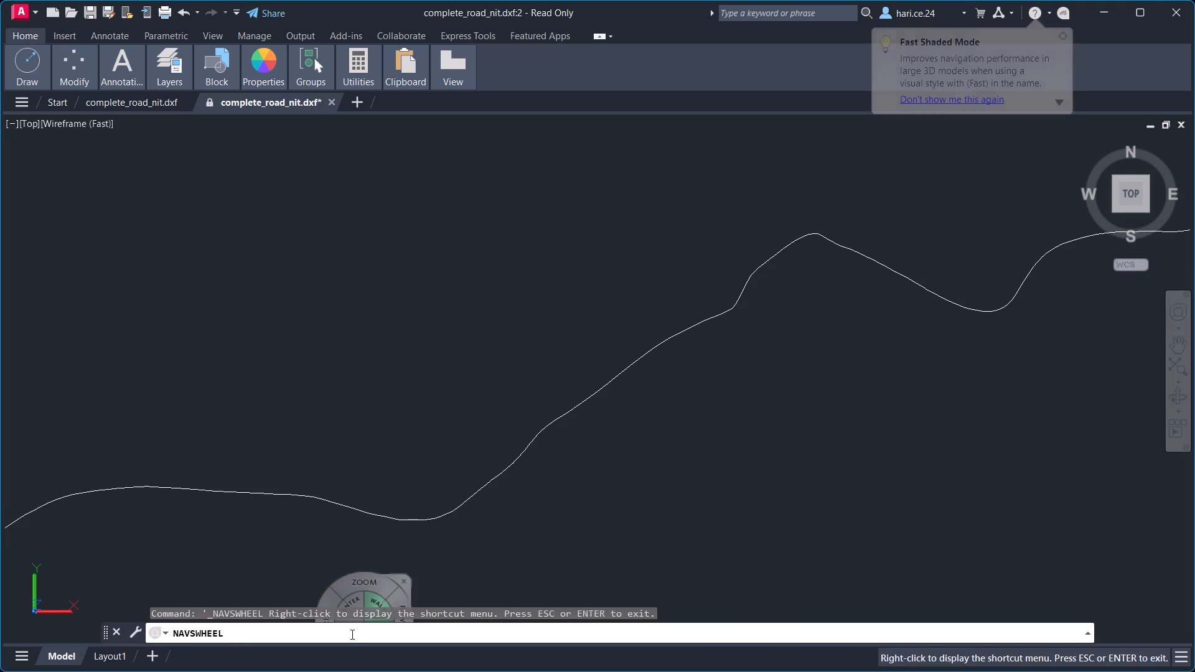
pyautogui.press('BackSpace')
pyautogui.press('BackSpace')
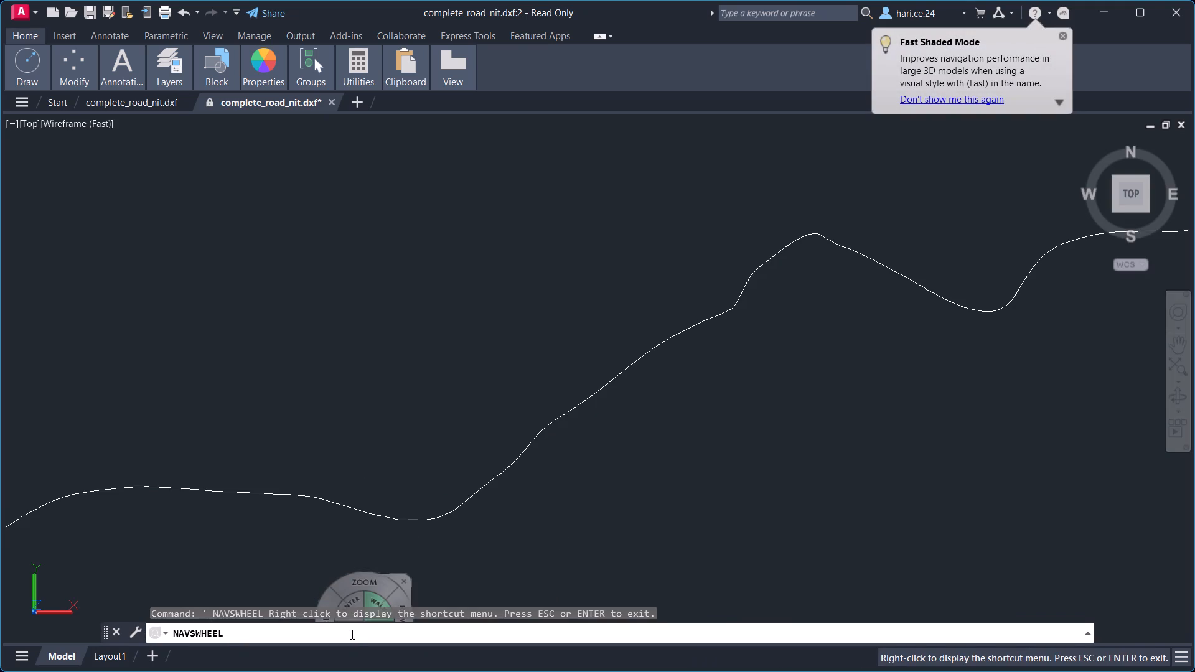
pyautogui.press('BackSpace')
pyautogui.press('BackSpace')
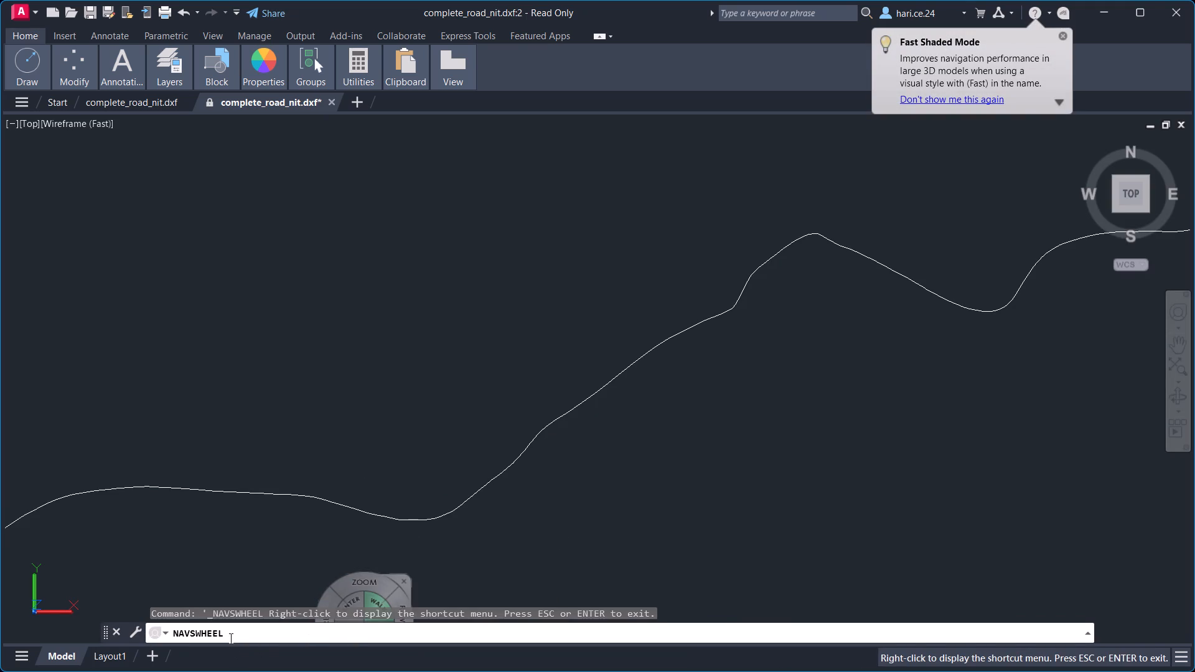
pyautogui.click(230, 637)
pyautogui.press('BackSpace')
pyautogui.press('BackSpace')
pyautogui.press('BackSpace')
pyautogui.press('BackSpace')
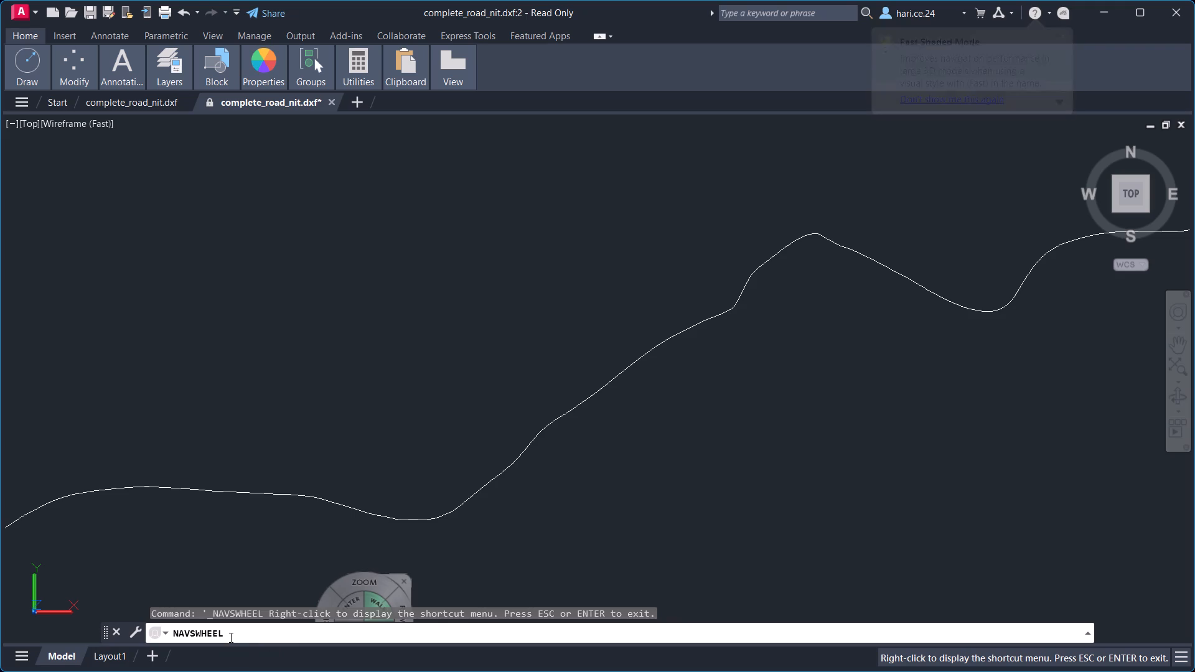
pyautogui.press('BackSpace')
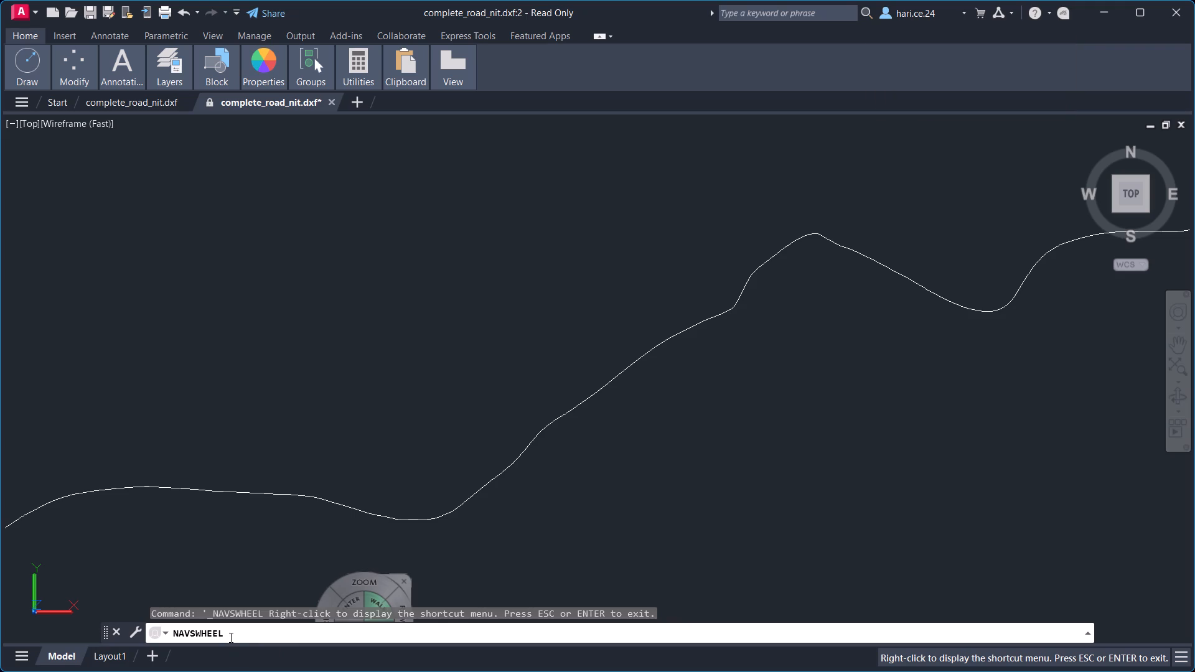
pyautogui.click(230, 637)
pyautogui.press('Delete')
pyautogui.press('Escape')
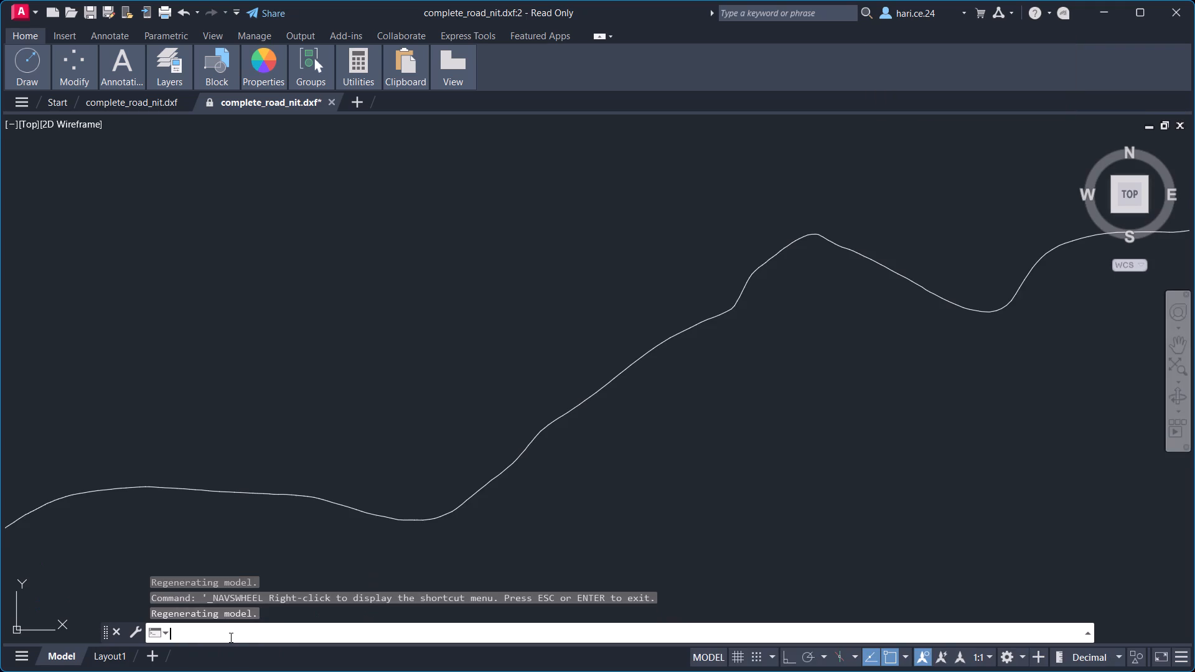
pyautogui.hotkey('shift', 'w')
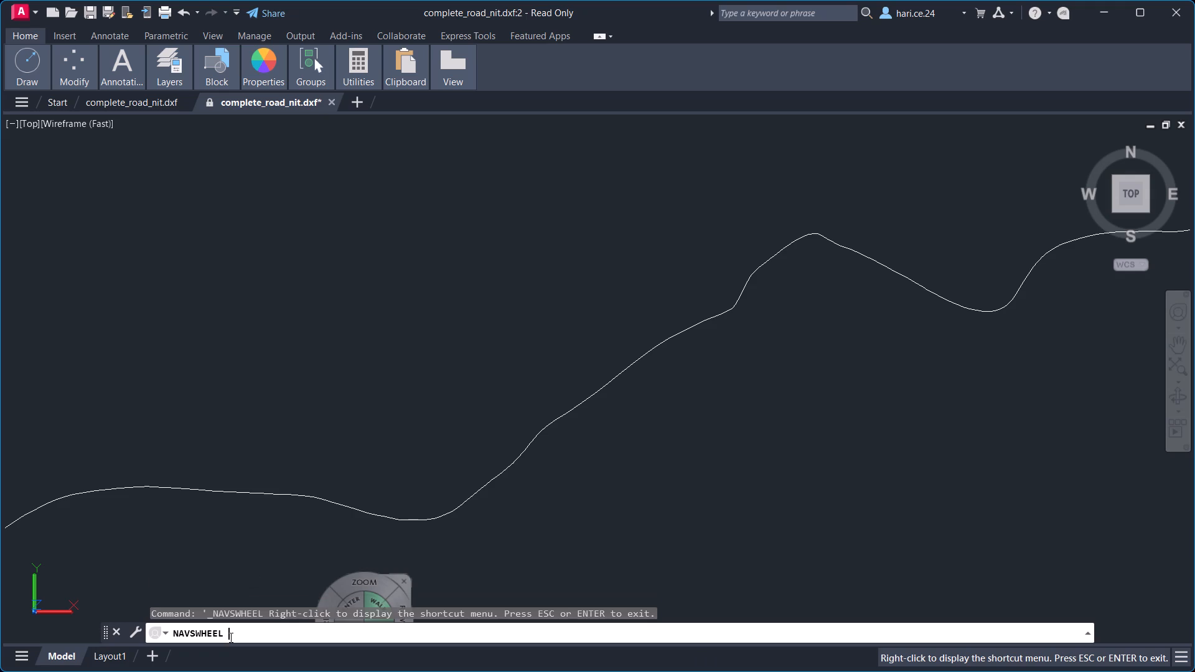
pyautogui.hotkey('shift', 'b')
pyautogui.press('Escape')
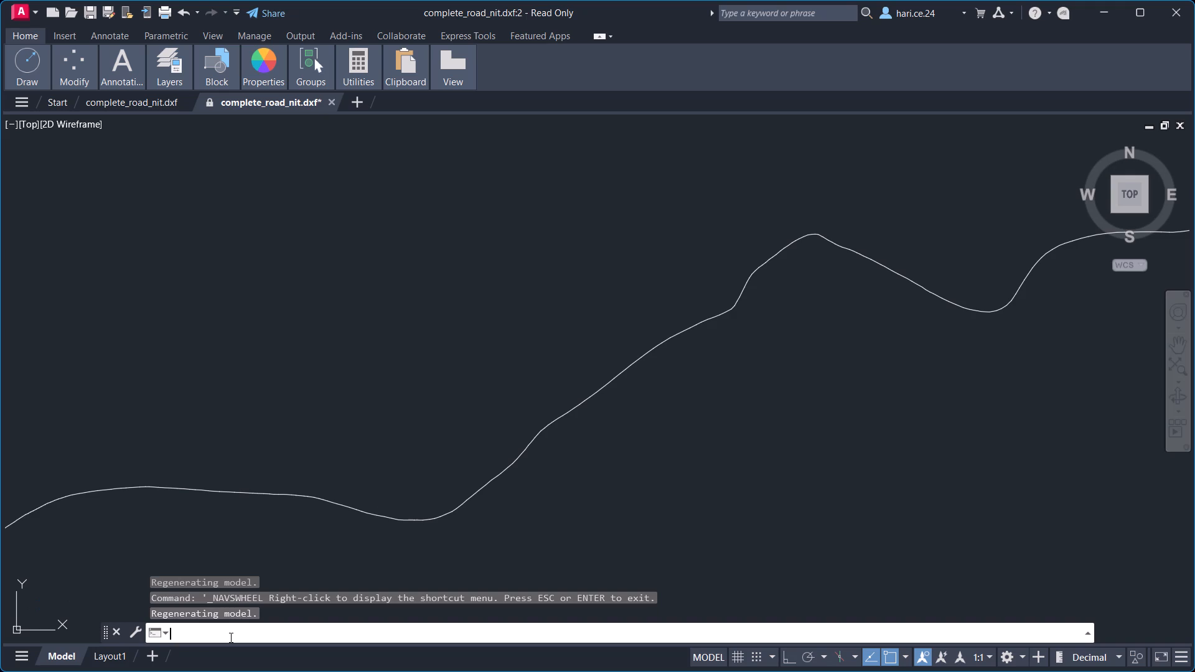
# Start the Write Block (WBLOCK) command and select the road centreline polyline as the object to export.
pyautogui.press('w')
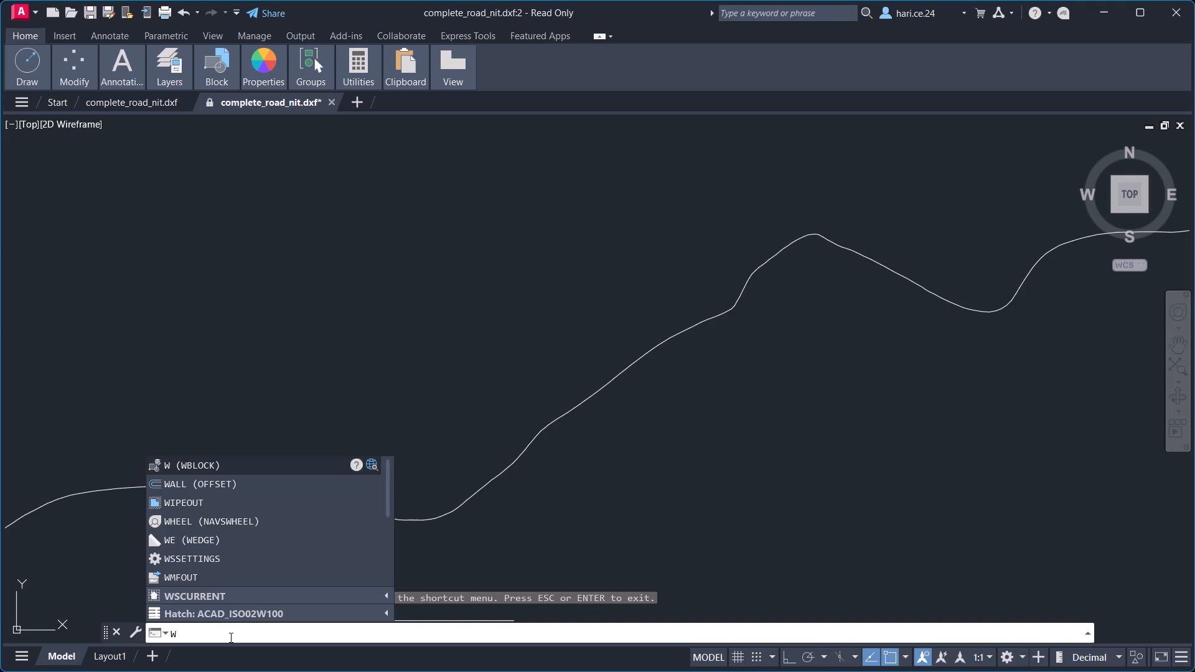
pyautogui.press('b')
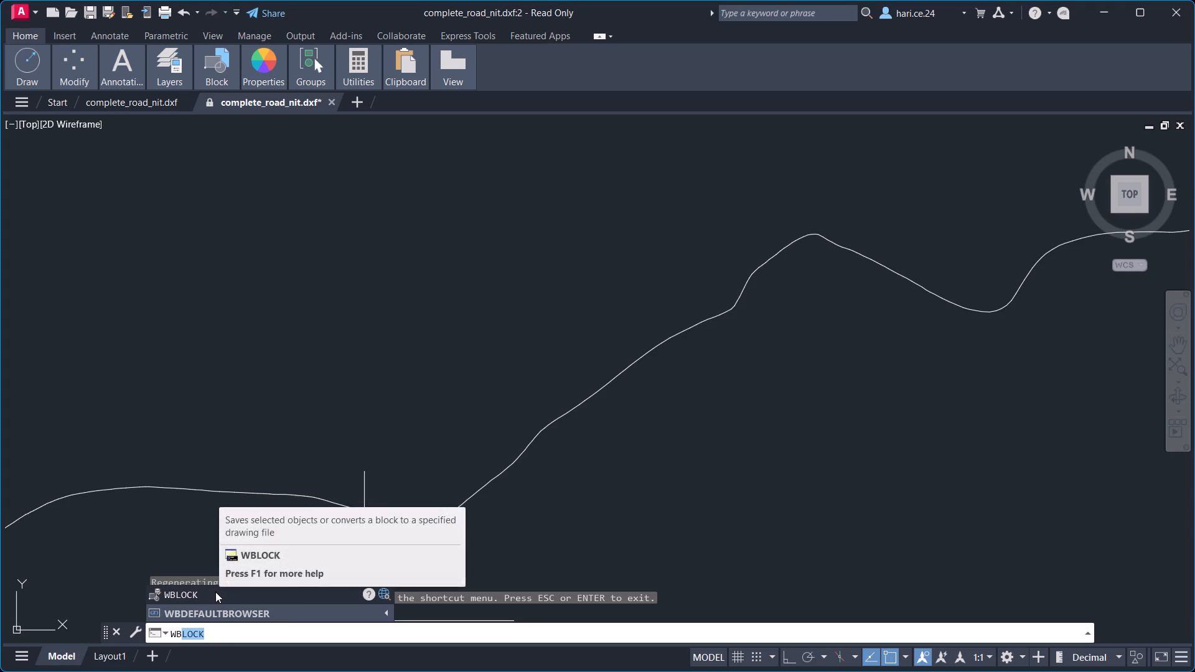
pyautogui.click(215, 592)
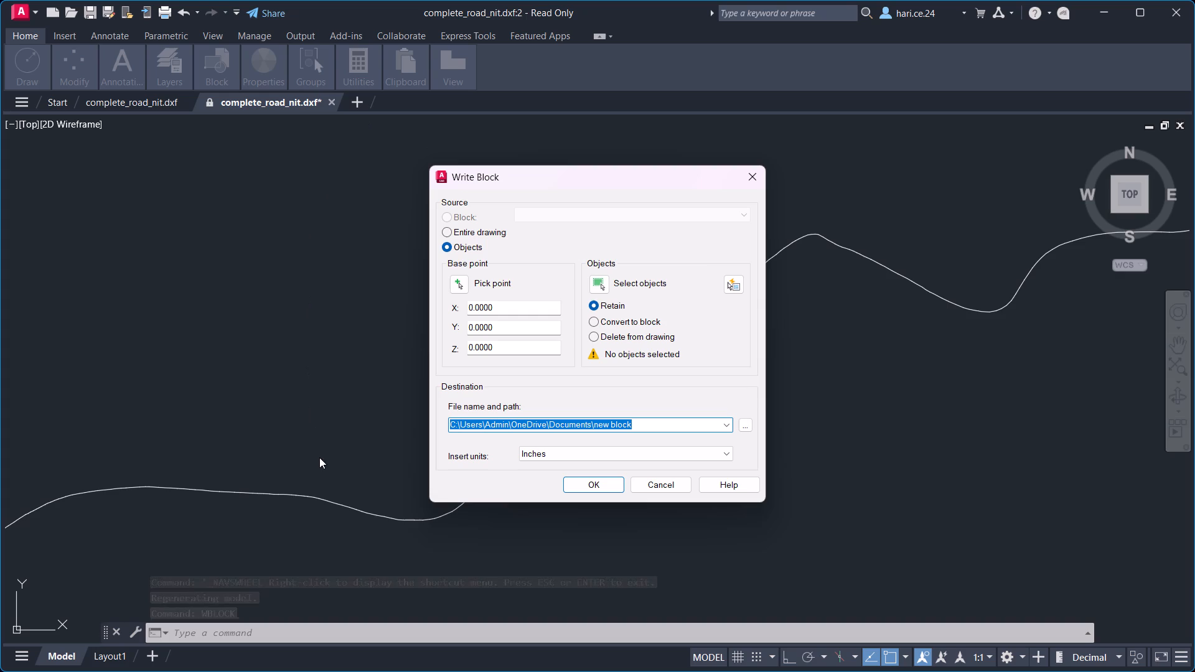
pyautogui.click(335, 500)
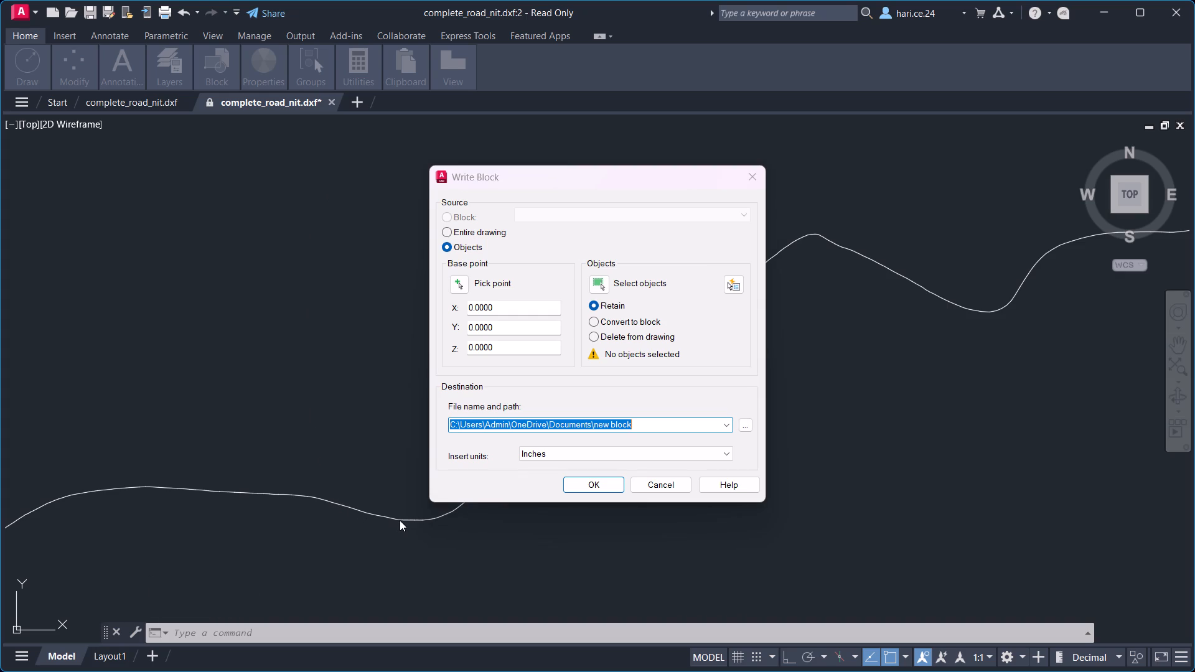
pyautogui.click(400, 520)
pyautogui.click(601, 291)
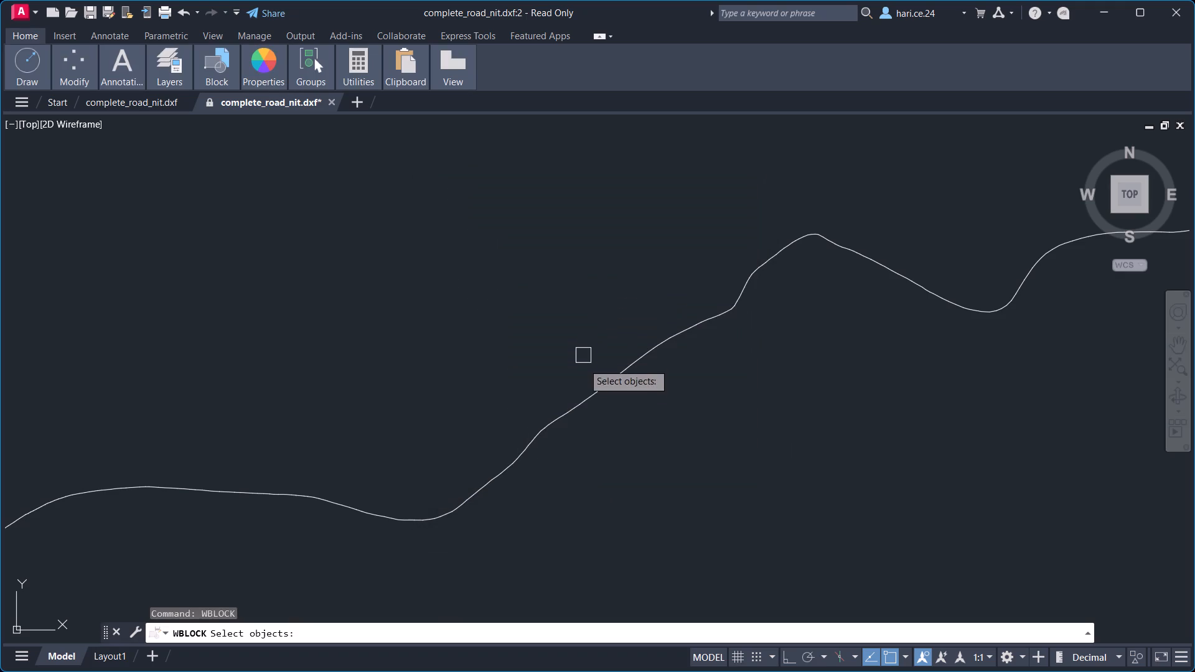
pyautogui.click(575, 403)
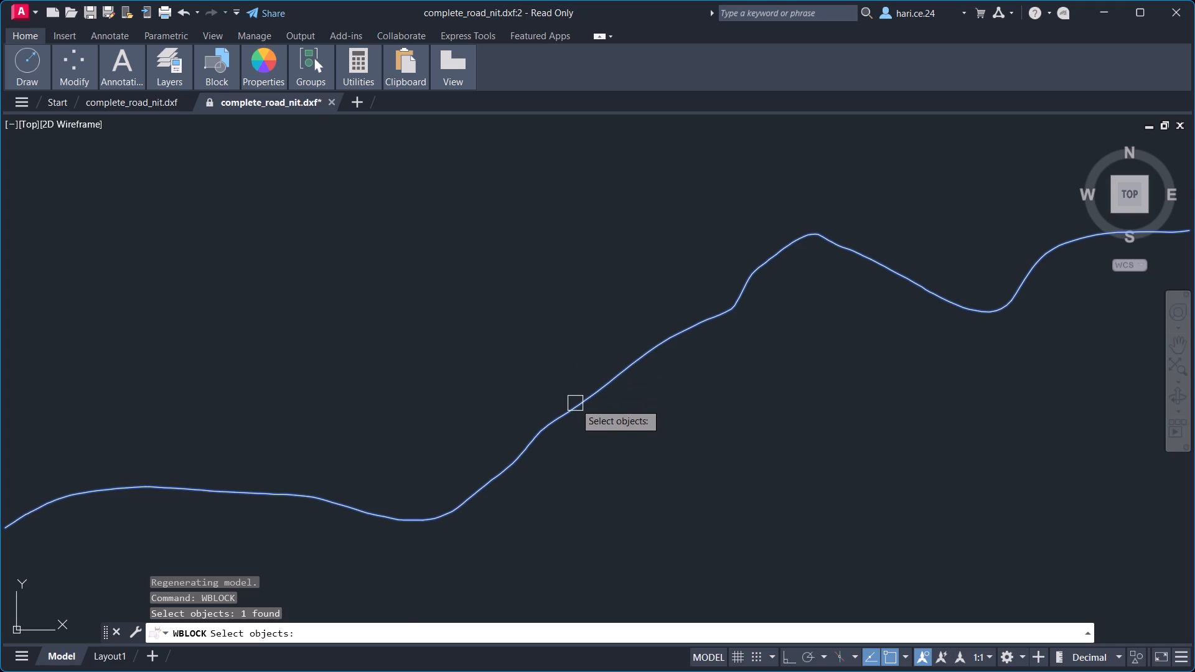
pyautogui.click(575, 403)
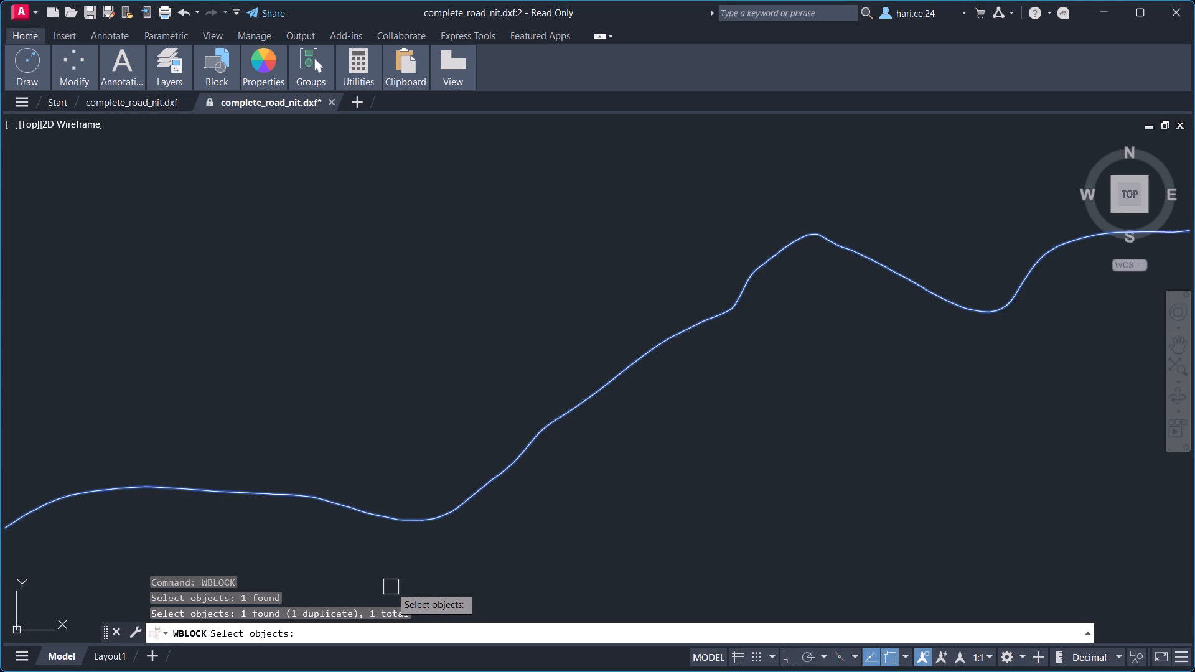
pyautogui.press('Return')
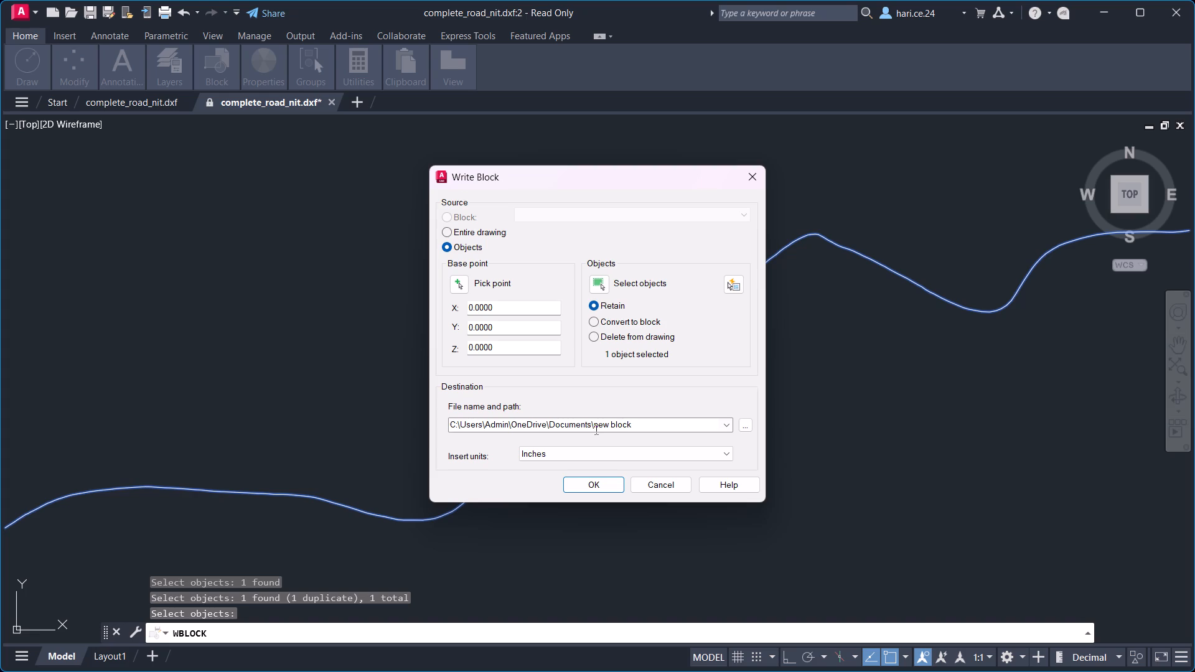
# Set the Write Block destination to the minor project 5th sem folder on New Volume (D:).
pyautogui.click(595, 429)
pyautogui.click(721, 426)
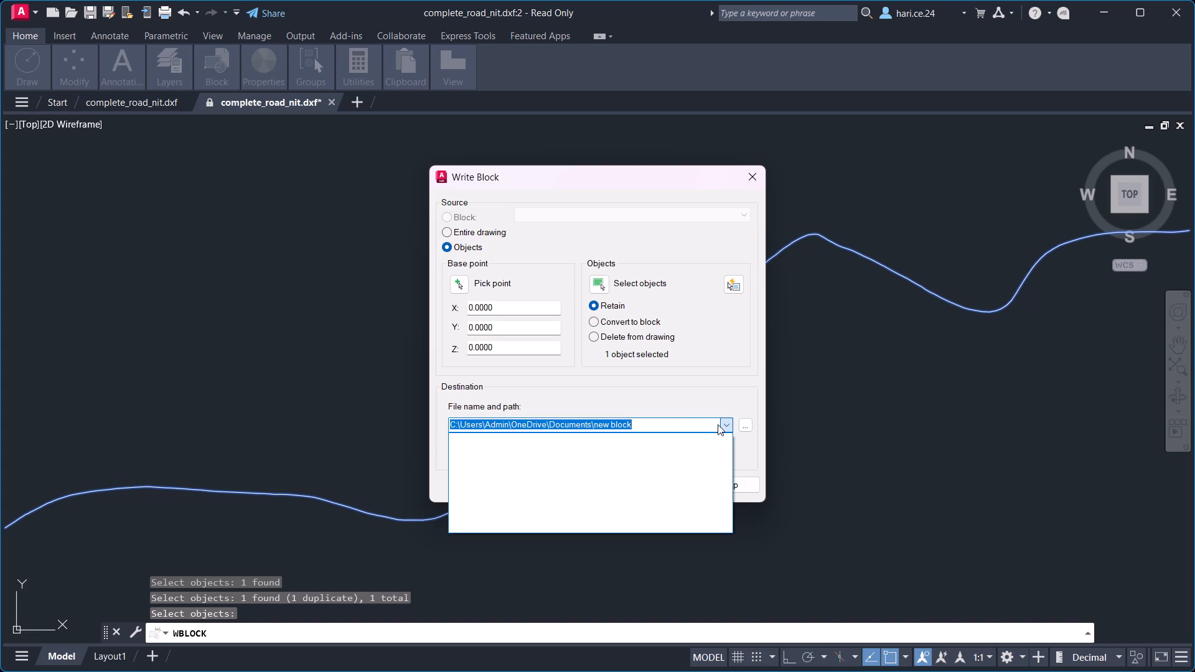
pyautogui.click(724, 422)
pyautogui.click(724, 422)
pyautogui.click(724, 422)
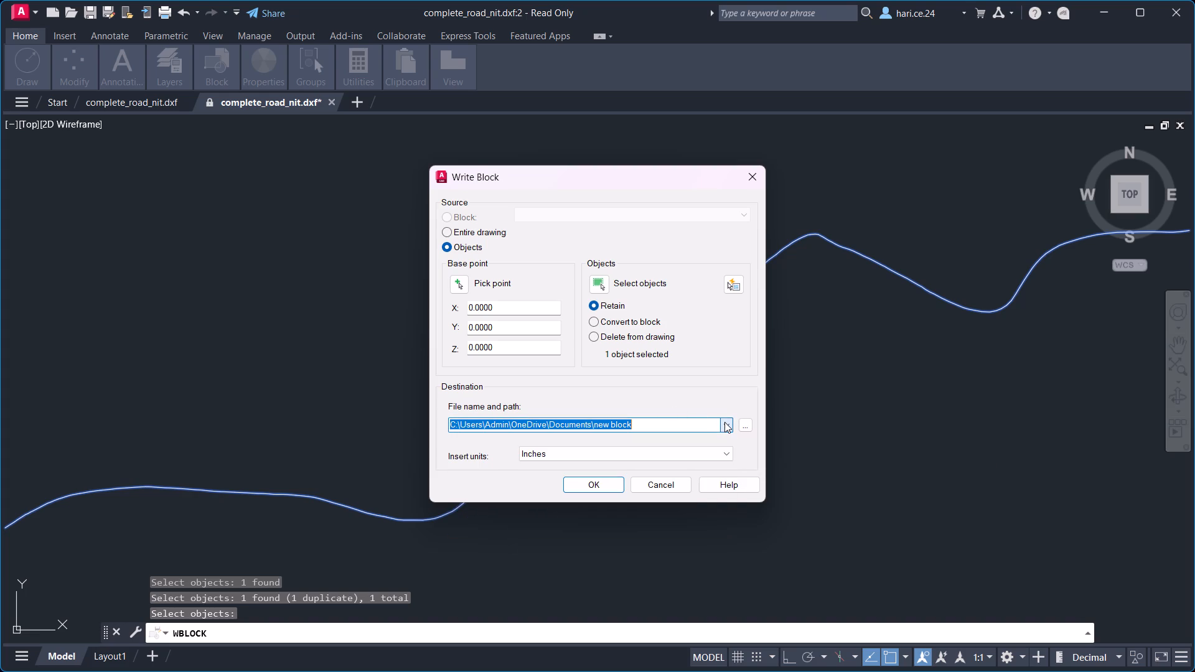
pyautogui.click(746, 426)
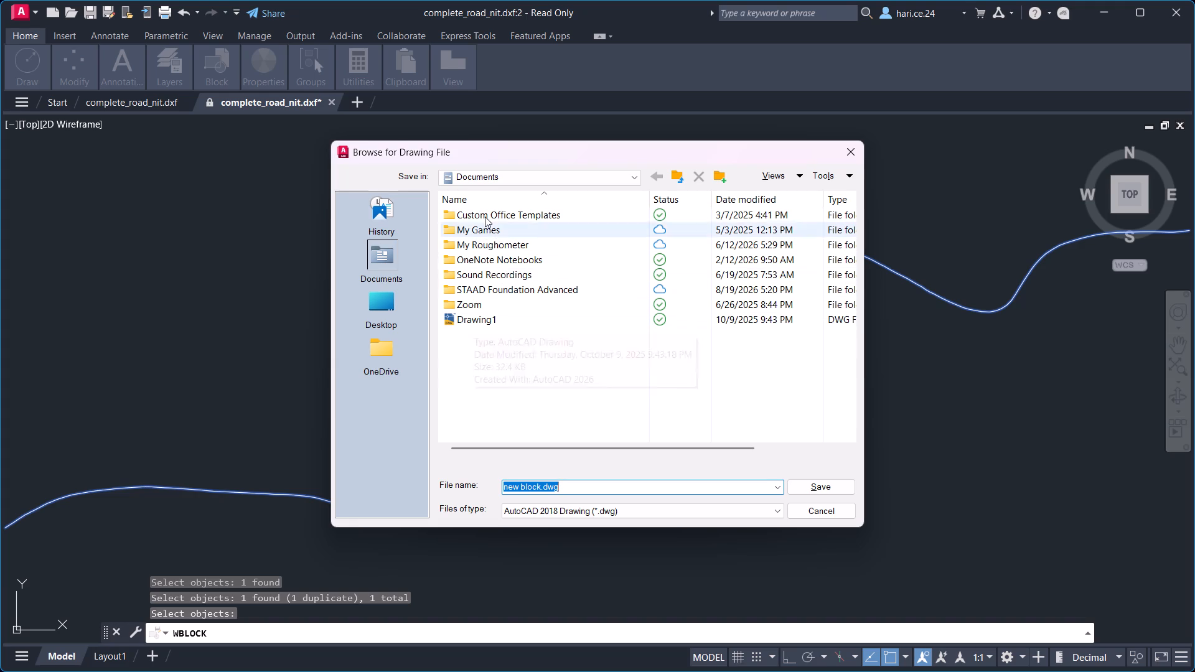
pyautogui.click(375, 312)
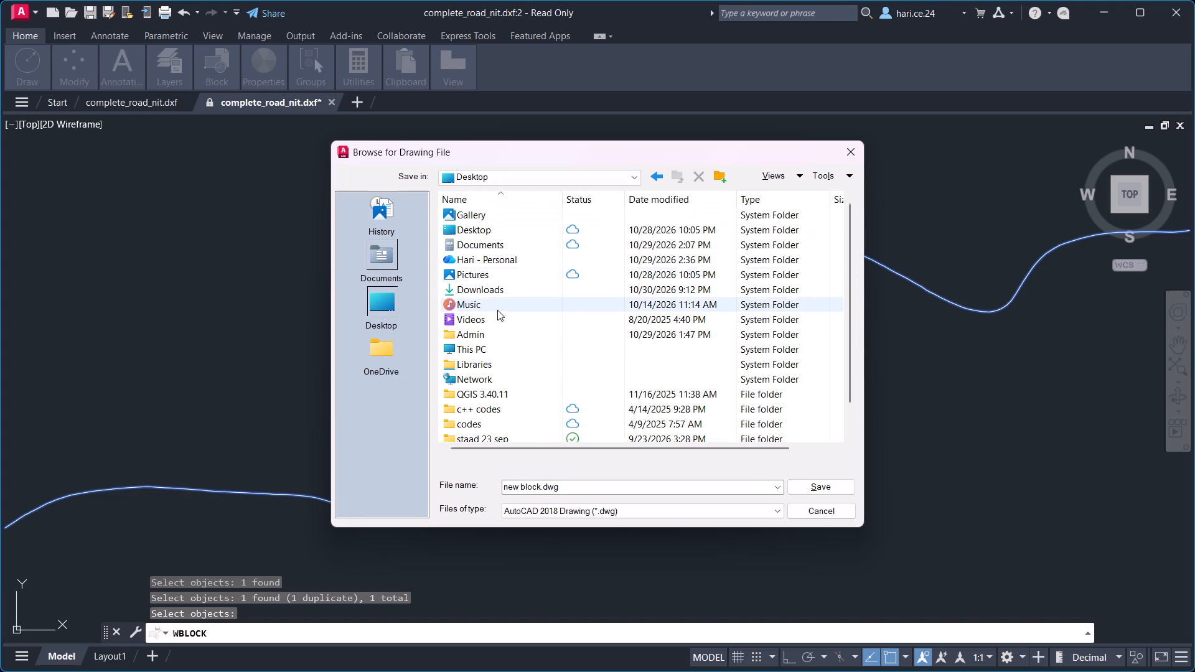
pyautogui.click(500, 177)
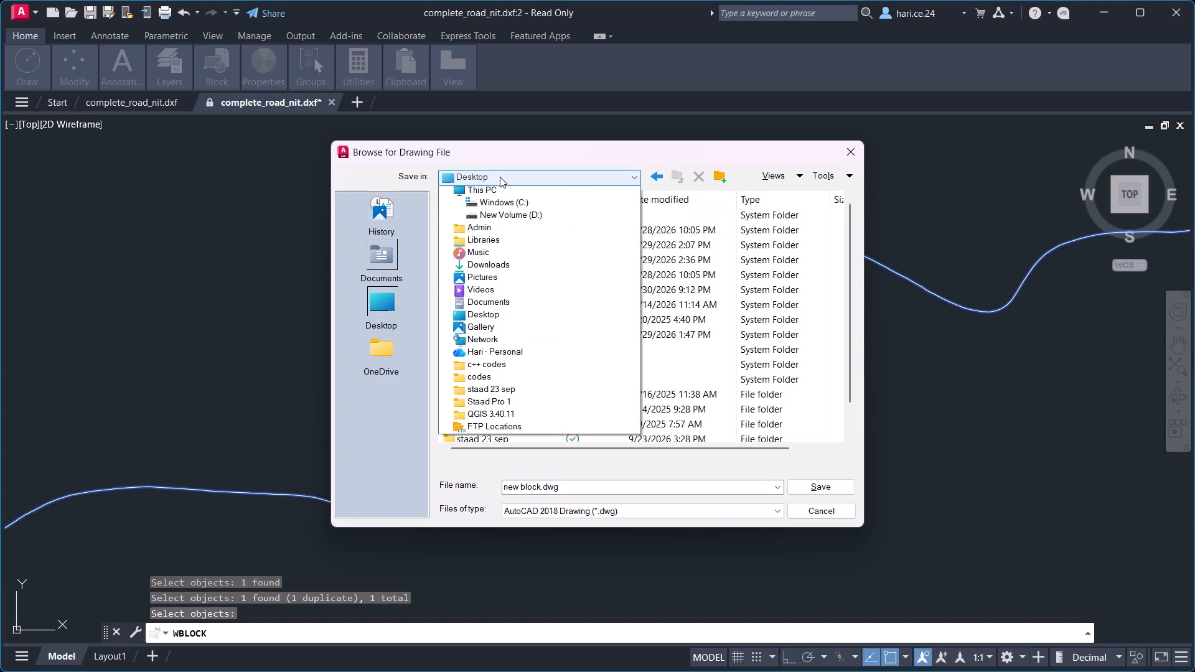
pyautogui.click(508, 226)
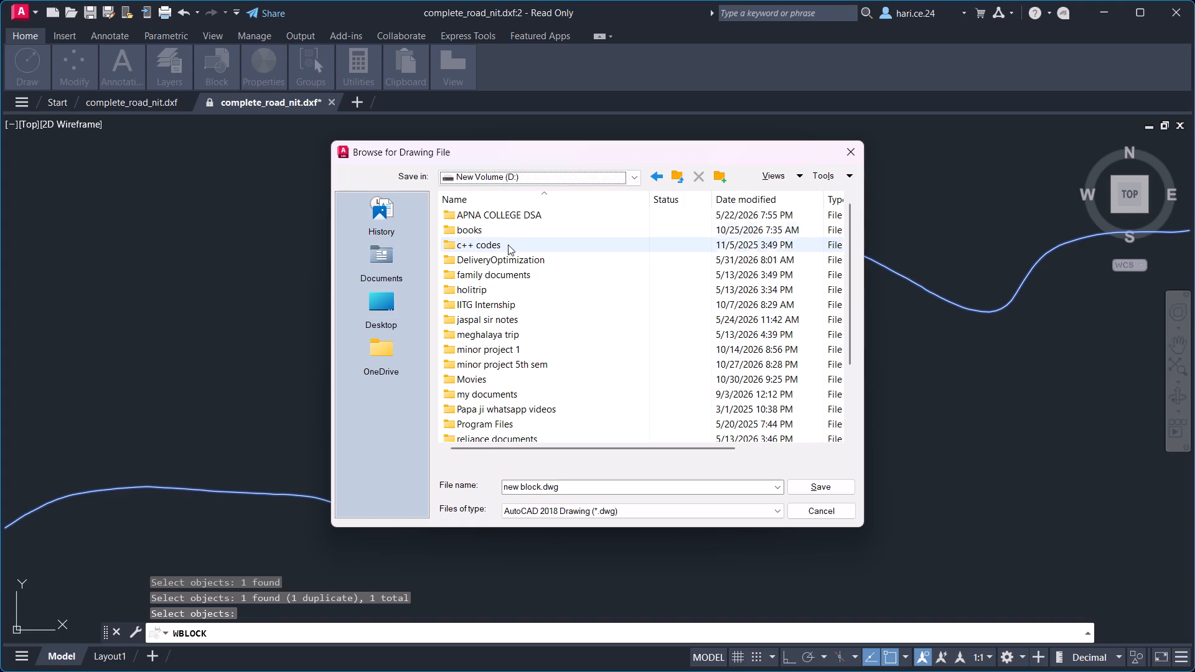
pyautogui.doubleClick(487, 357)
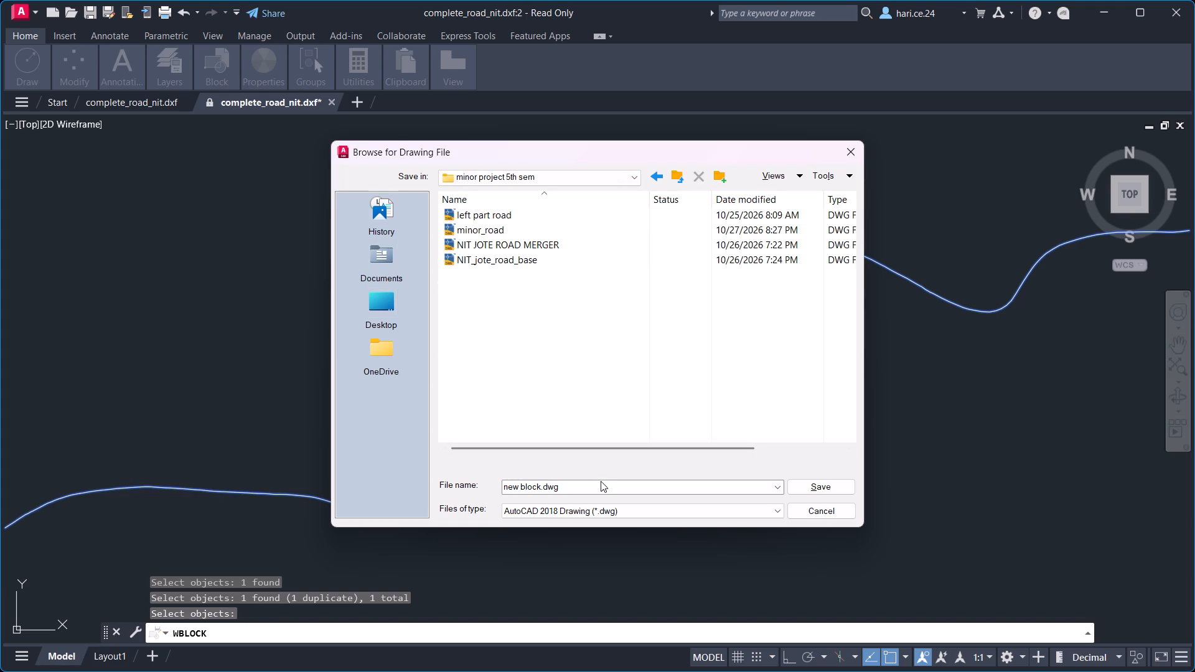
# Set the file type of the exported block to AutoCAD 2018 DXF (*.dxf).
pyautogui.click(543, 488)
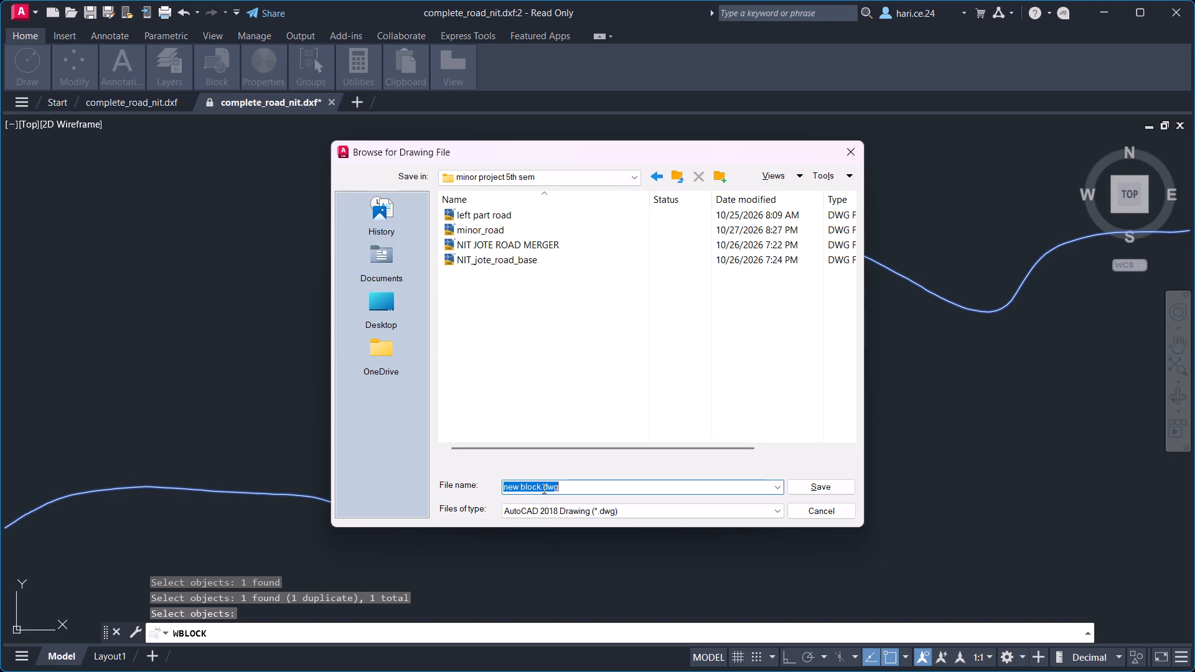
pyautogui.click(728, 506)
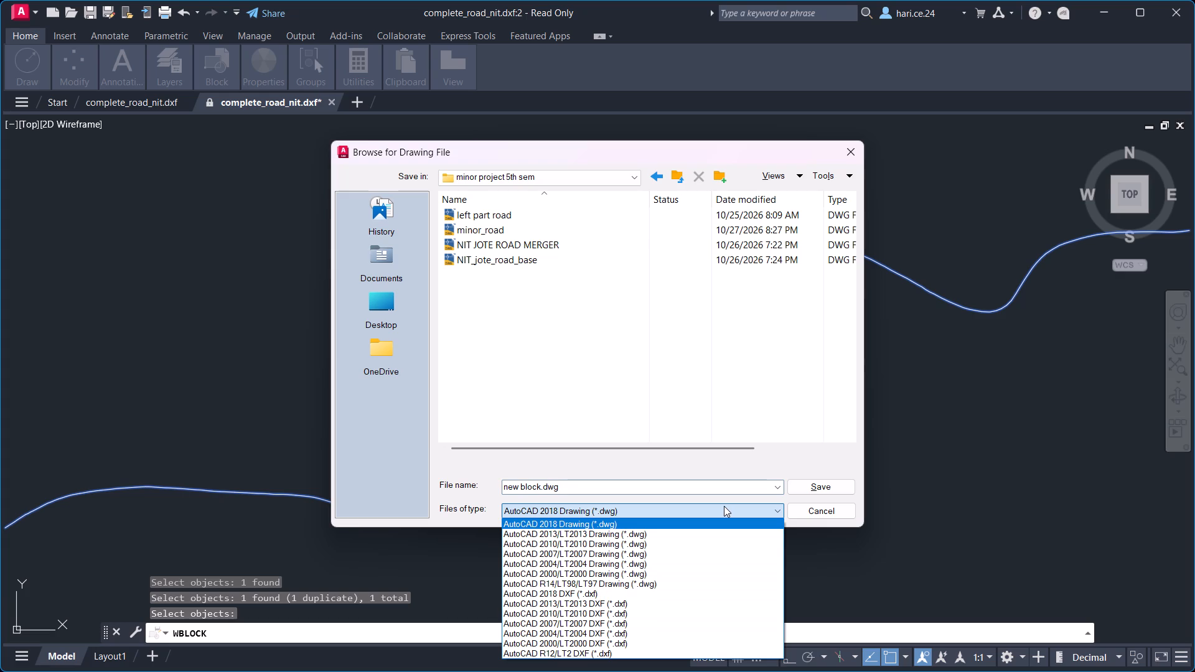
pyautogui.click(631, 595)
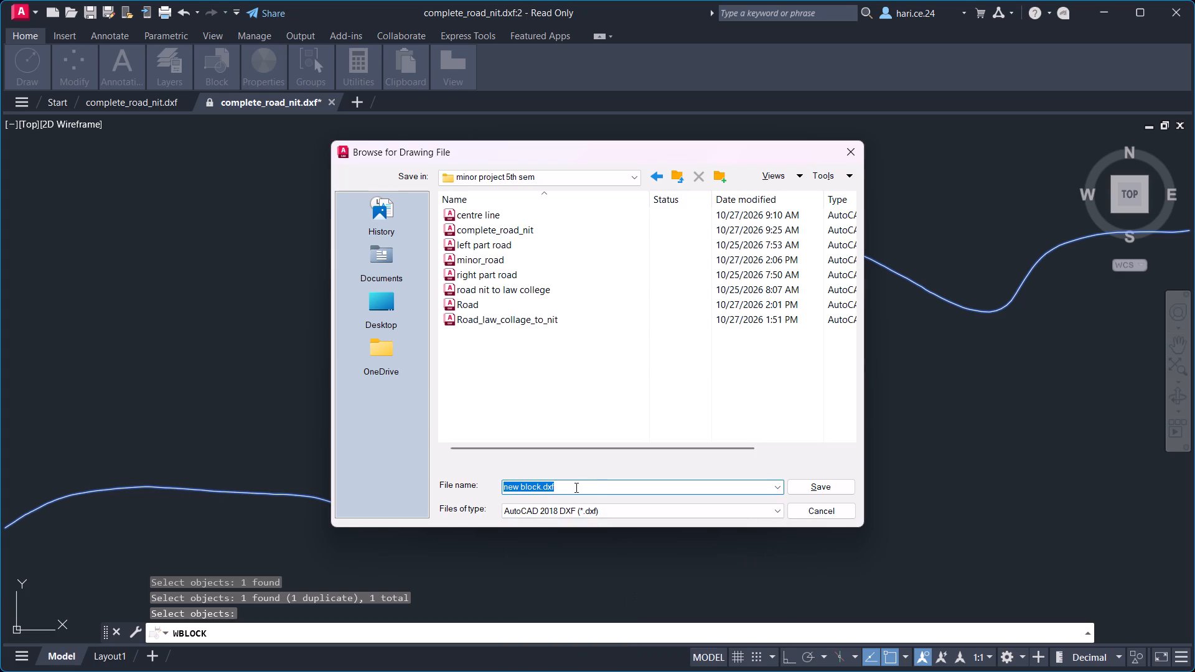
# Name the exported block file Center.dxf and save that destination in the minor project 5th sem folder.
pyautogui.click(543, 486)
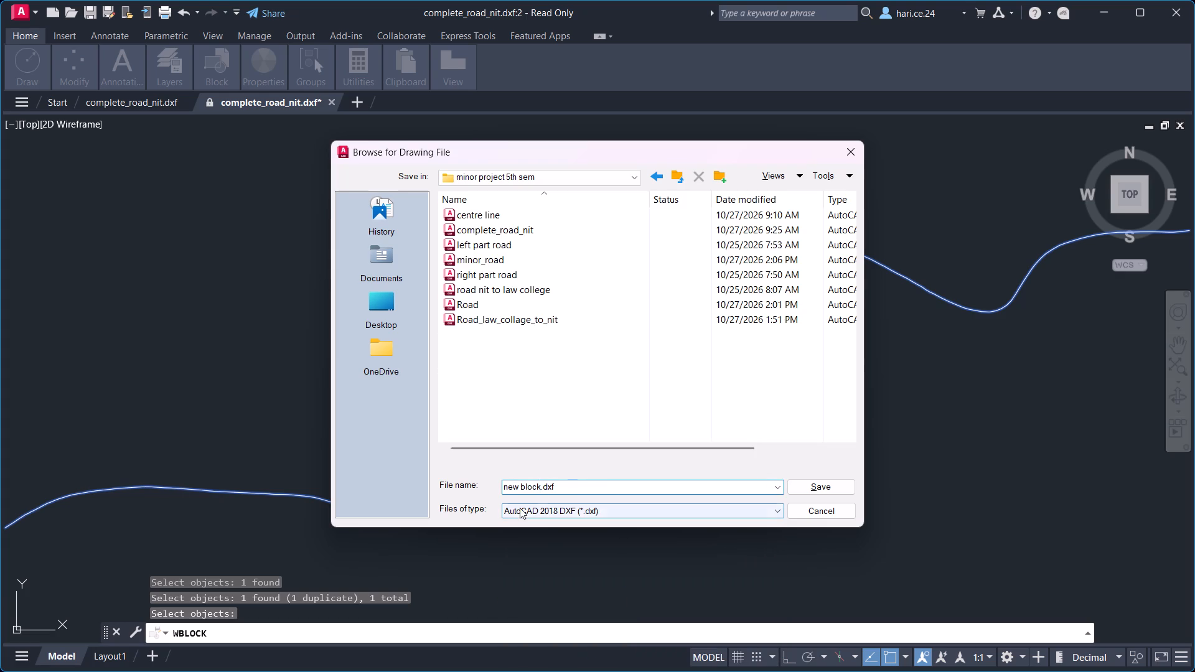
pyautogui.press('BackSpace')
pyautogui.press('BackSpace')
pyautogui.press('BackSpace')
pyautogui.press('BackSpace')
pyautogui.press('BackSpace')
pyautogui.press('BackSpace')
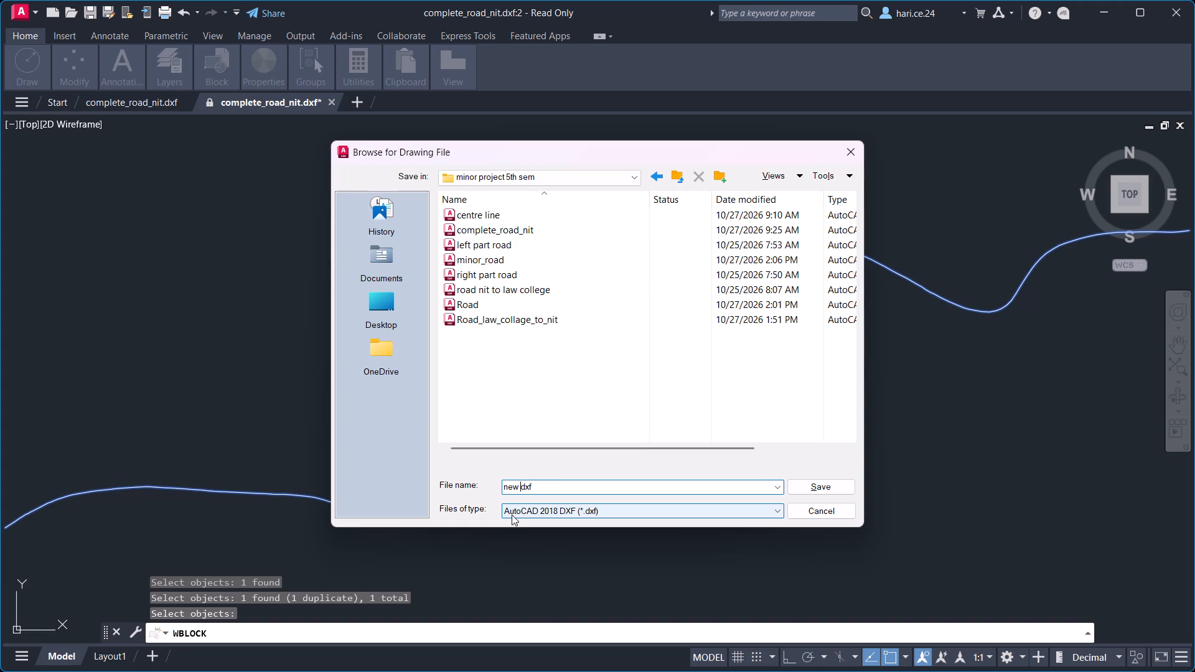
pyautogui.press('BackSpace')
pyautogui.press('BackSpace')
pyautogui.press('BackSpace')
pyautogui.press('BackSpace')
pyautogui.hotkey('shift', 'c')
pyautogui.write('enter')
pyautogui.press('.')
pyautogui.click(823, 483)
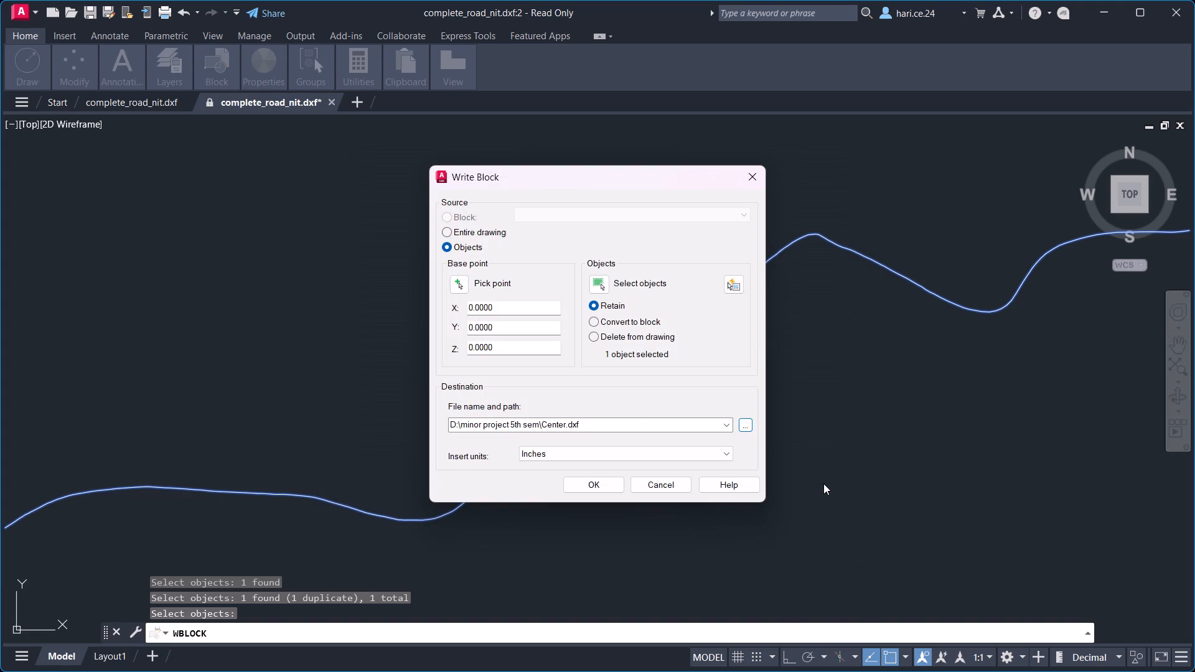
# Set the block's insert units to Meters and write the selected road line to the DXF file.
pyautogui.click(580, 450)
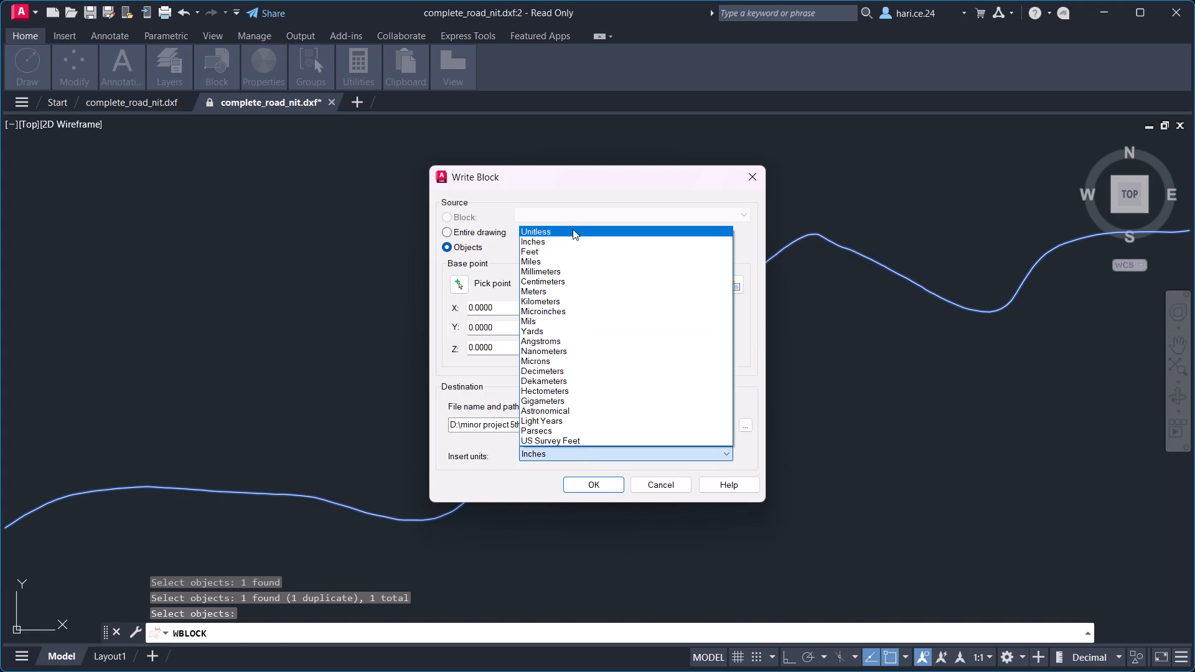
pyautogui.click(561, 293)
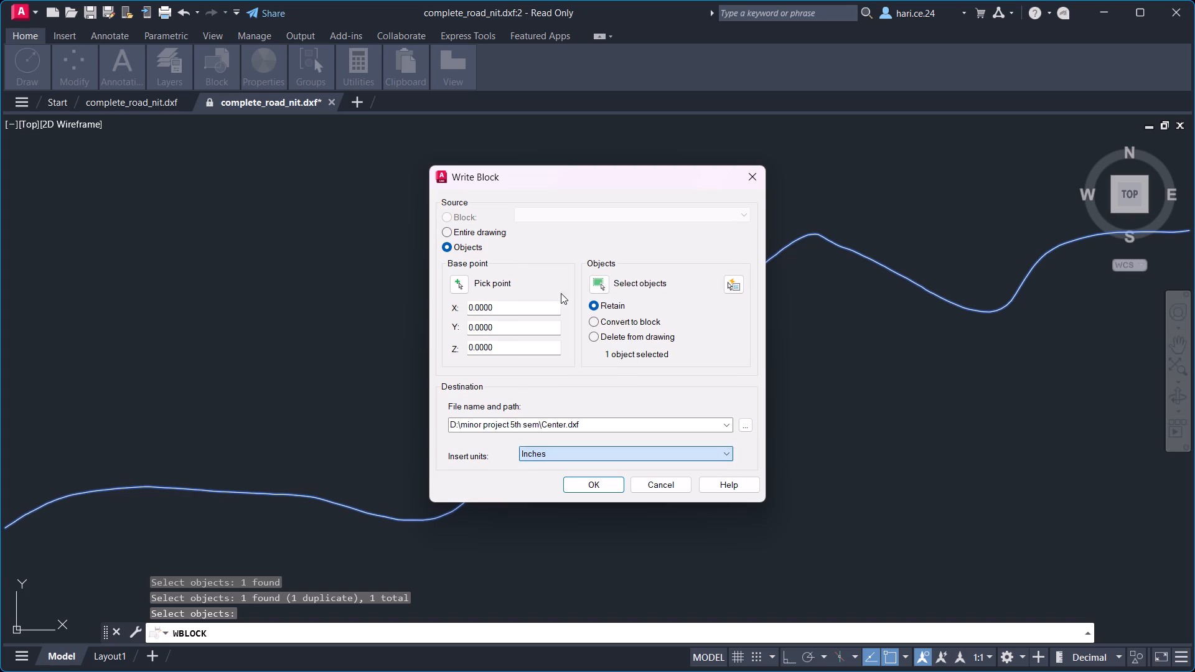
pyautogui.click(583, 487)
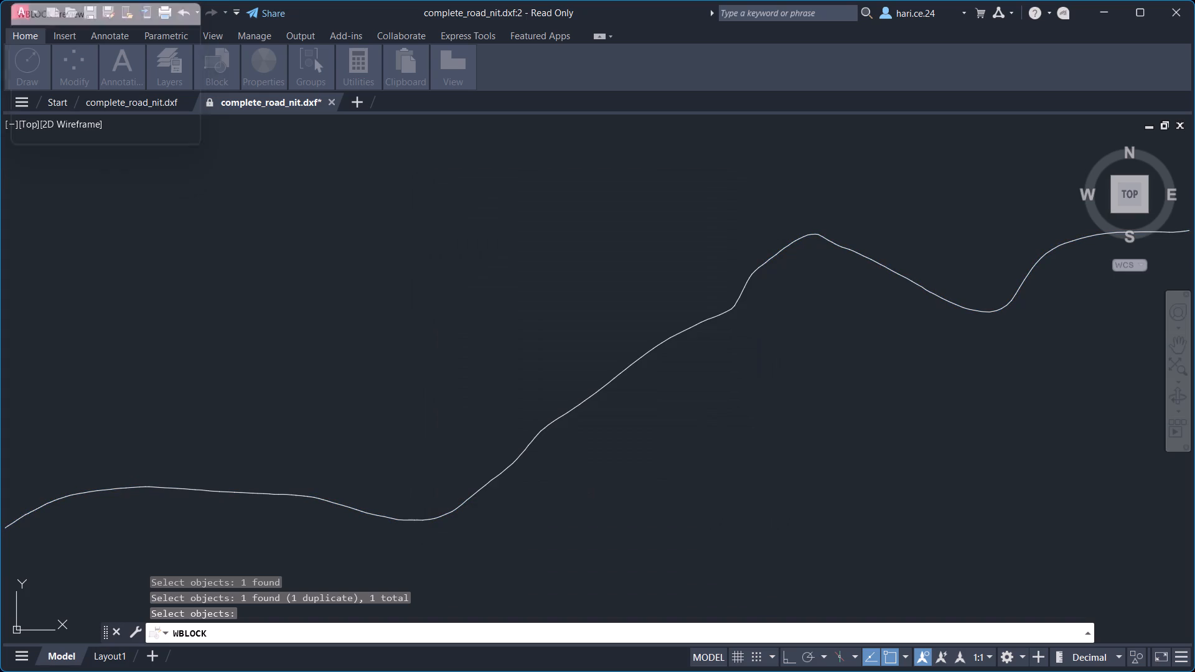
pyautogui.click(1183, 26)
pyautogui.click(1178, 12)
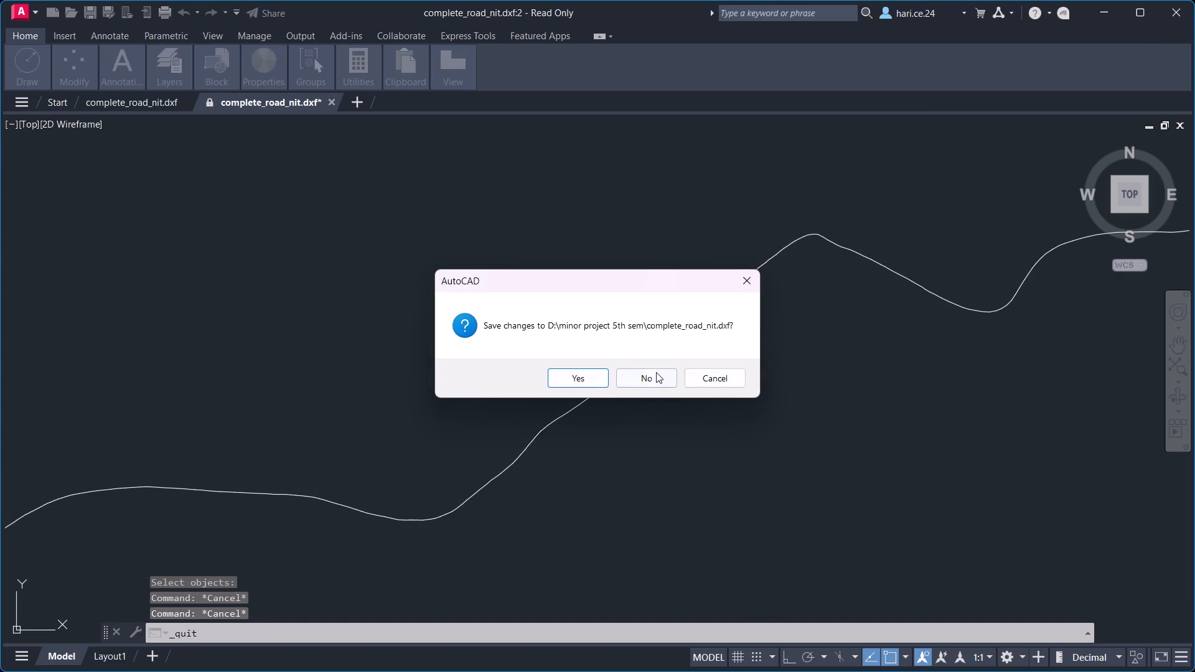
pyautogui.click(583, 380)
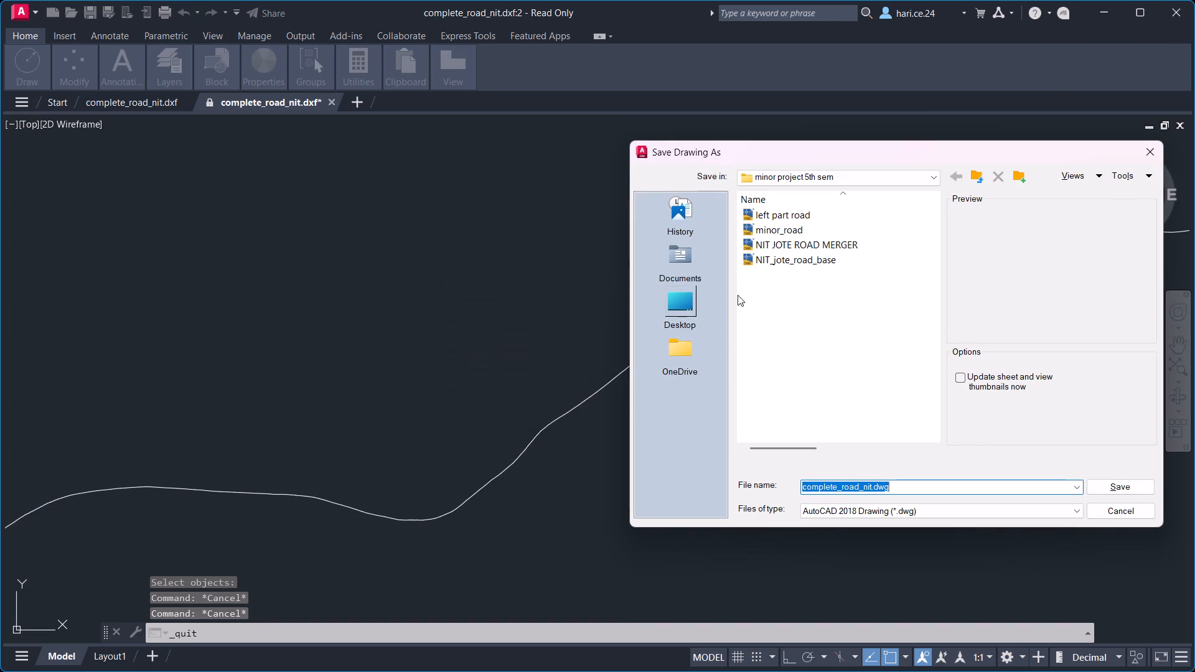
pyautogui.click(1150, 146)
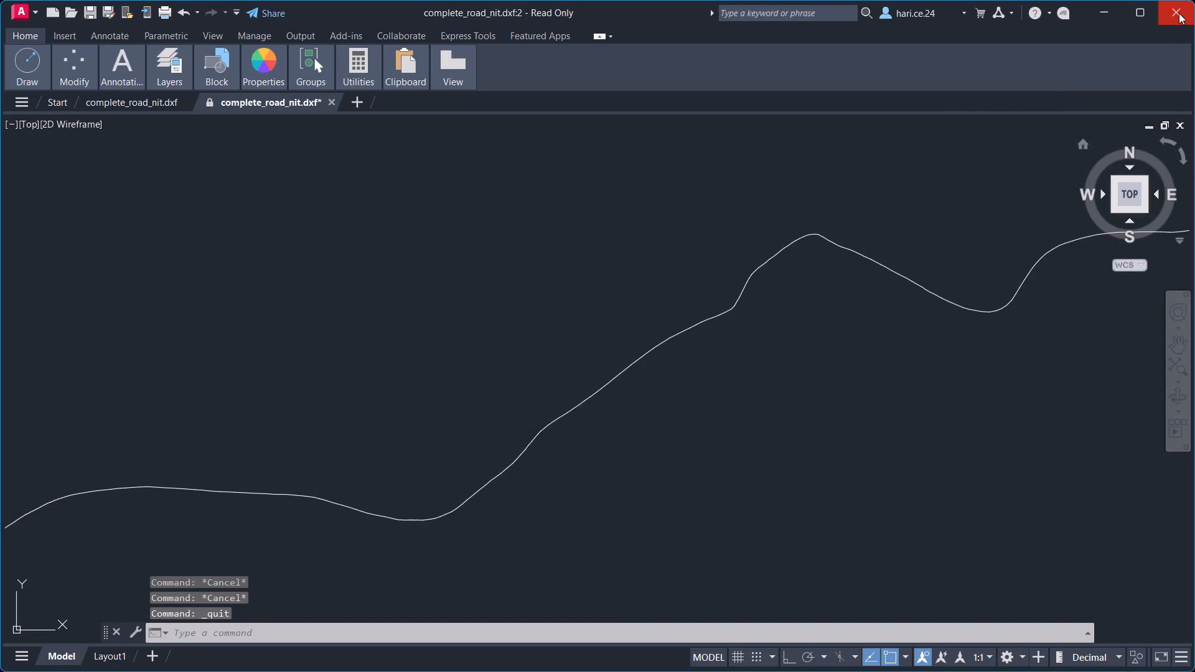
# Close AutoCAD without saving changes to complete_road_nit.dxf.
pyautogui.click(1165, 12)
pyautogui.click(646, 380)
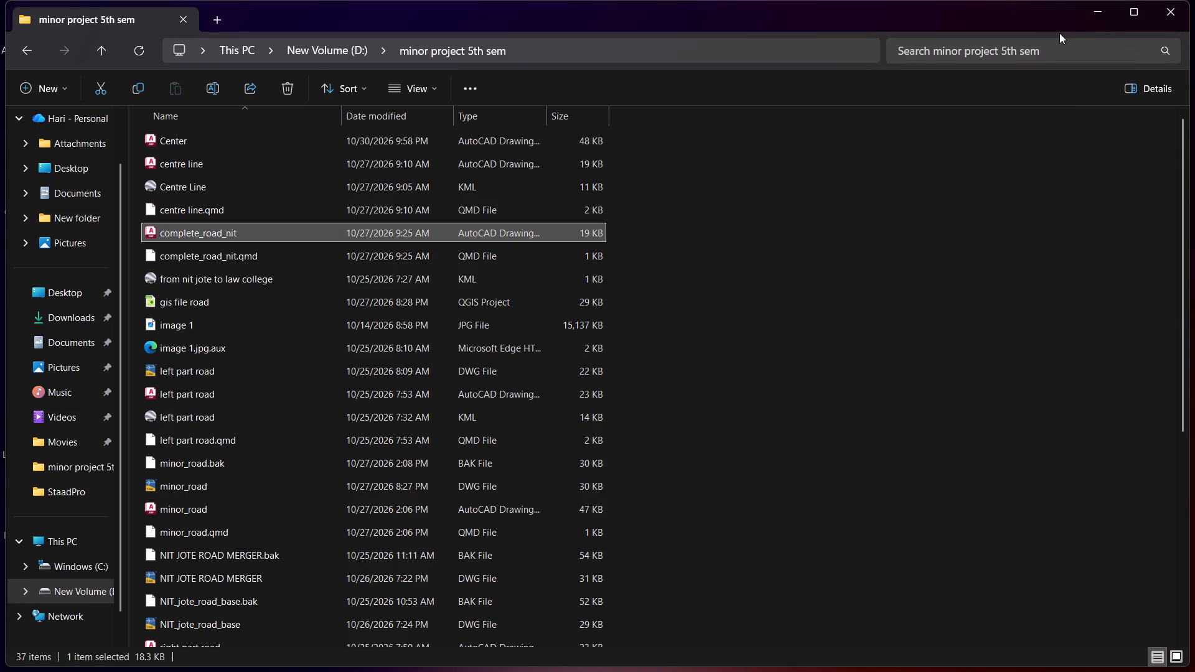
# Minimize the project folder window and launch QGIS Desktop 3.40.11 through a Windows search.
pyautogui.click(1091, 9)
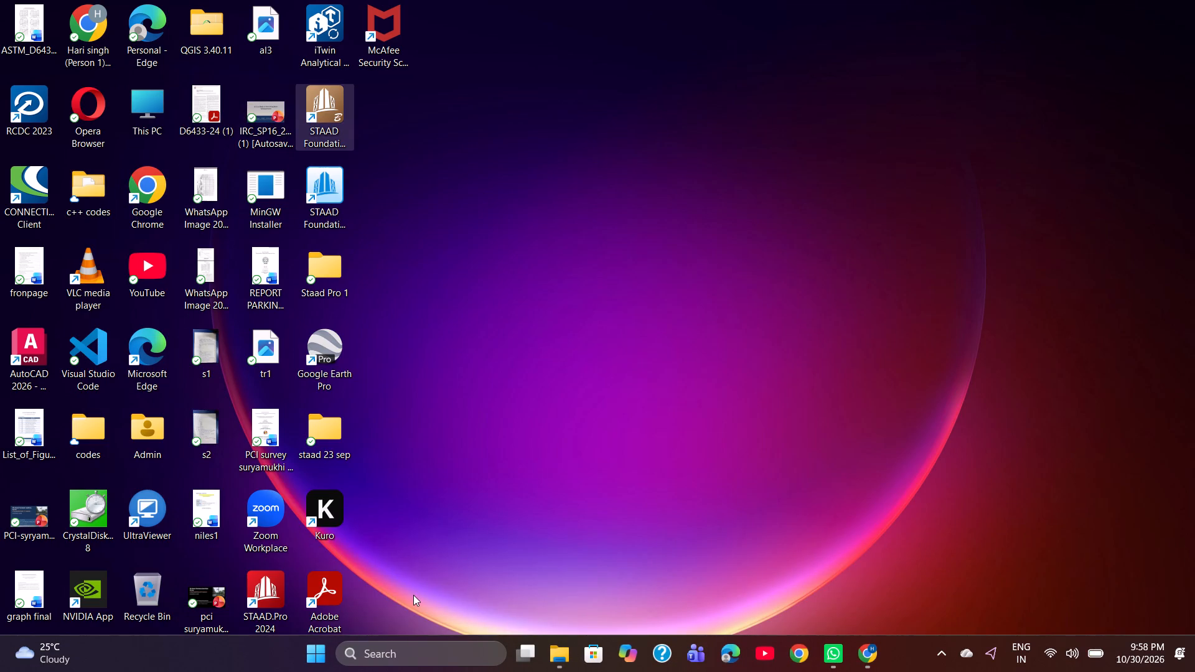
pyautogui.click(393, 661)
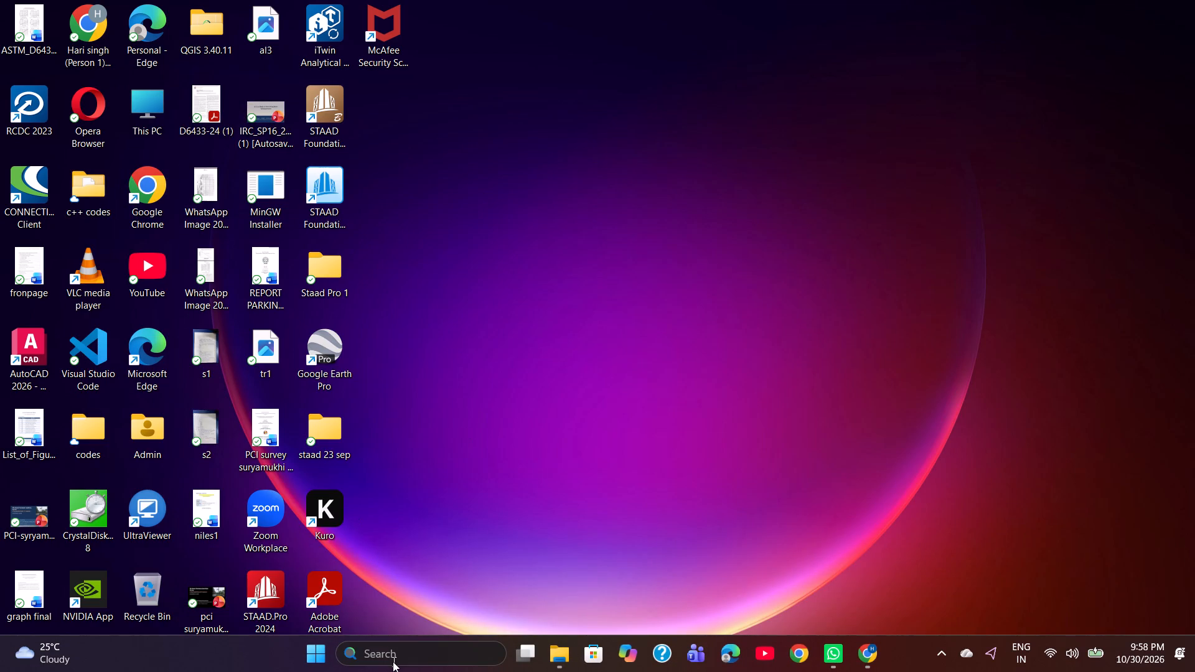
pyautogui.press('q')
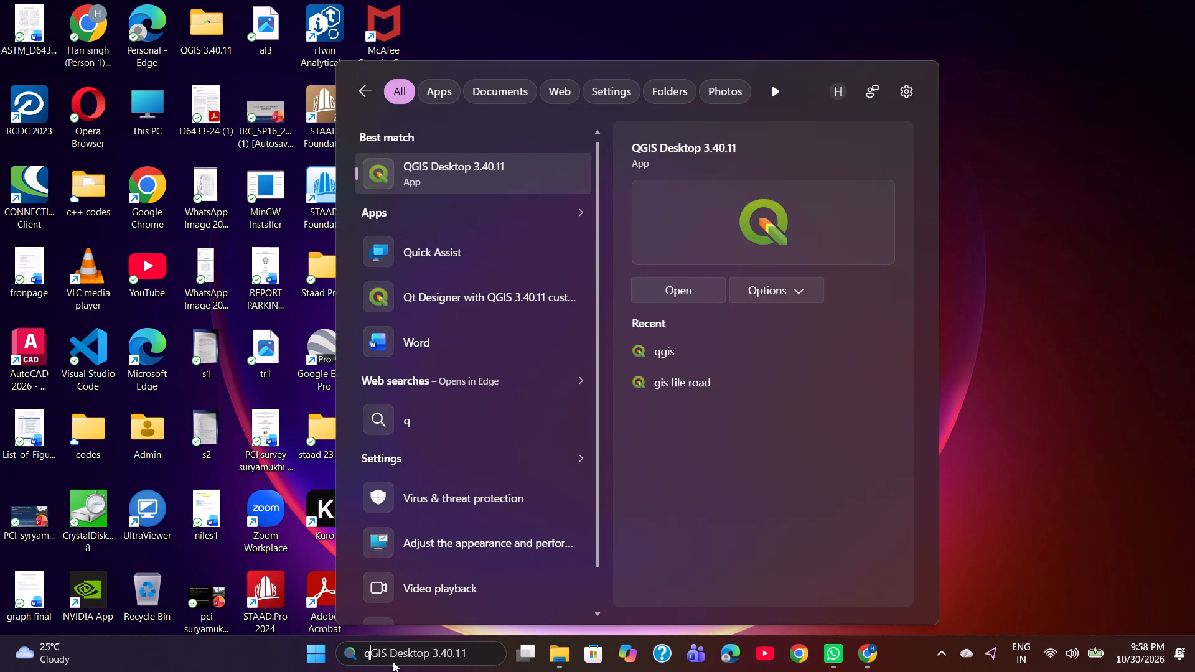
pyautogui.click(671, 292)
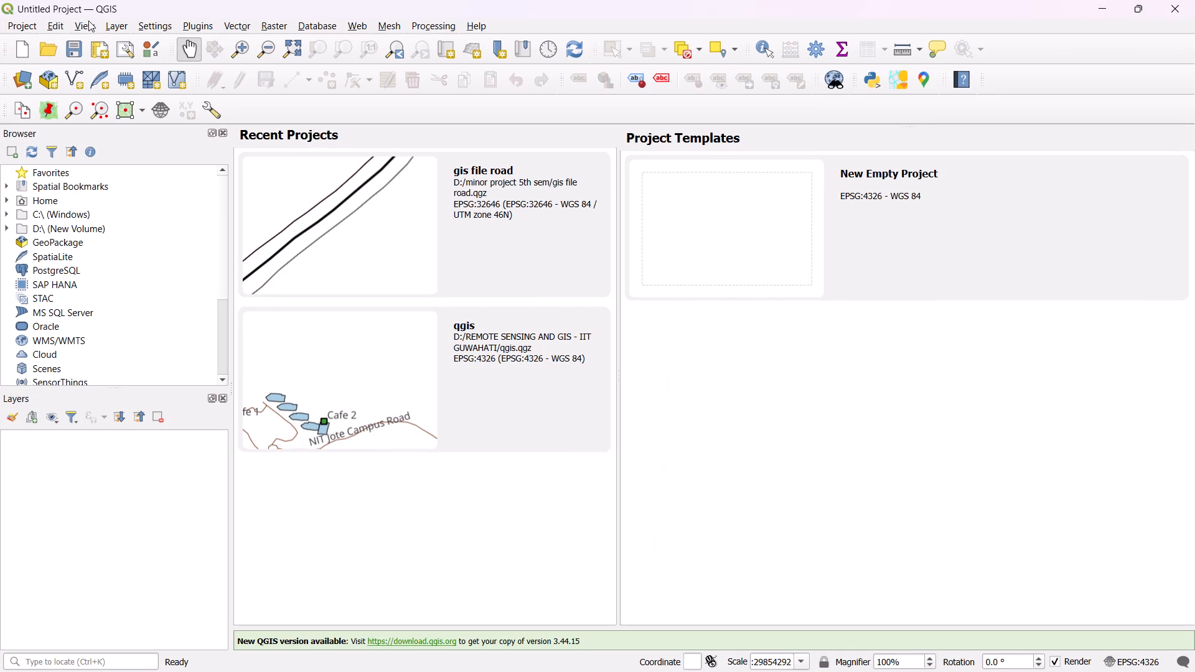
# Create a new empty QGIS project.
pyautogui.click(18, 30)
pyautogui.click(31, 47)
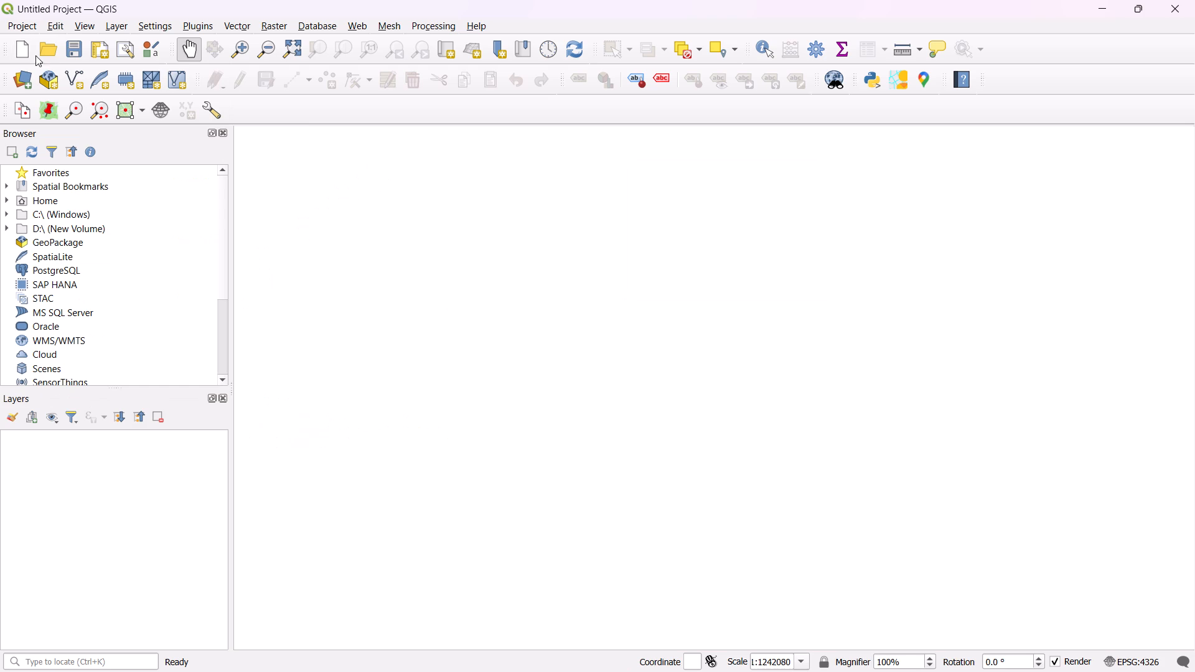
# In the Data Source Manager, browse to minor project 5th sem on D: (New Volume) and select Center.dxf for adding as a layer.
pyautogui.click(232, 23)
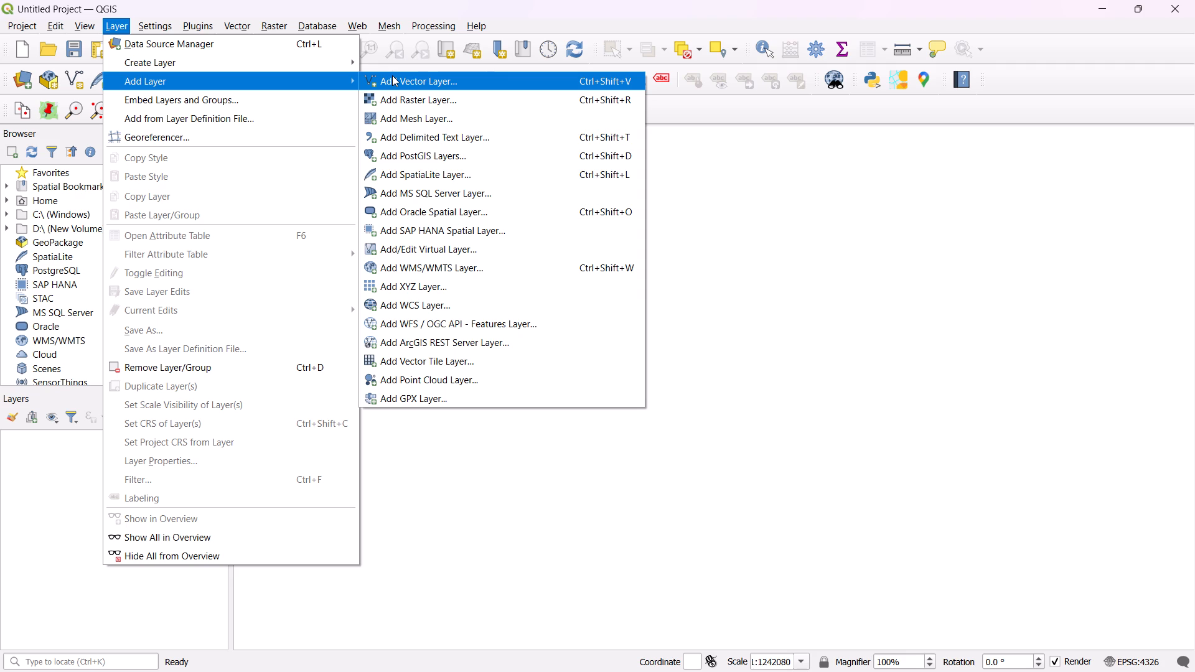
pyautogui.click(392, 75)
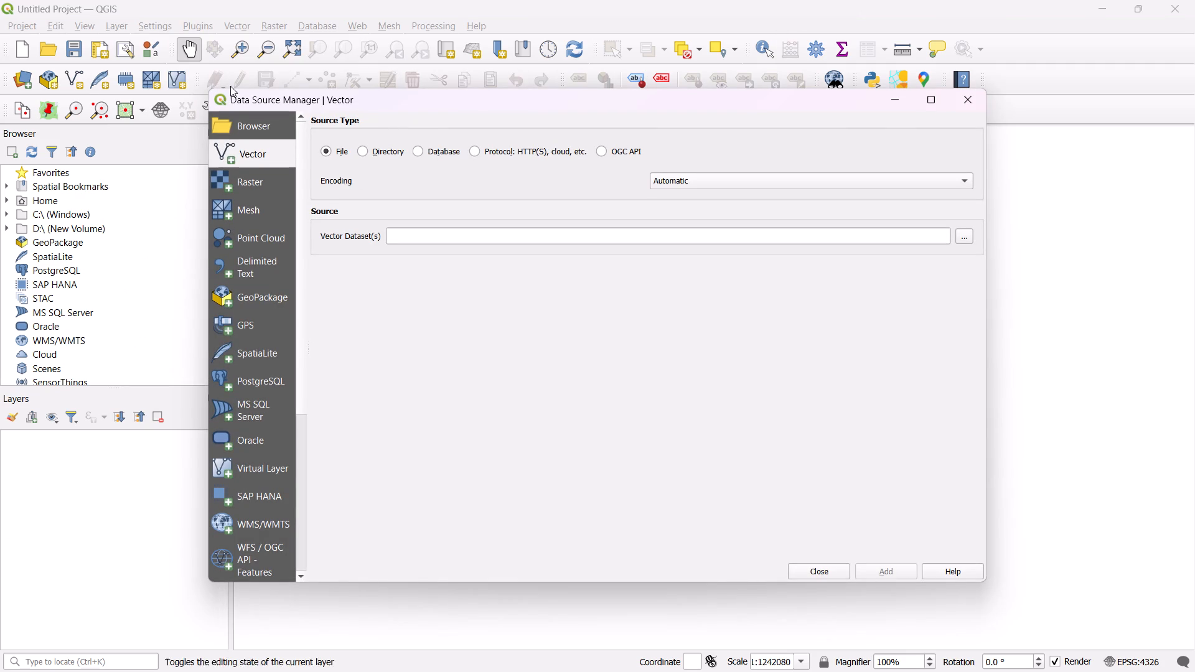
pyautogui.click(262, 121)
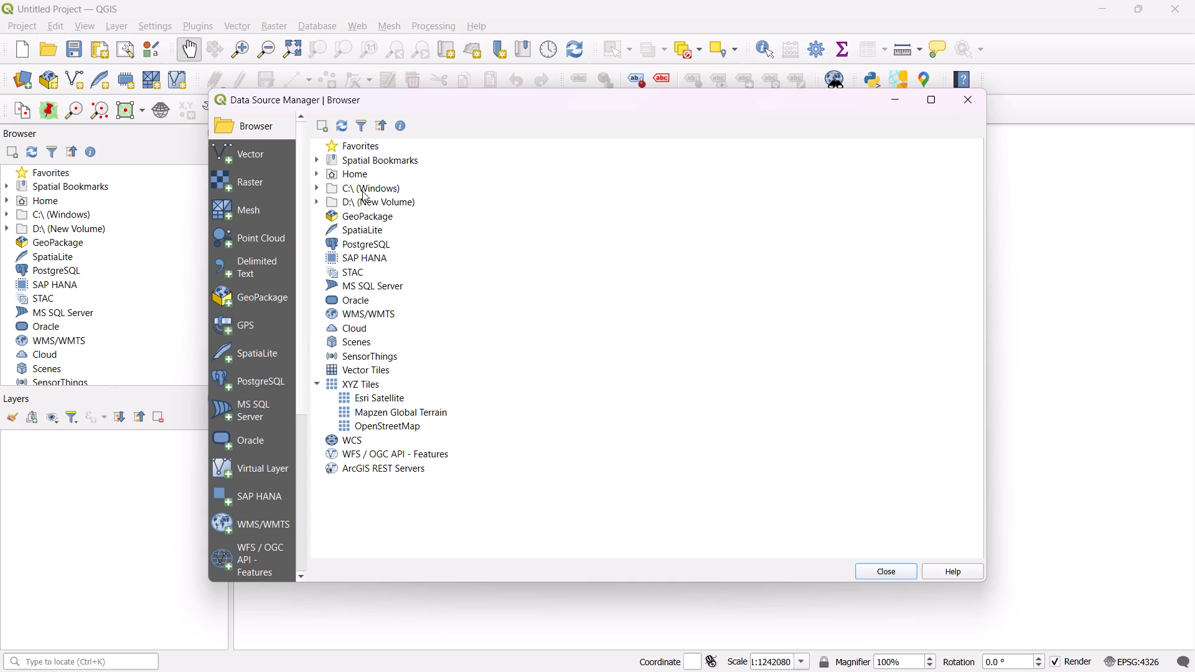
pyautogui.click(362, 197)
pyautogui.click(362, 197)
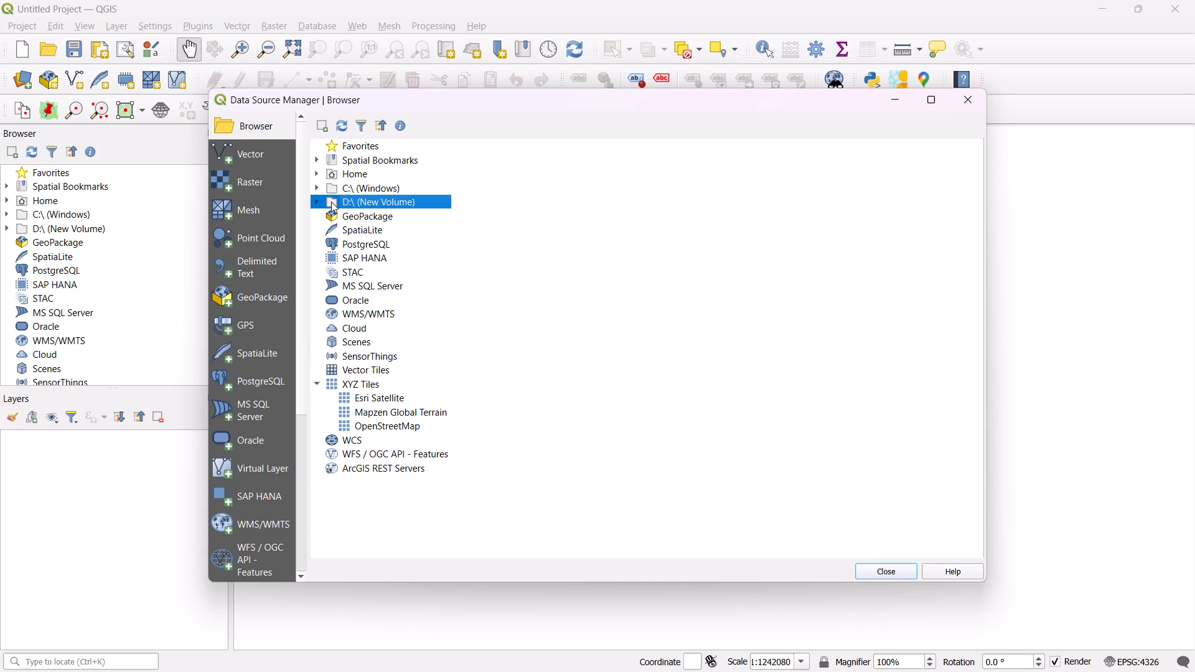
pyautogui.click(314, 203)
pyautogui.click(402, 360)
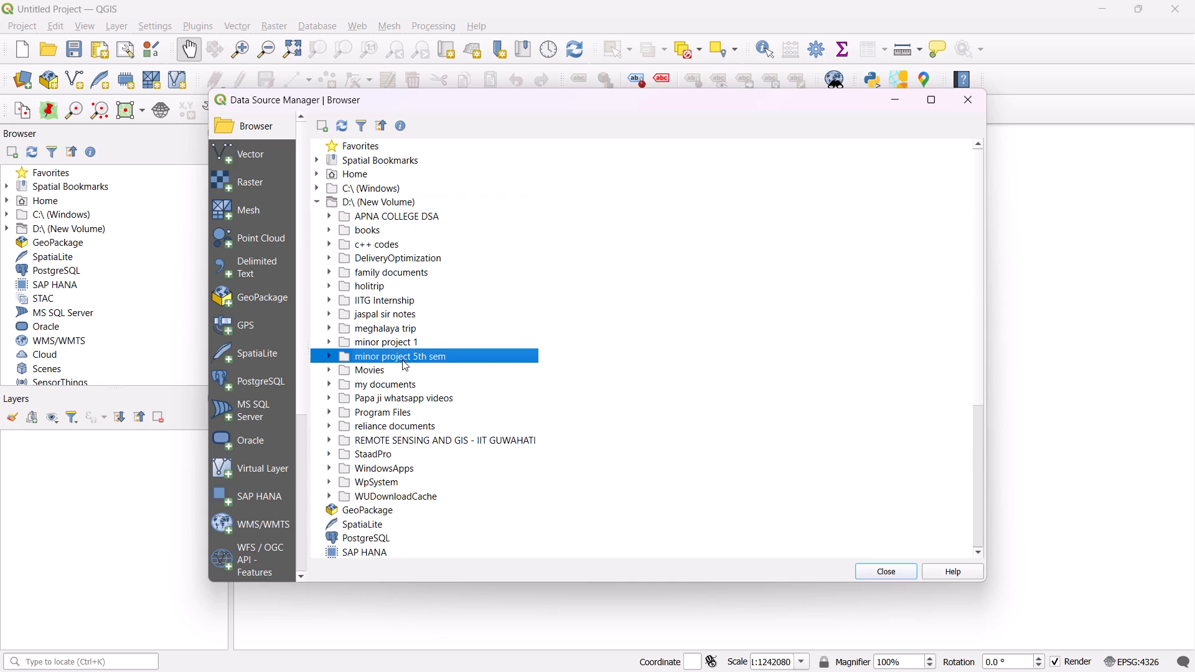
pyautogui.click(326, 353)
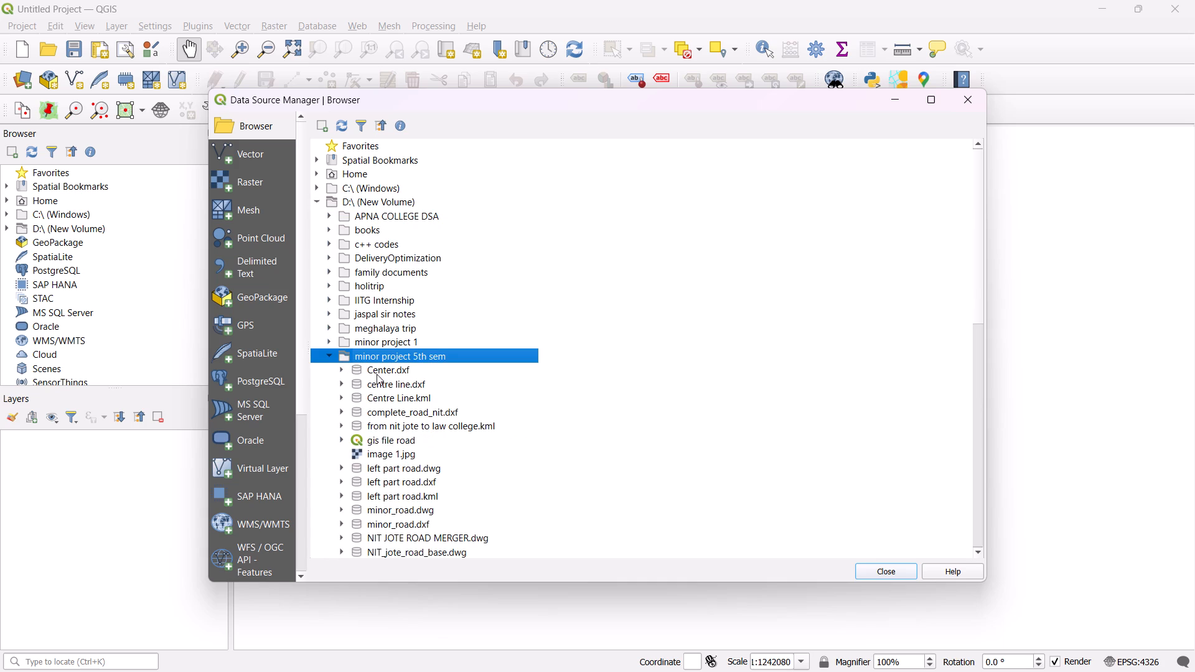
pyautogui.click(382, 371)
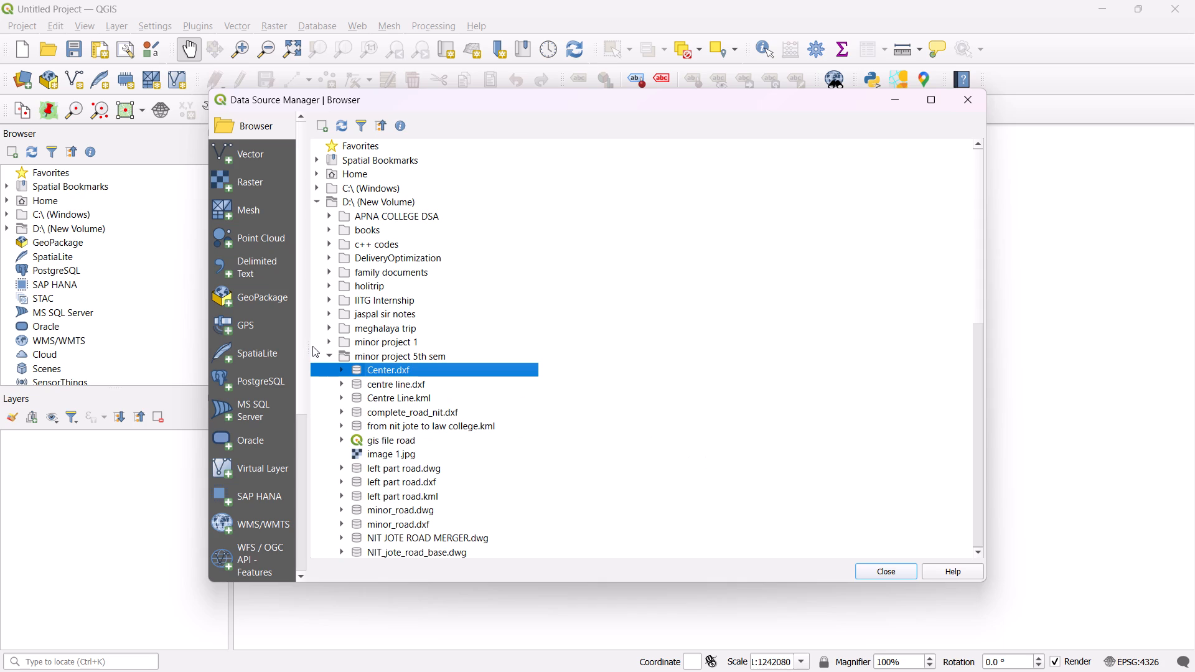
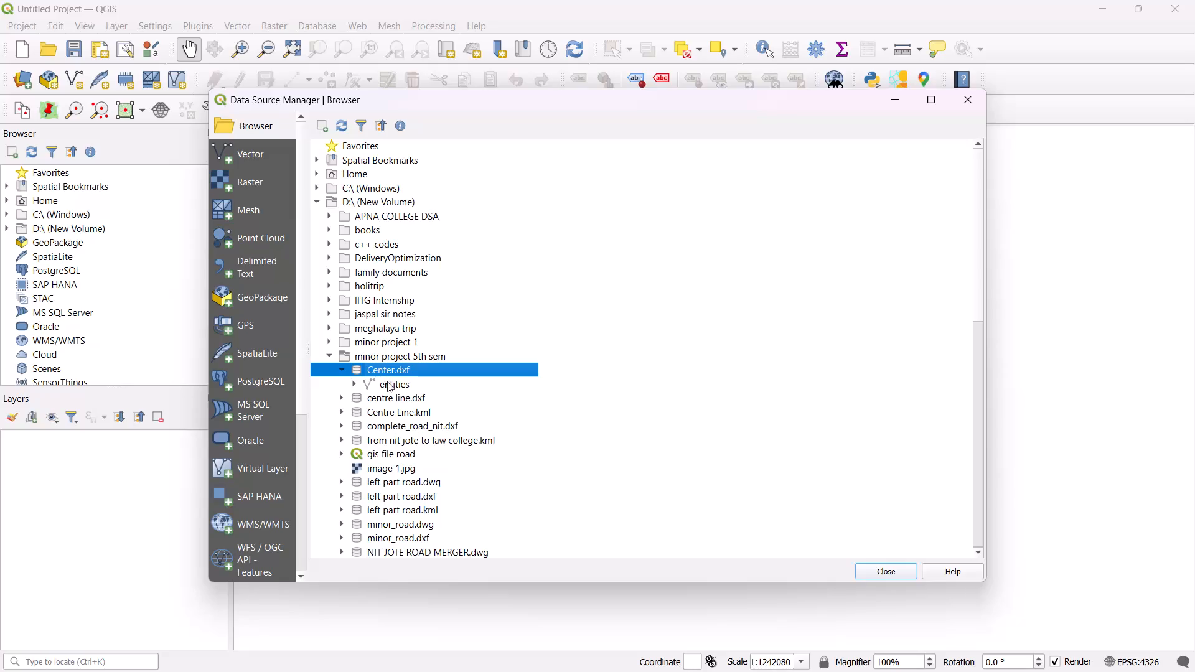
# Add the entities sublayer of Center.dxf to the project and close the Data Source Manager.
pyautogui.doubleClick(387, 382)
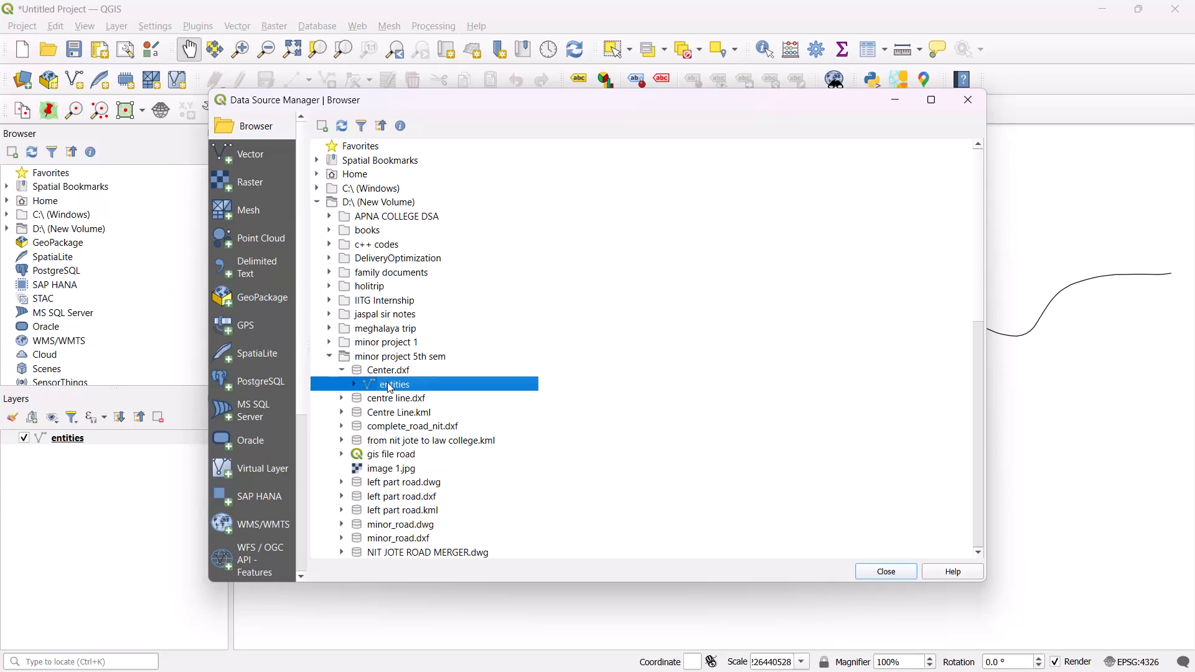
pyautogui.click(974, 94)
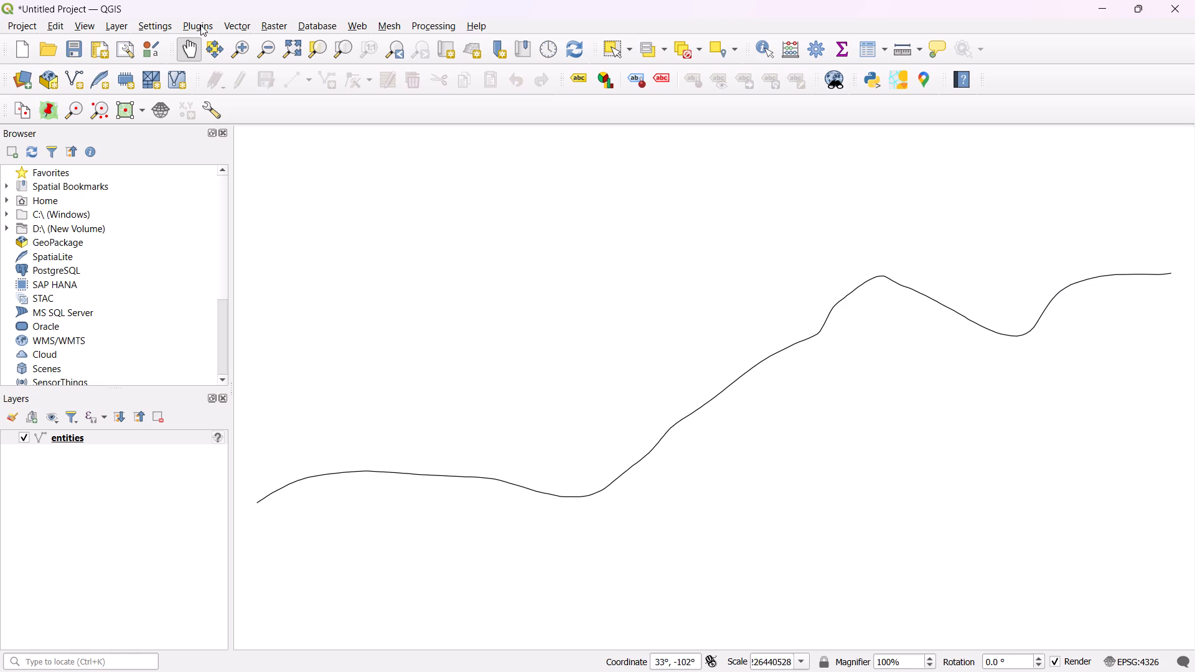
# Set the CRS of the entities layer to EPSG:32646.
pyautogui.click(189, 434)
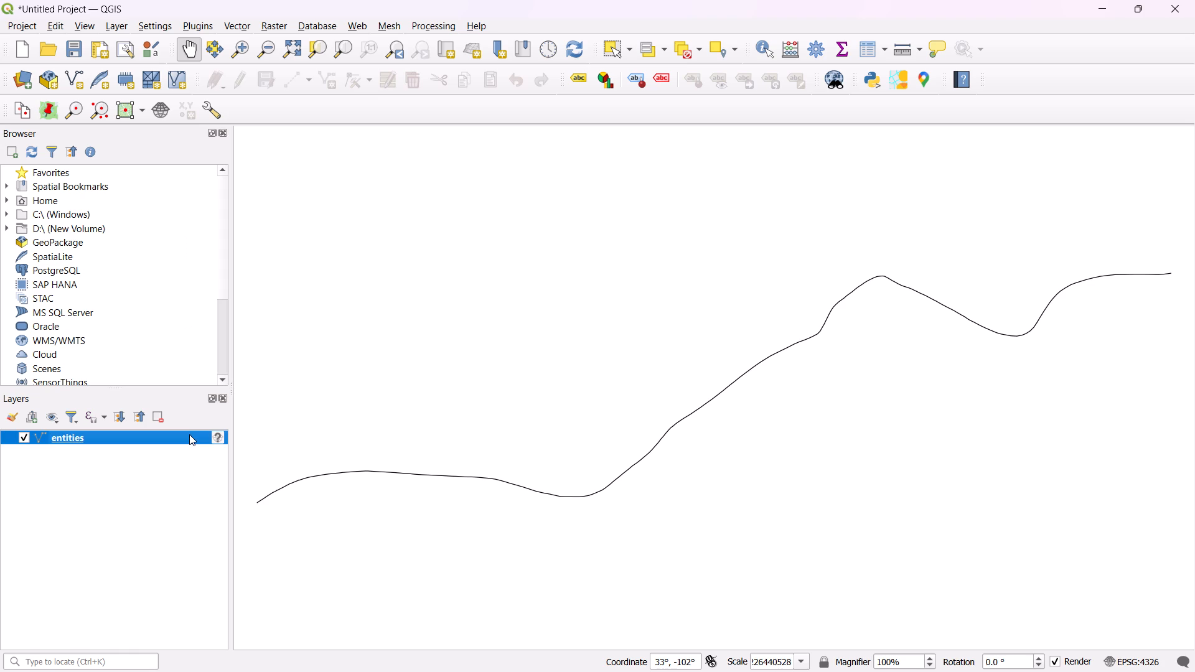
pyautogui.rightClick(189, 434)
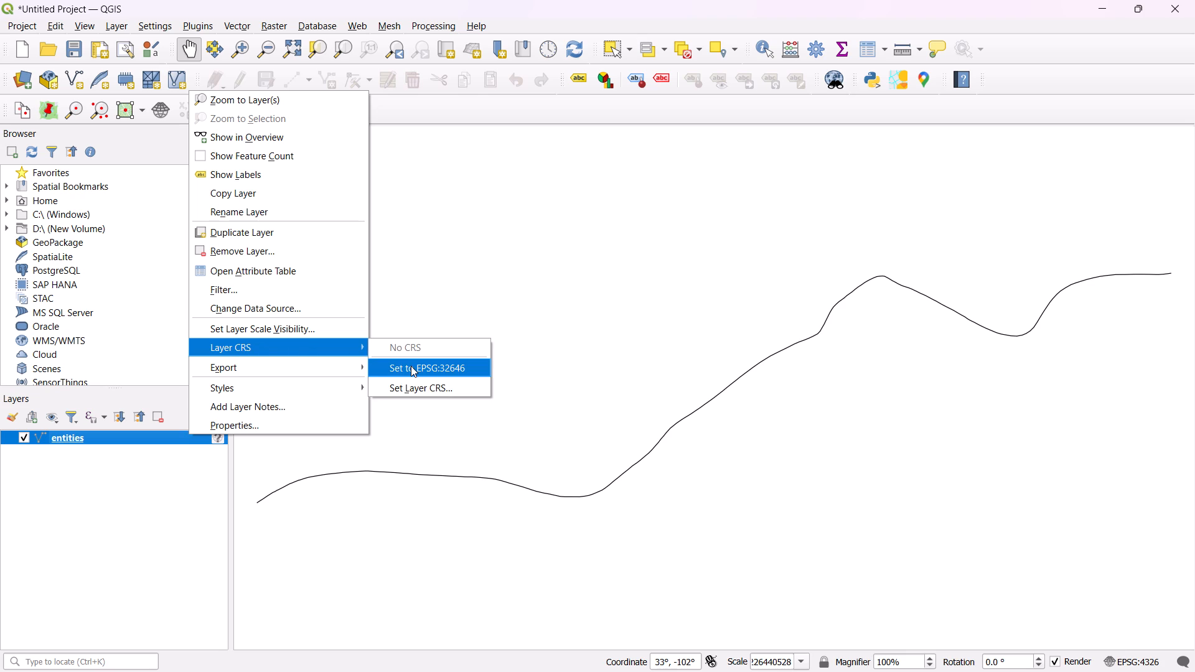
pyautogui.click(411, 366)
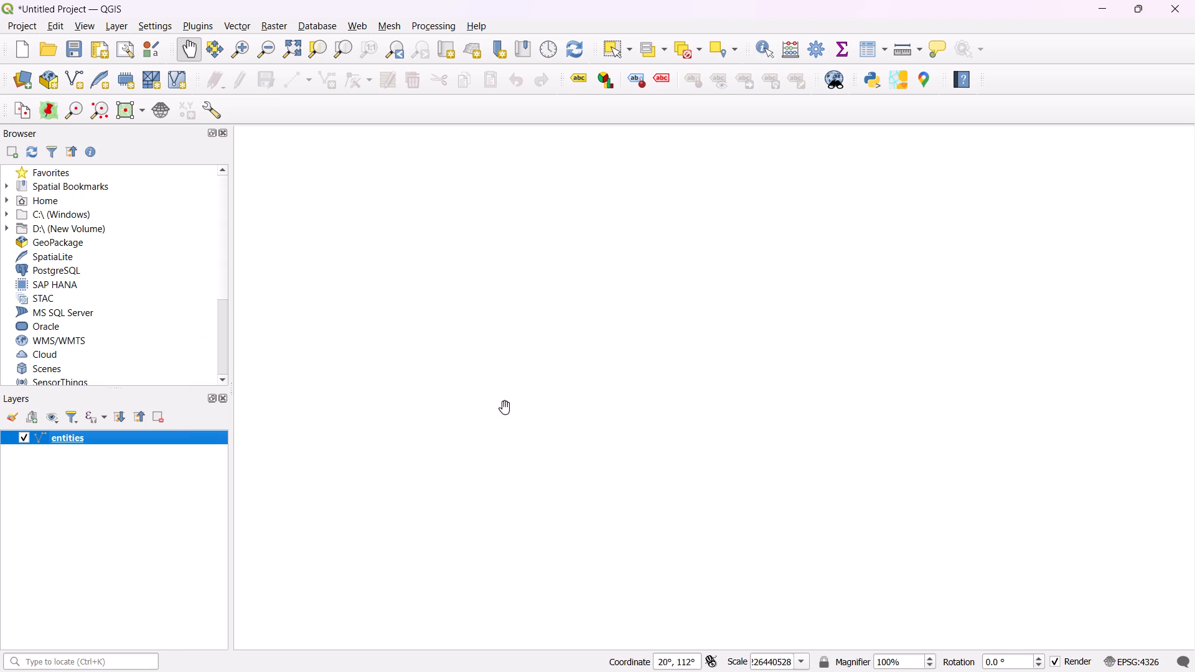
# Look for the road line on the map canvas and zoom to the extent of the entities layer.
pyautogui.scroll(6, 798, 378)
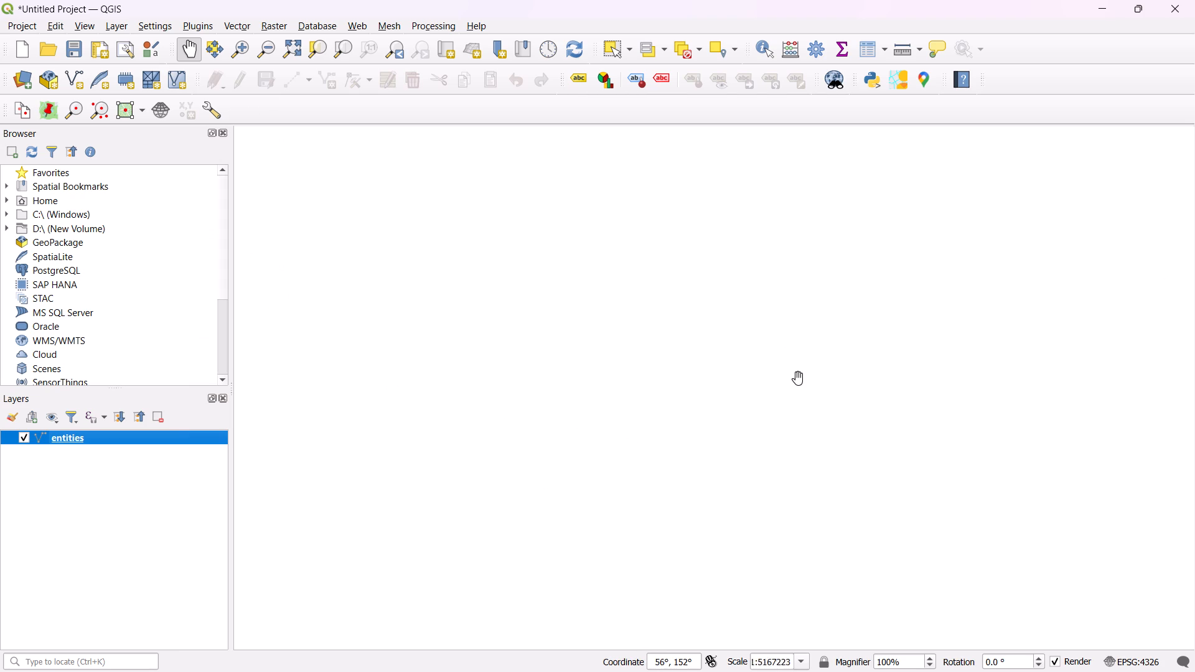
pyautogui.scroll(2, 798, 378)
pyautogui.scroll(-7, 798, 378)
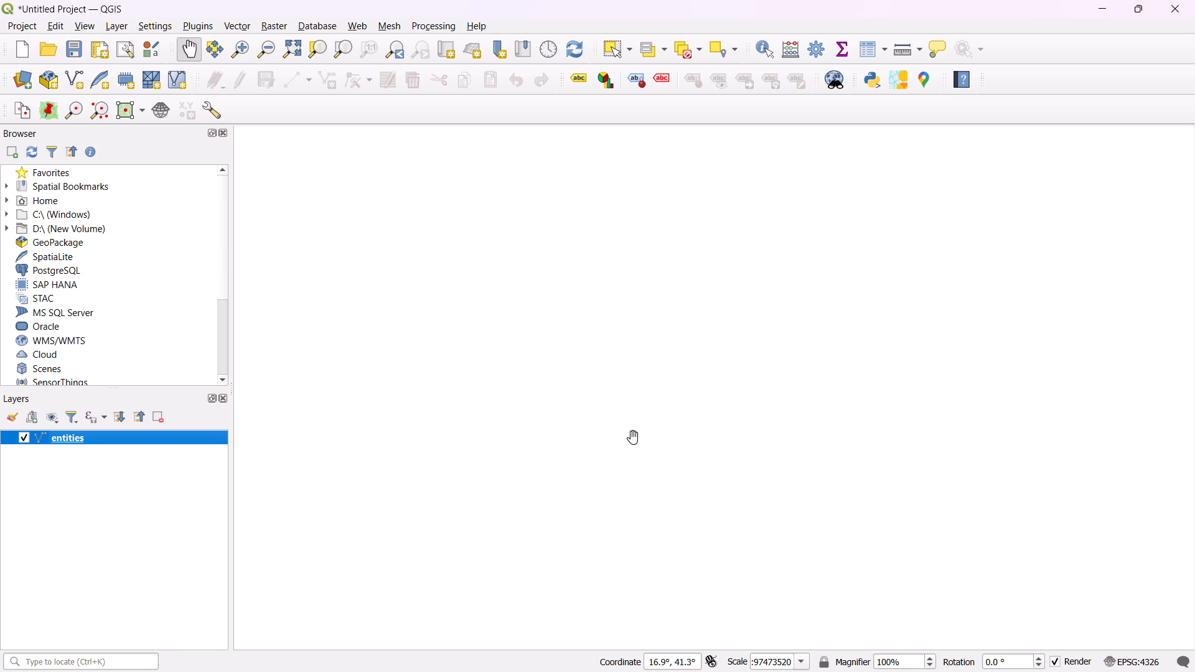
pyautogui.scroll(1, 633, 437)
pyautogui.scroll(-8, 633, 437)
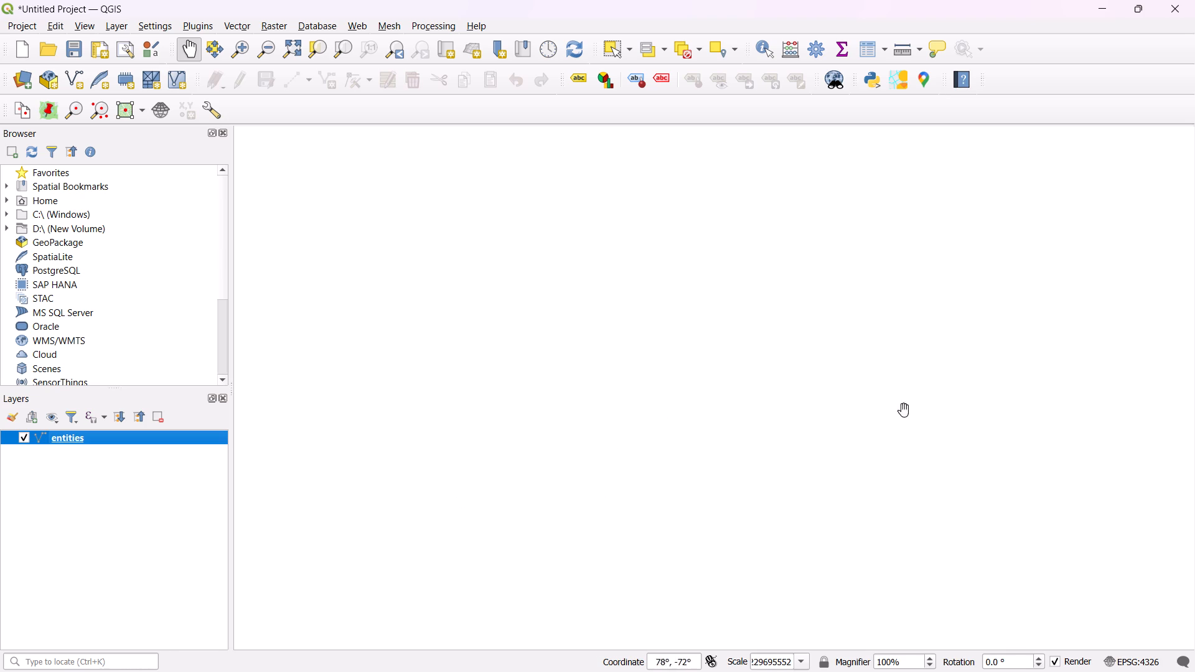
pyautogui.scroll(3, 675, 429)
pyautogui.click(184, 442)
pyautogui.rightClick(184, 442)
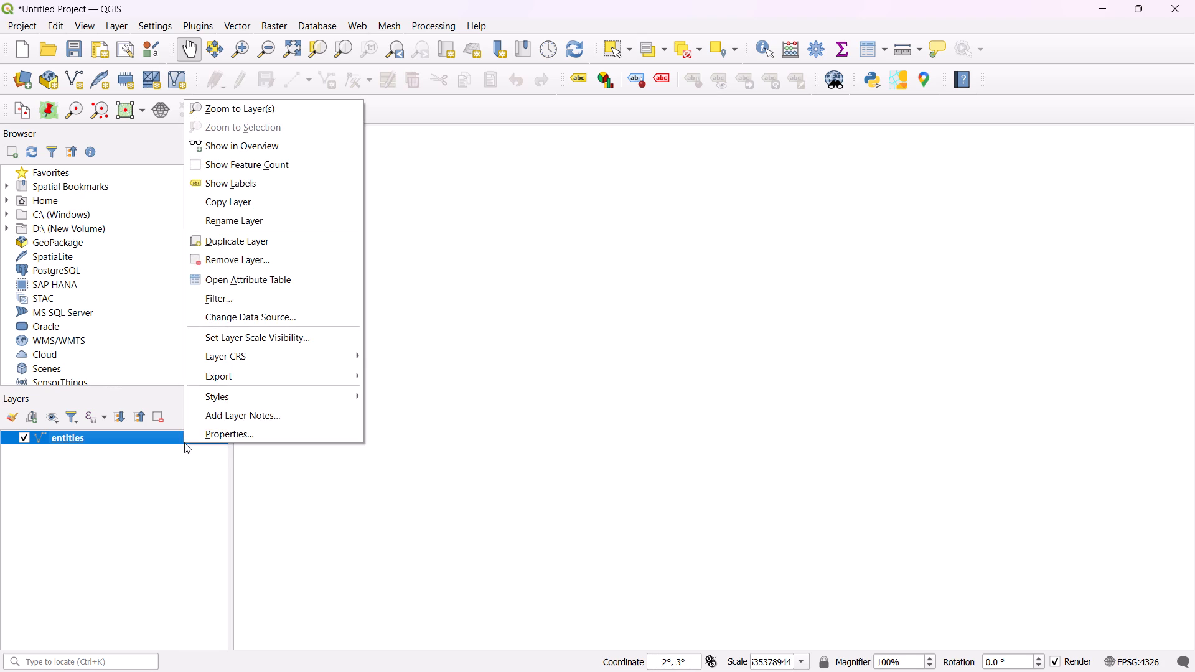
pyautogui.click(262, 105)
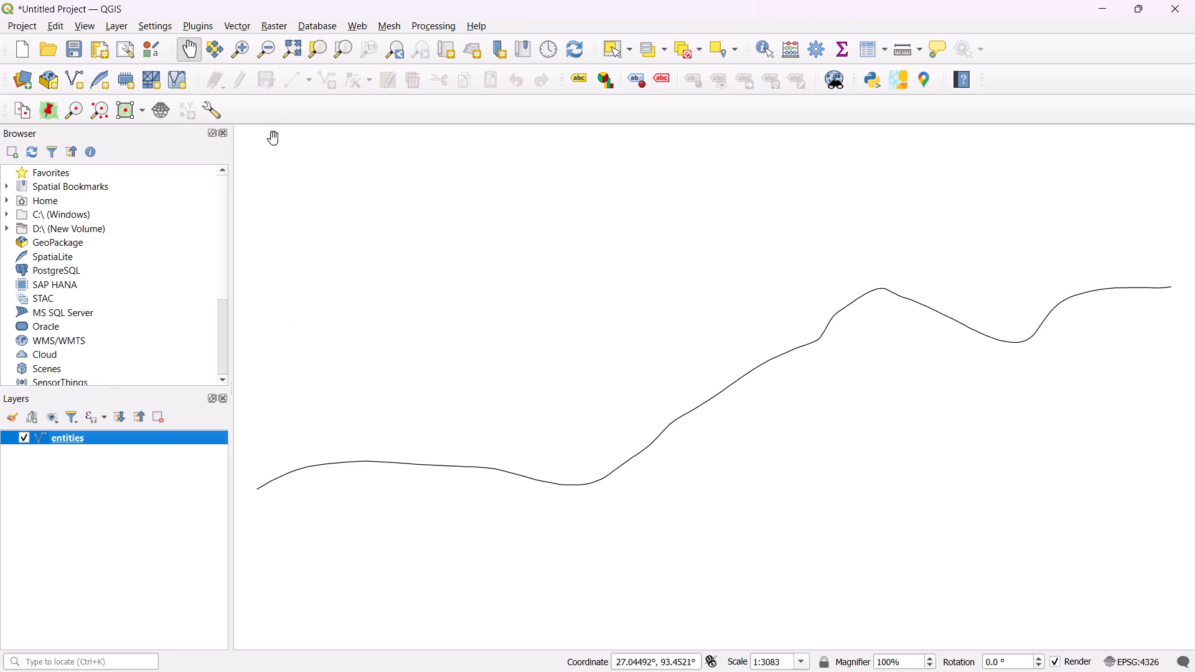
# Check which CRS is assigned to the entities layer.
pyautogui.click(192, 434)
pyautogui.rightClick(192, 434)
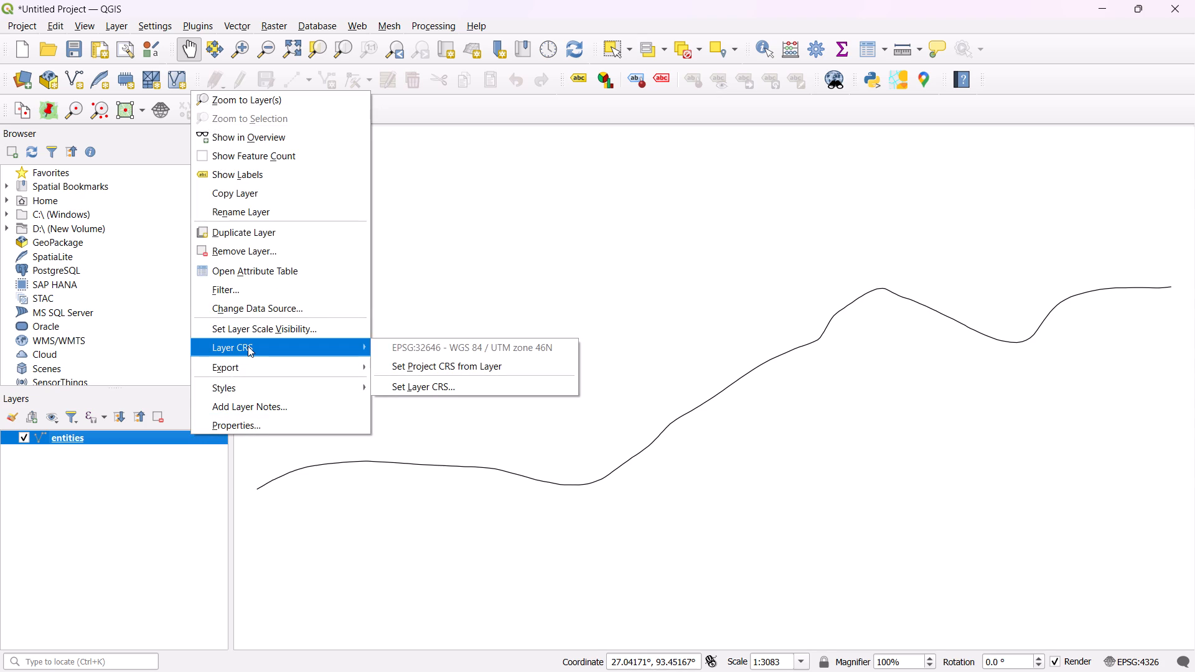
pyautogui.click(495, 253)
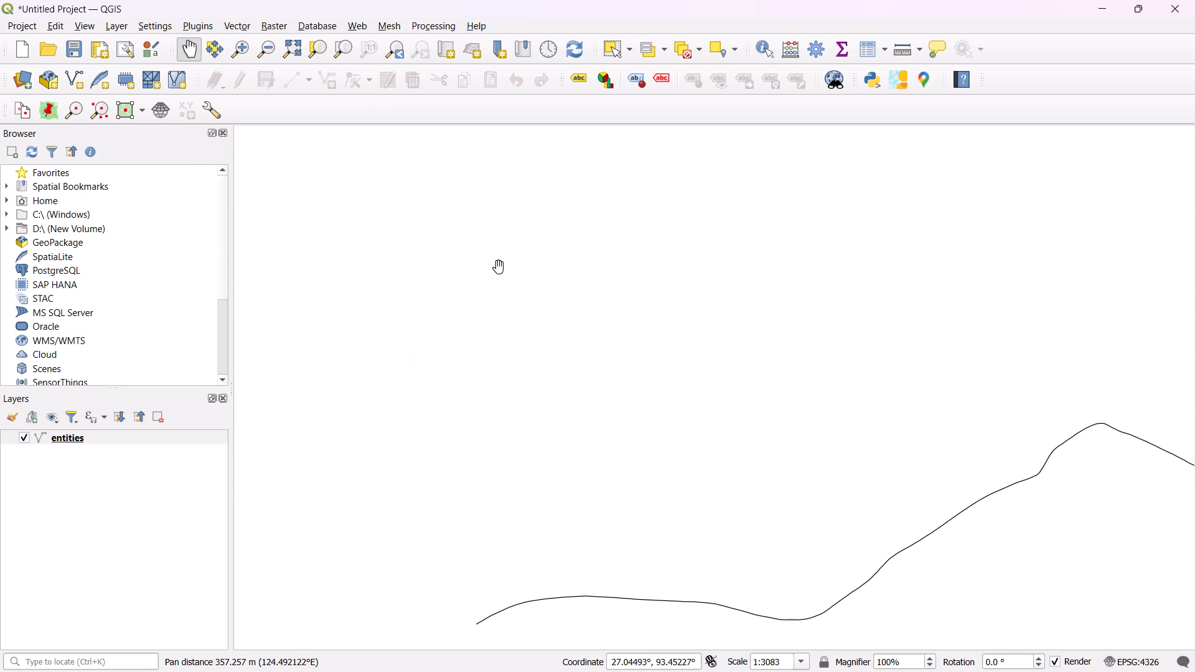
# Examine the road line from end to end on the map canvas.
pyautogui.scroll(-3, 537, 384)
pyautogui.scroll(3, 662, 394)
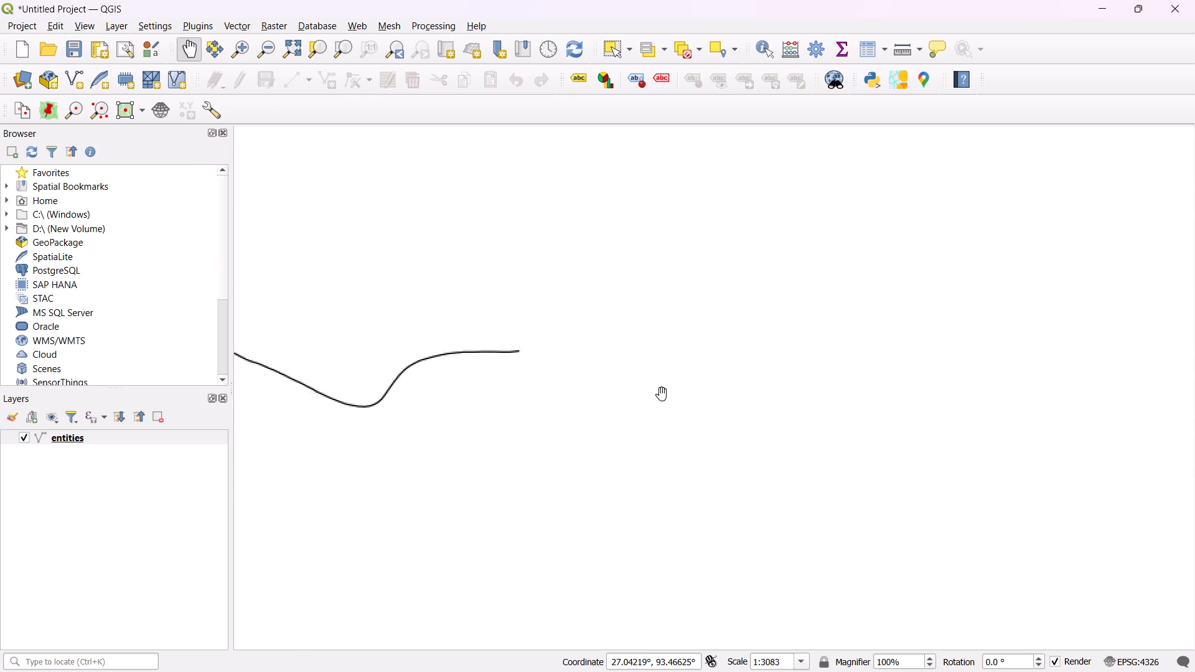
pyautogui.scroll(-4, 640, 403)
pyautogui.scroll(2, 554, 416)
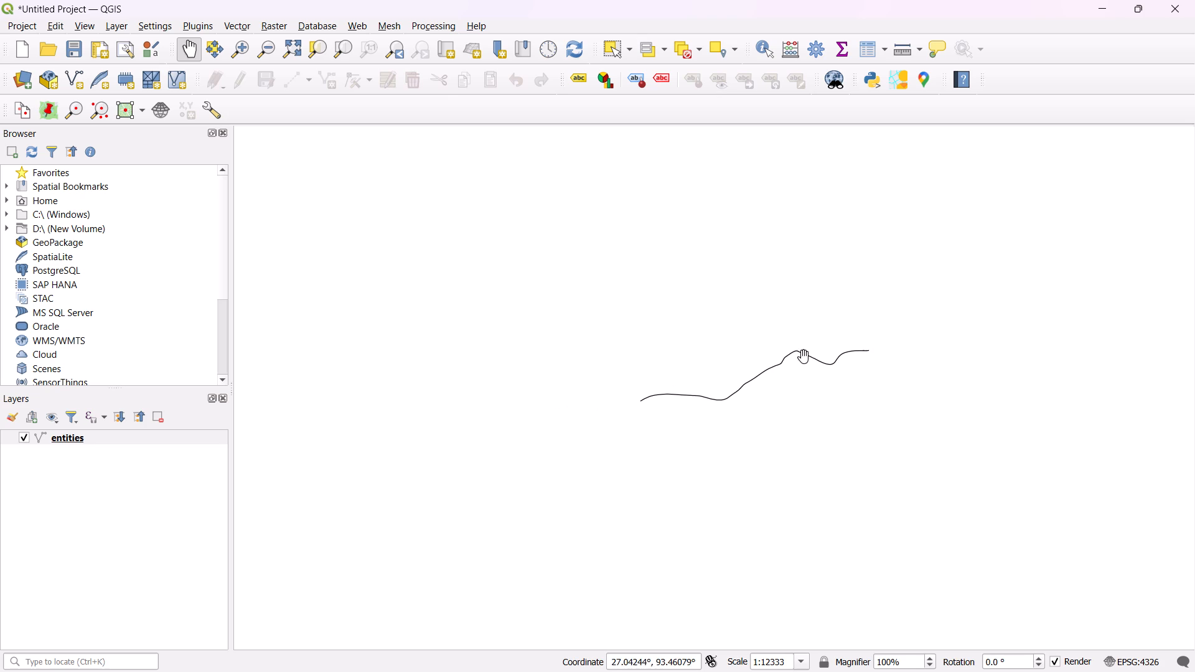
pyautogui.scroll(2, 797, 364)
pyautogui.scroll(-1, 797, 364)
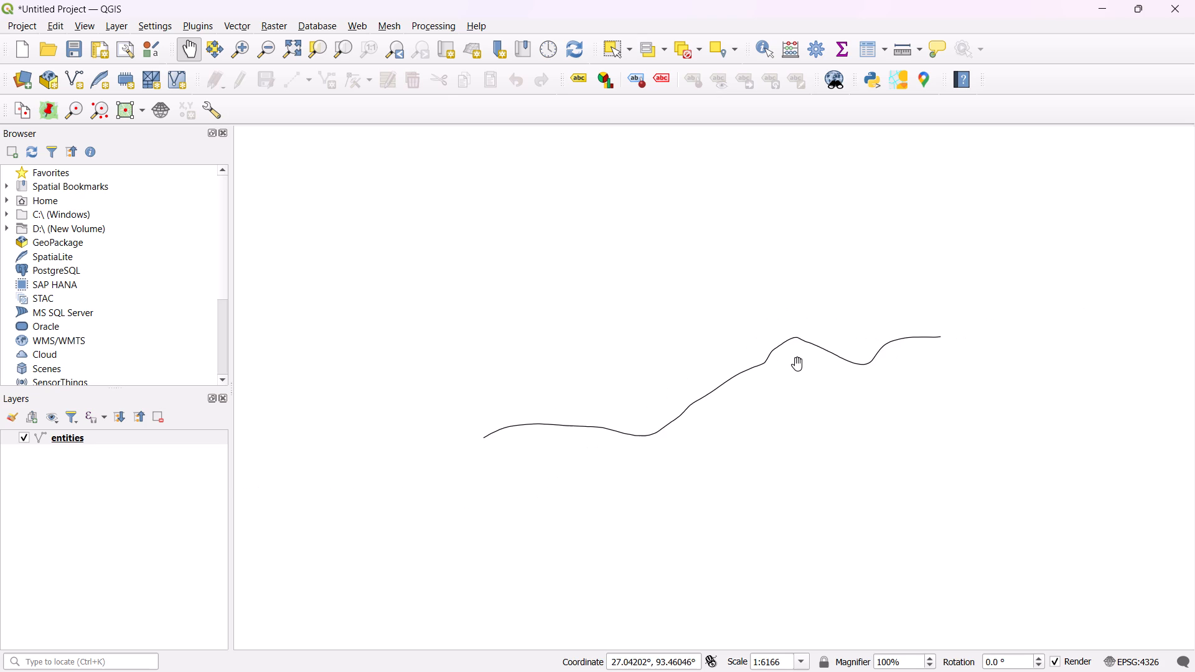
pyautogui.scroll(1, 797, 364)
pyautogui.scroll(-1, 797, 364)
pyautogui.click(465, 396)
pyautogui.click(814, 423)
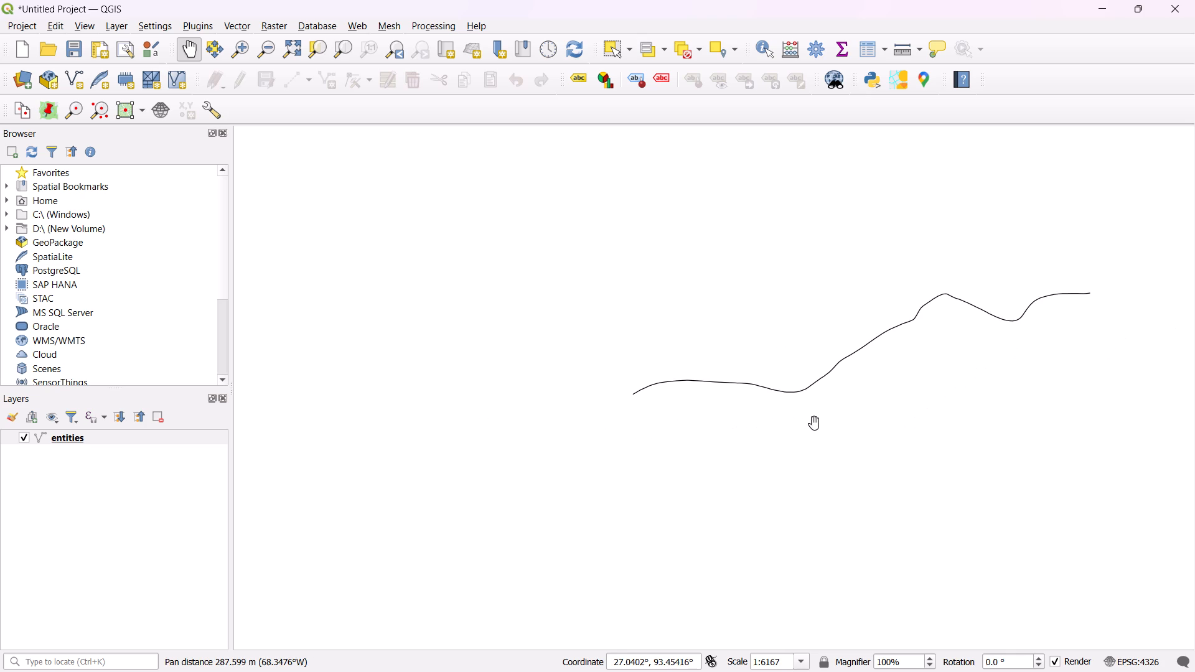
pyautogui.rightClick(788, 390)
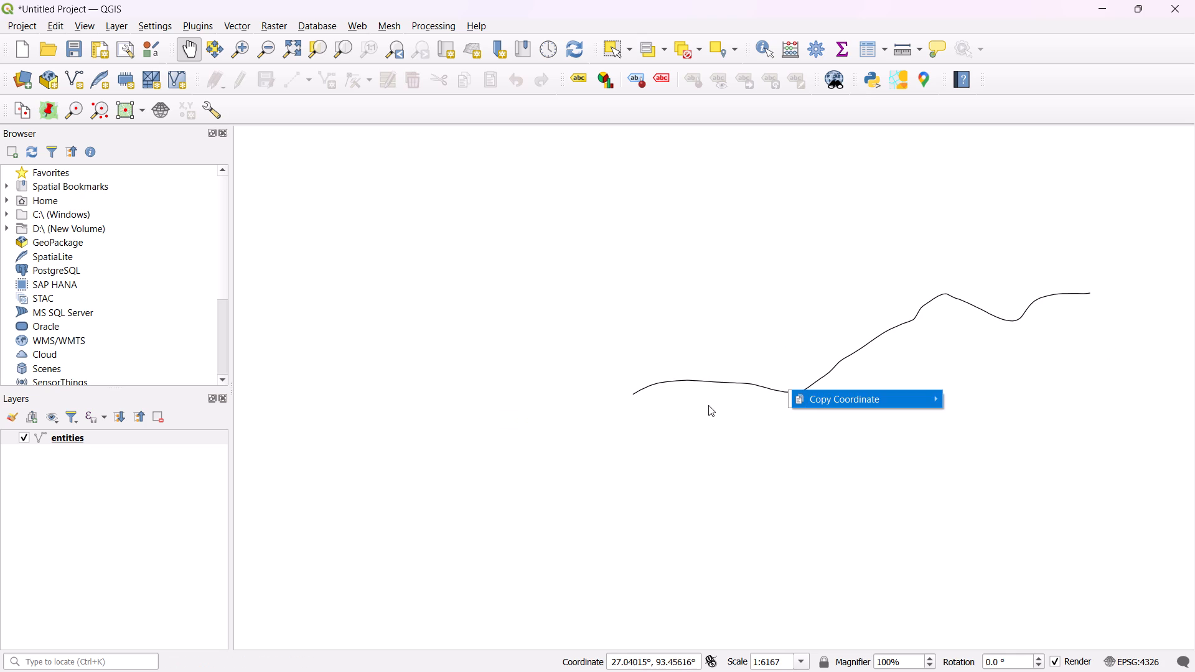
pyautogui.click(707, 380)
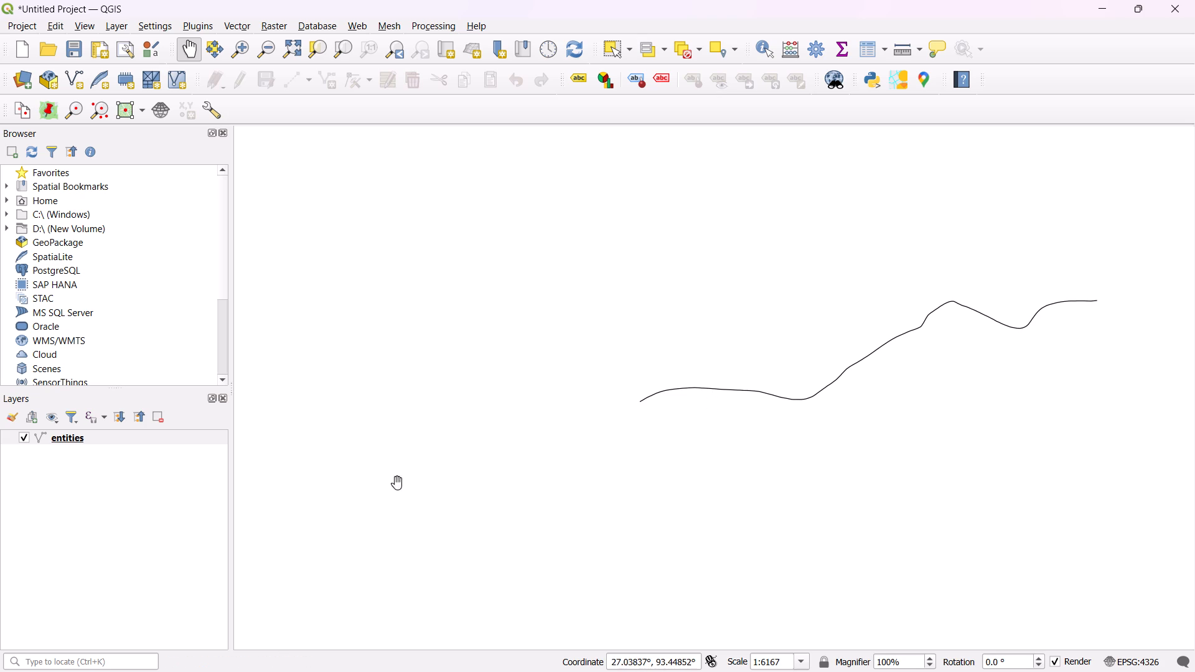
# Open the default symbol settings in the Symbology properties of the entities layer.
pyautogui.click(149, 434)
pyautogui.rightClick(149, 434)
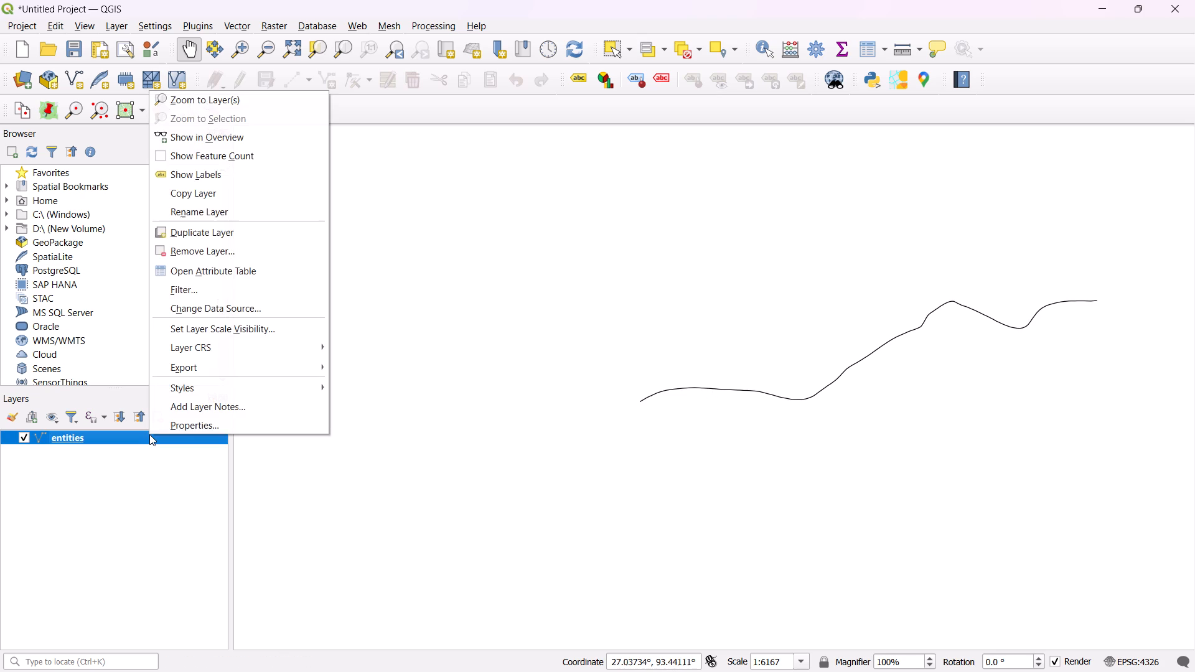
pyautogui.click(188, 418)
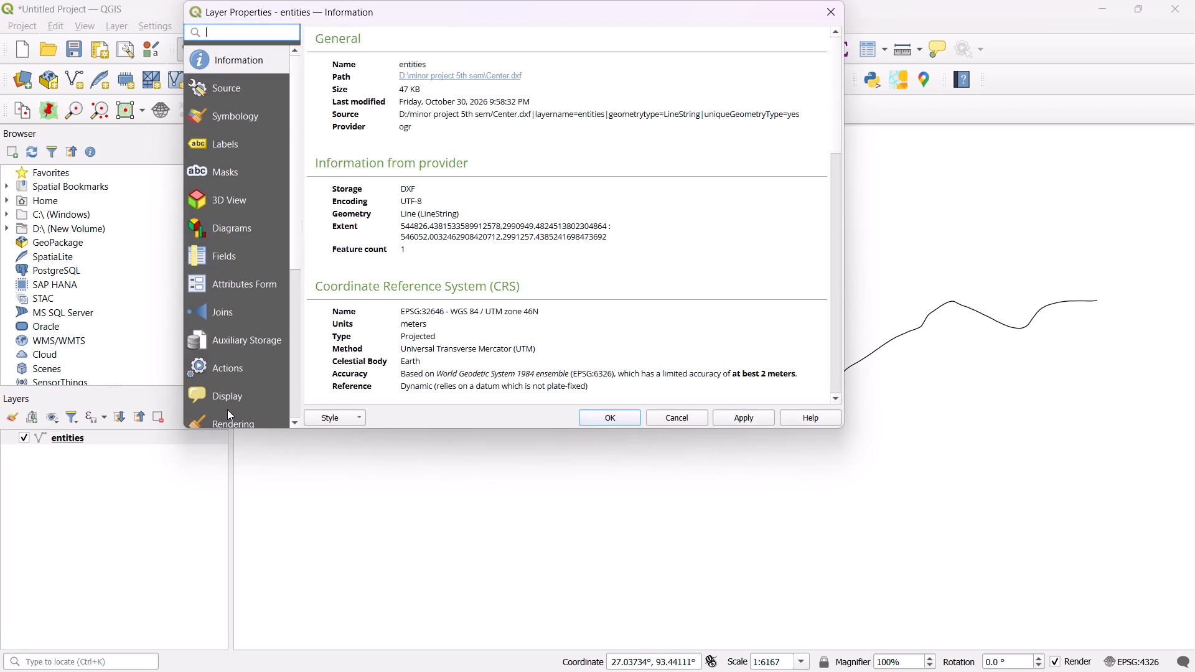
pyautogui.scroll(-4, 227, 246)
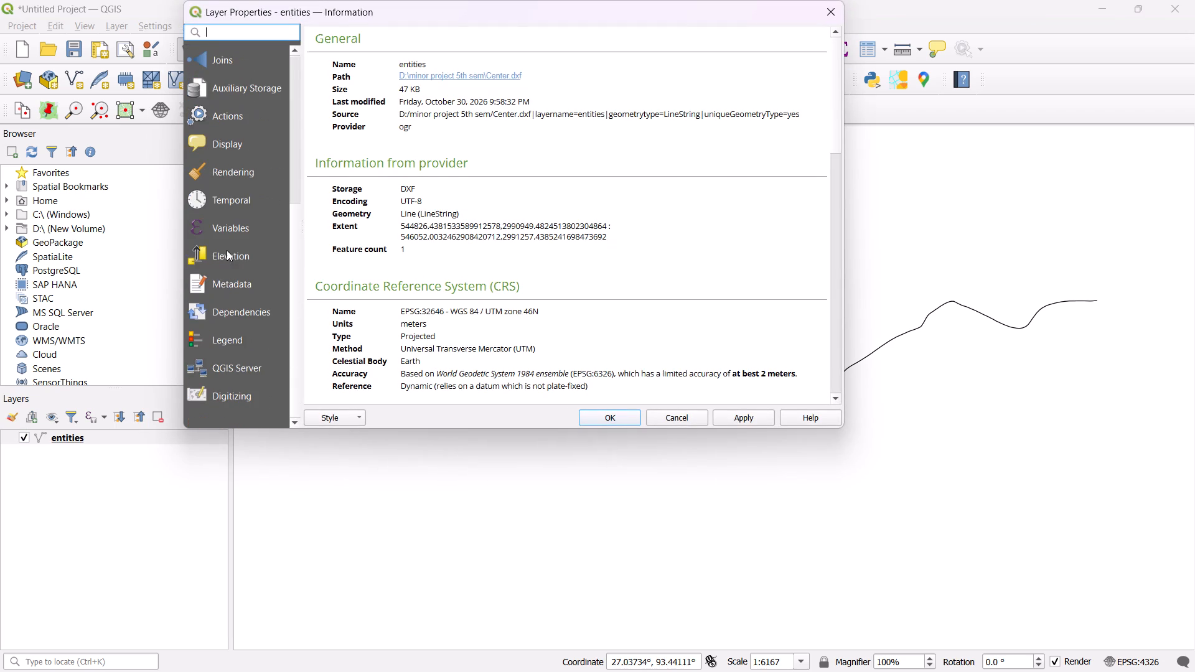
pyautogui.scroll(-1, 220, 280)
pyautogui.scroll(5, 233, 175)
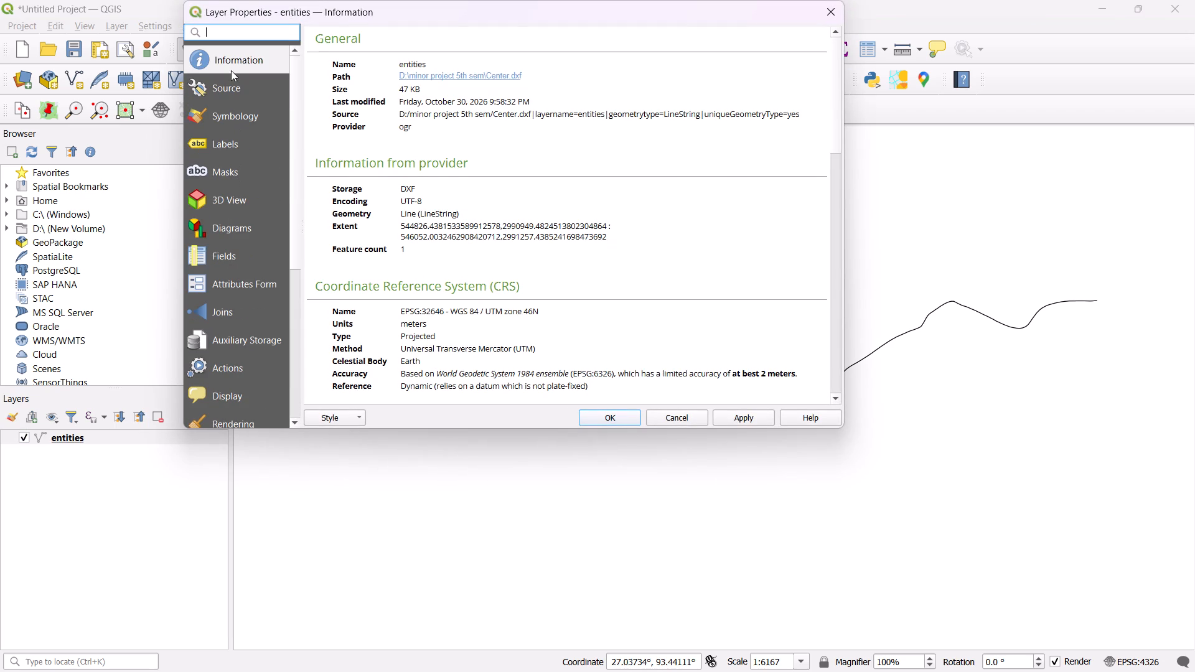
pyautogui.click(241, 110)
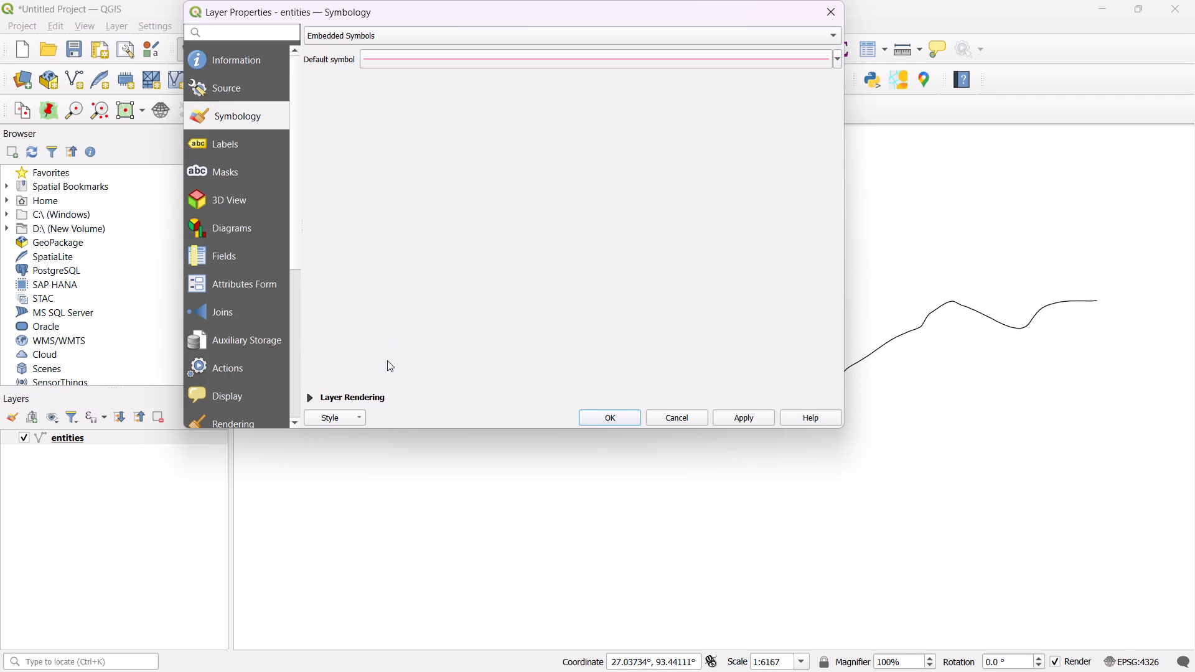
pyautogui.click(476, 58)
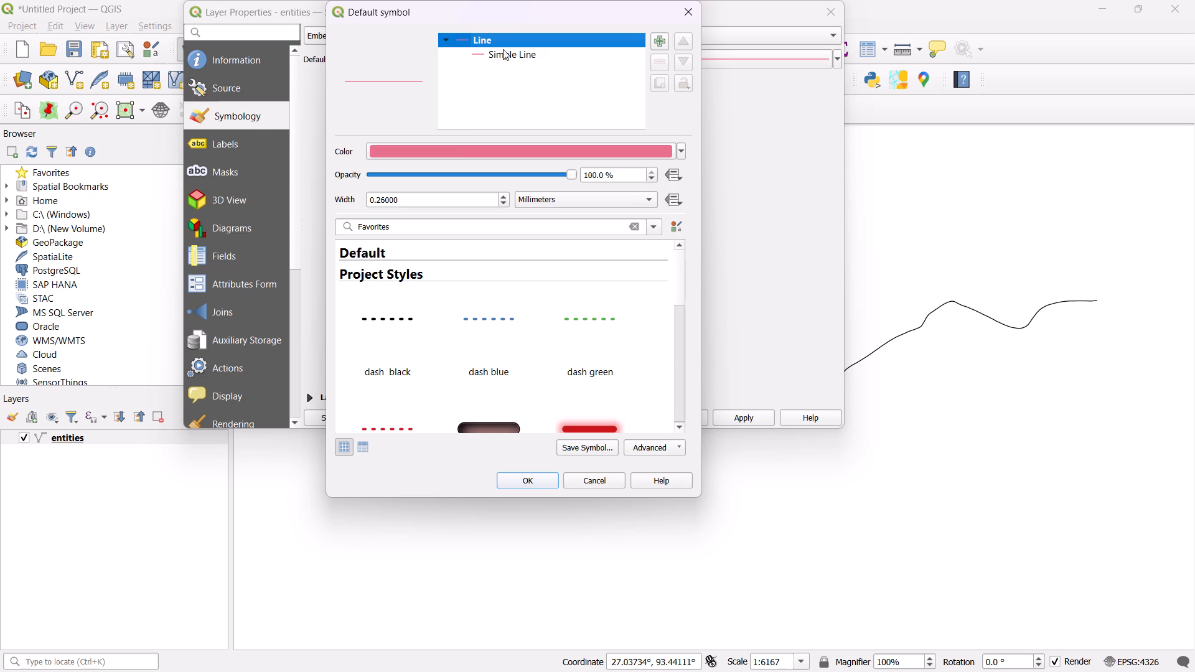
# Look through the Favorites line symbol presets for a style suited to the road line.
pyautogui.scroll(-2, 448, 314)
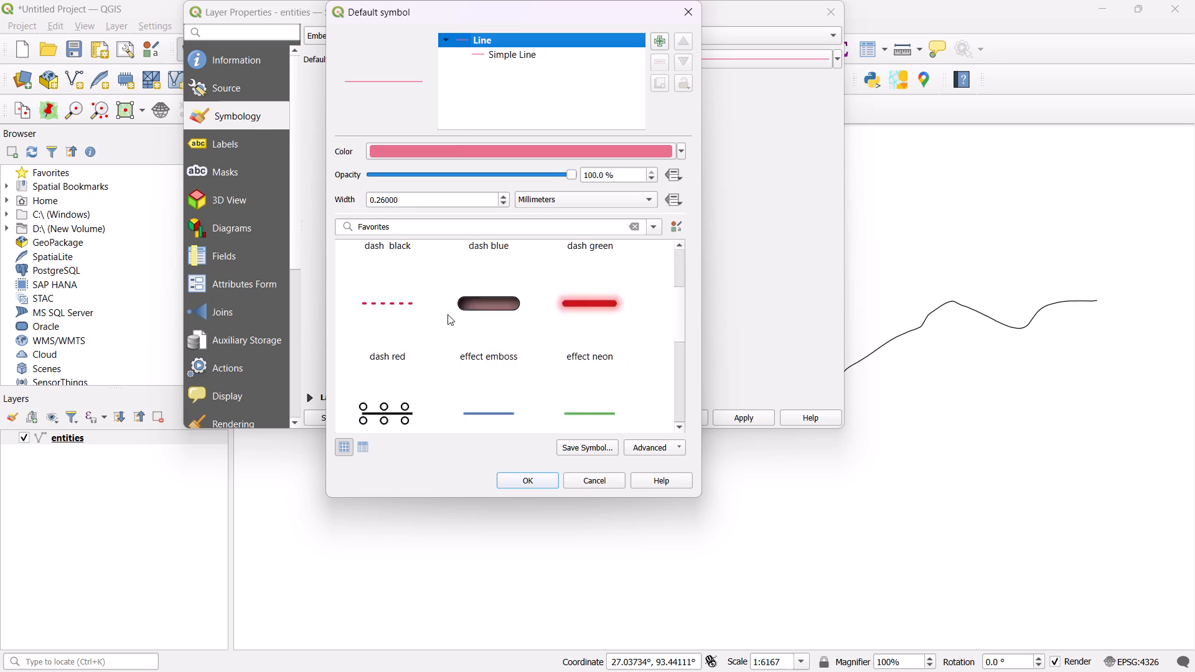
pyautogui.scroll(-1, 448, 314)
pyautogui.scroll(3, 448, 314)
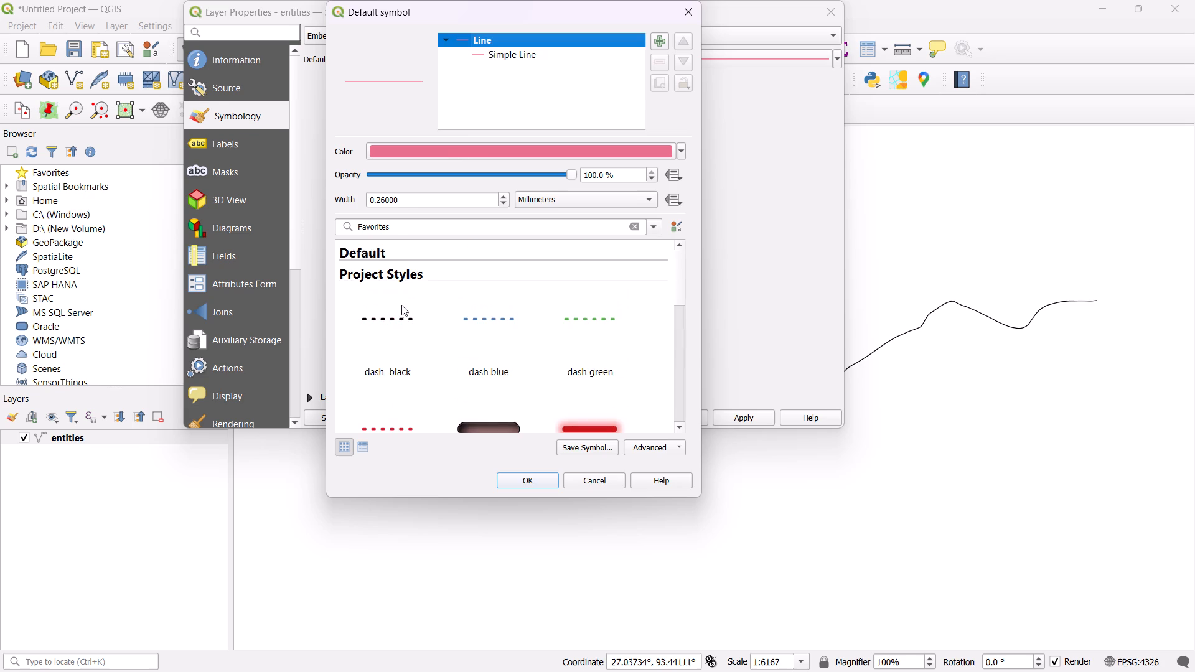
pyautogui.scroll(-7, 427, 340)
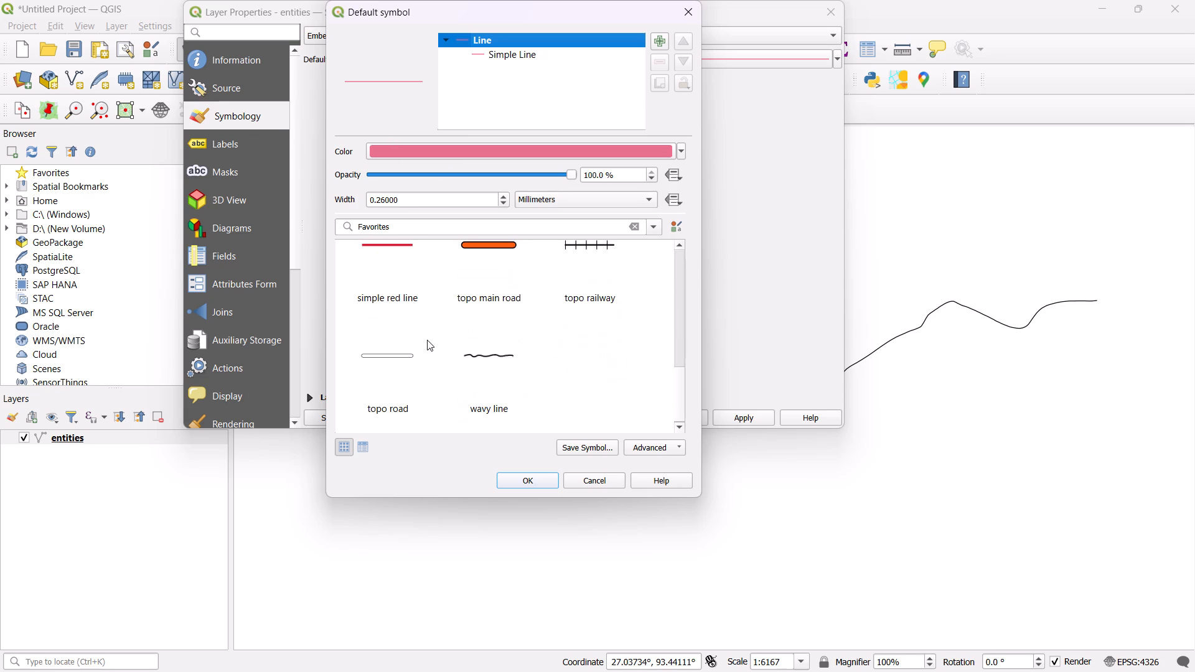
pyautogui.scroll(-2, 427, 340)
pyautogui.scroll(2, 427, 340)
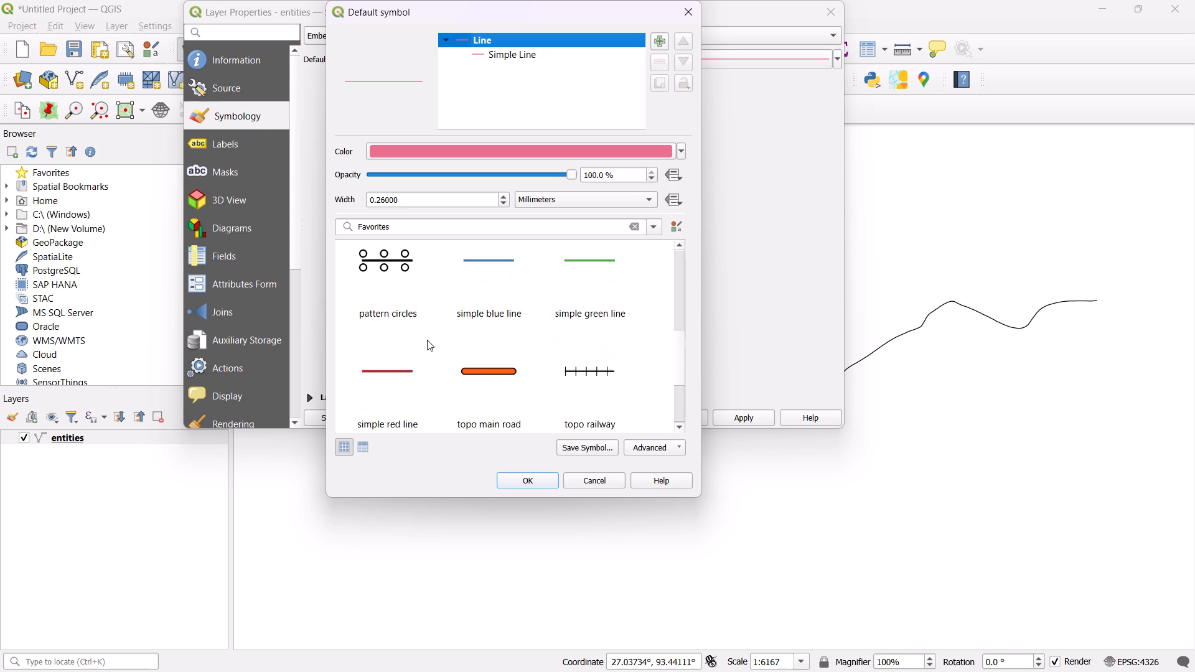
pyautogui.scroll(4, 427, 340)
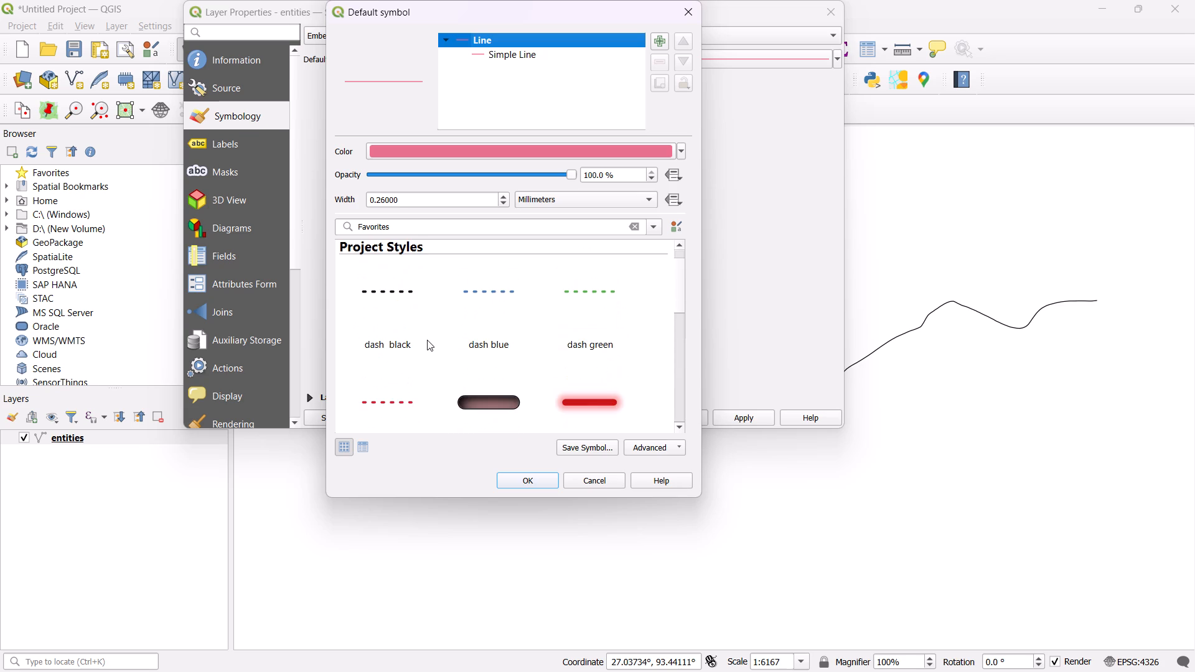
pyautogui.scroll(3, 427, 340)
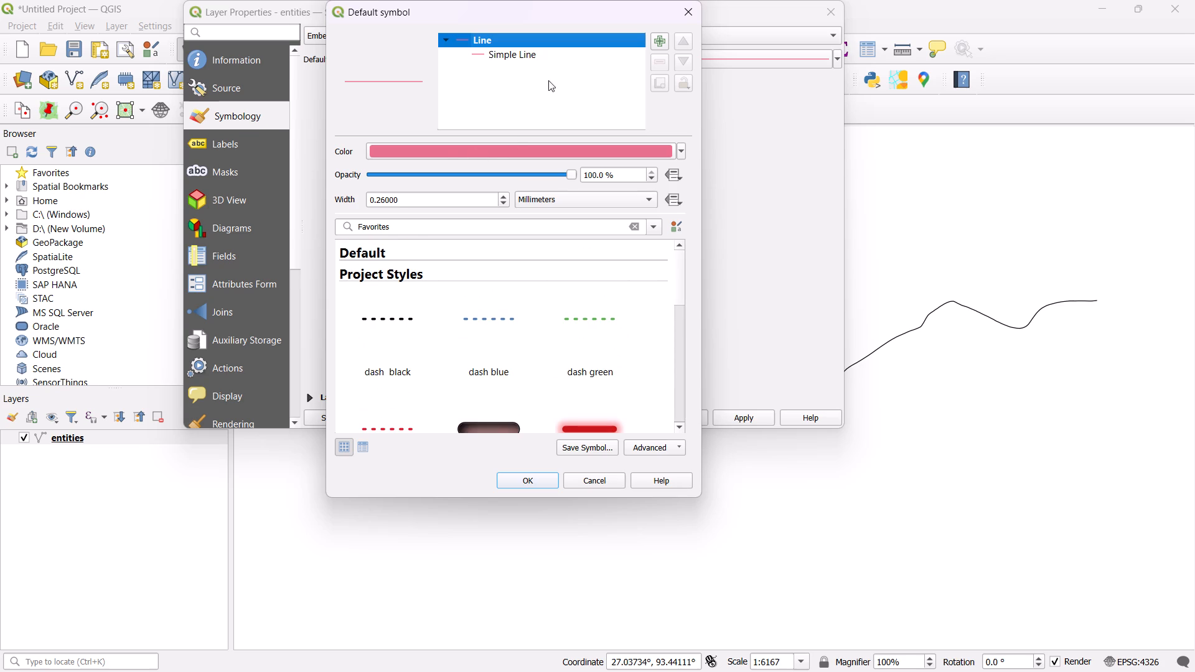
# Set the symbol layer type of the road line's Simple Line layer to Marker Line.
pyautogui.click(535, 55)
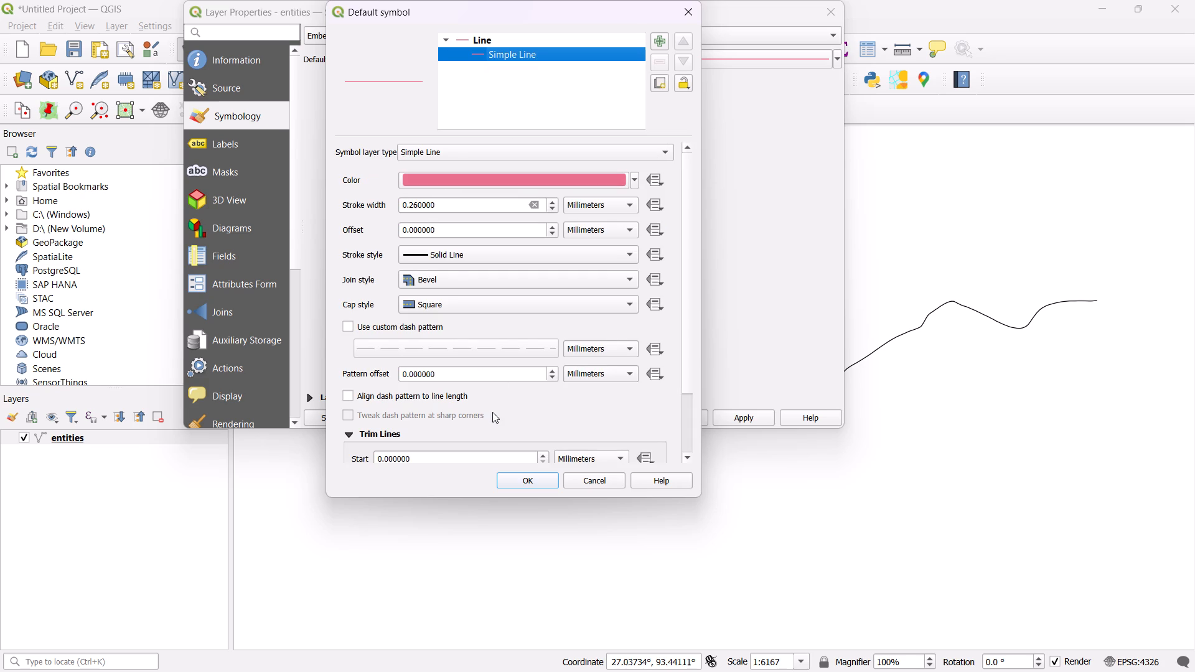
pyautogui.click(482, 149)
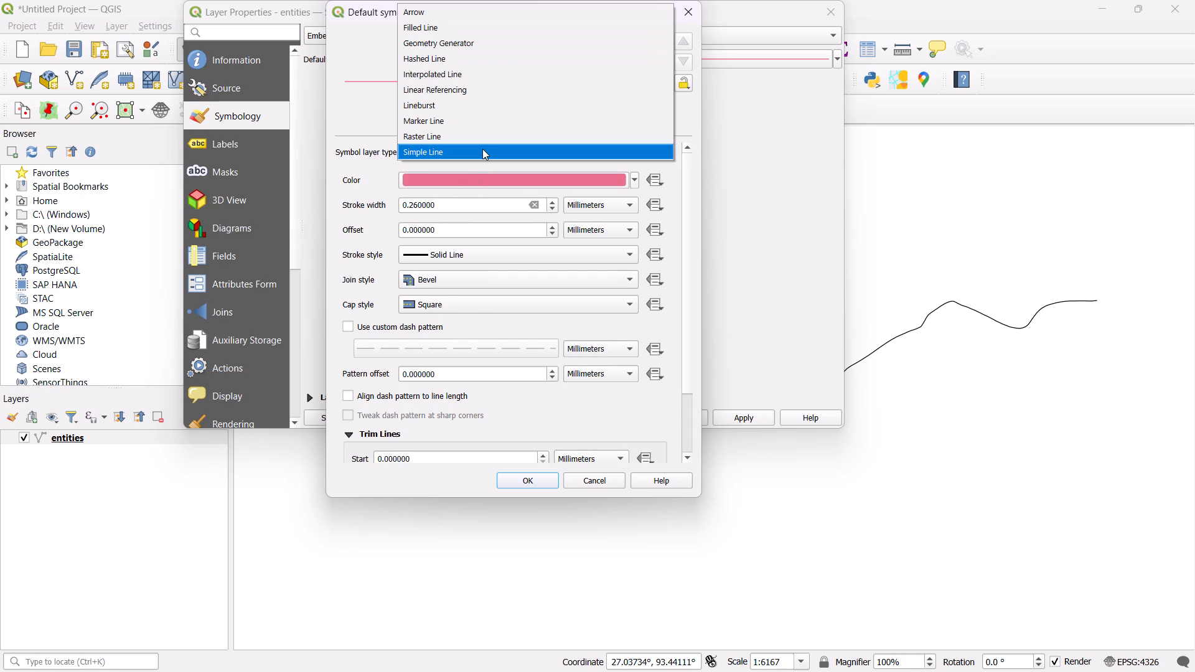
pyautogui.click(478, 119)
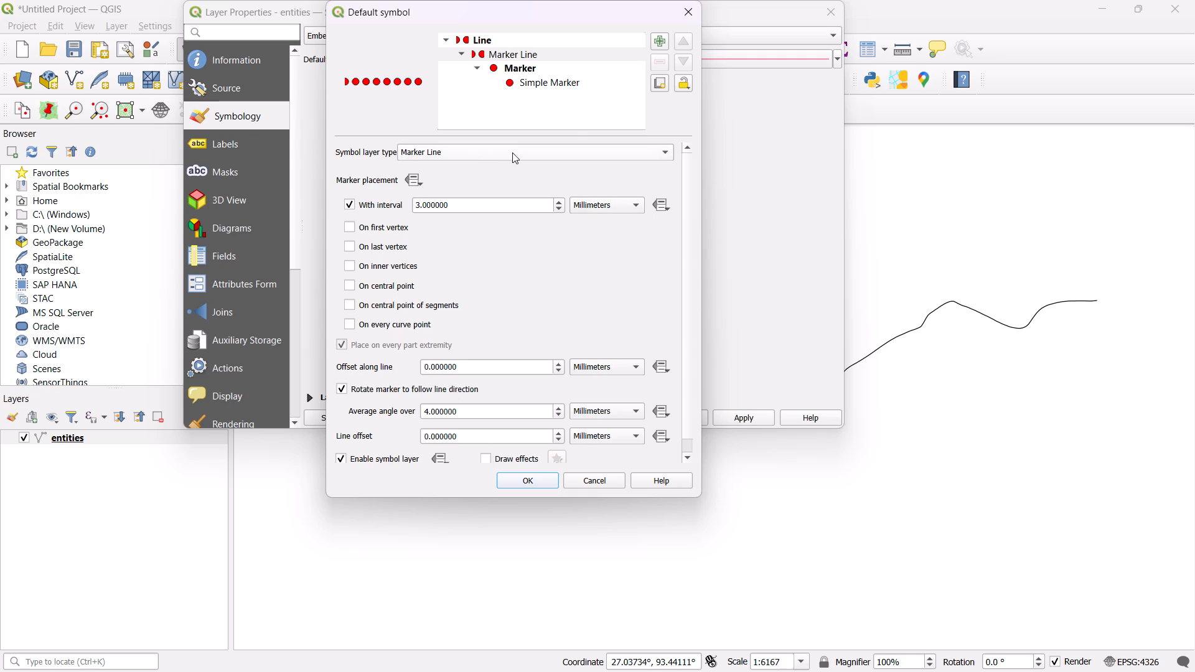
# Look through the Favorites marker presets and the basic marker settings for the Marker Line symbol.
pyautogui.click(563, 83)
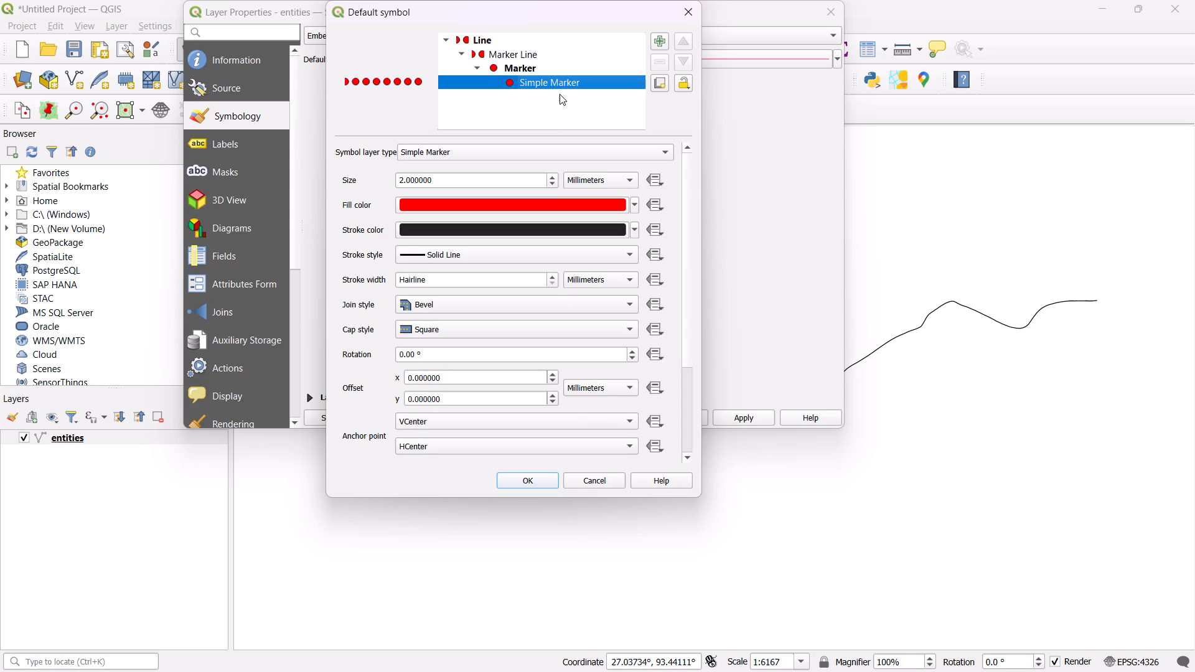
pyautogui.click(528, 67)
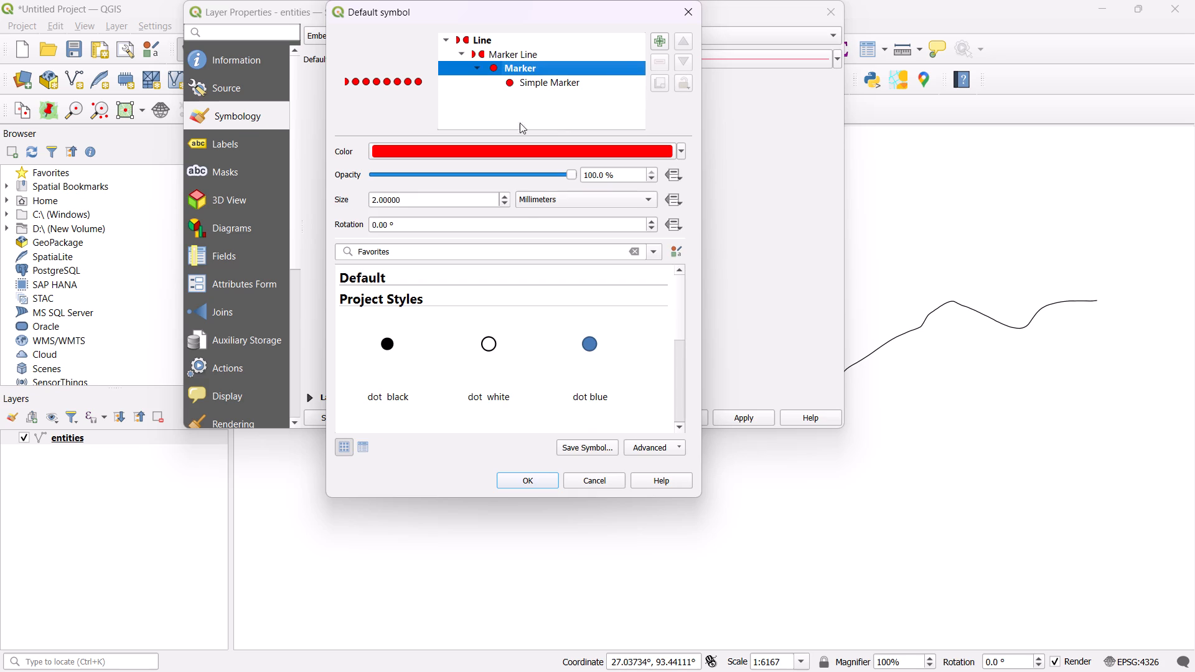
pyautogui.scroll(-11, 546, 366)
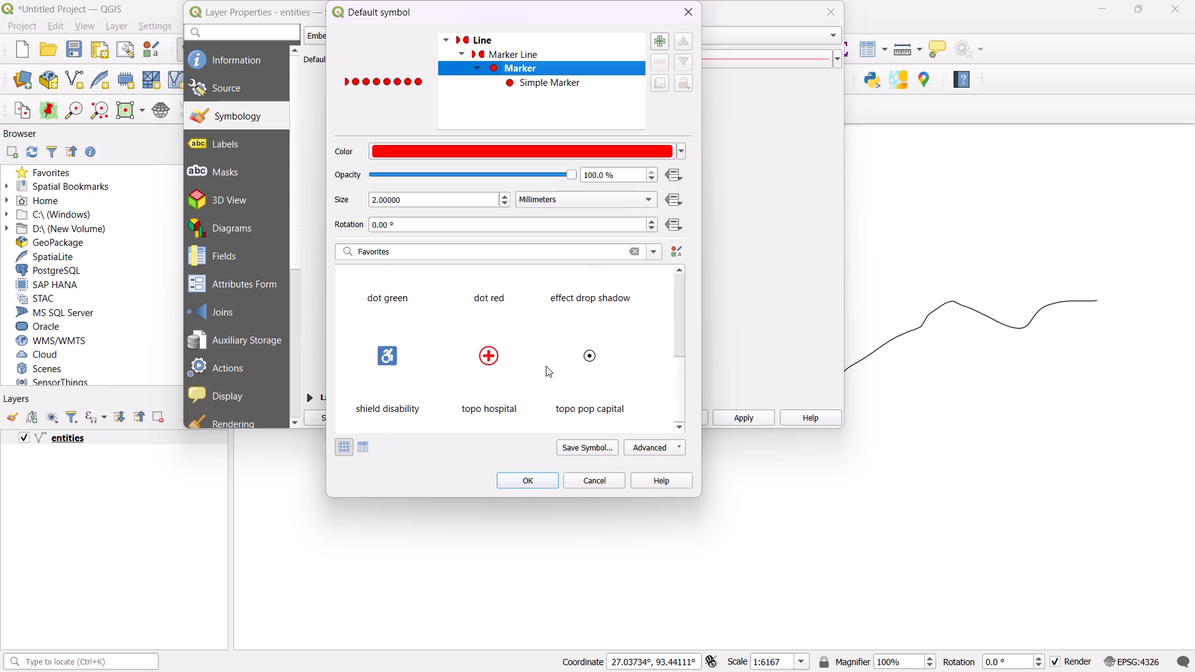
pyautogui.scroll(4, 546, 366)
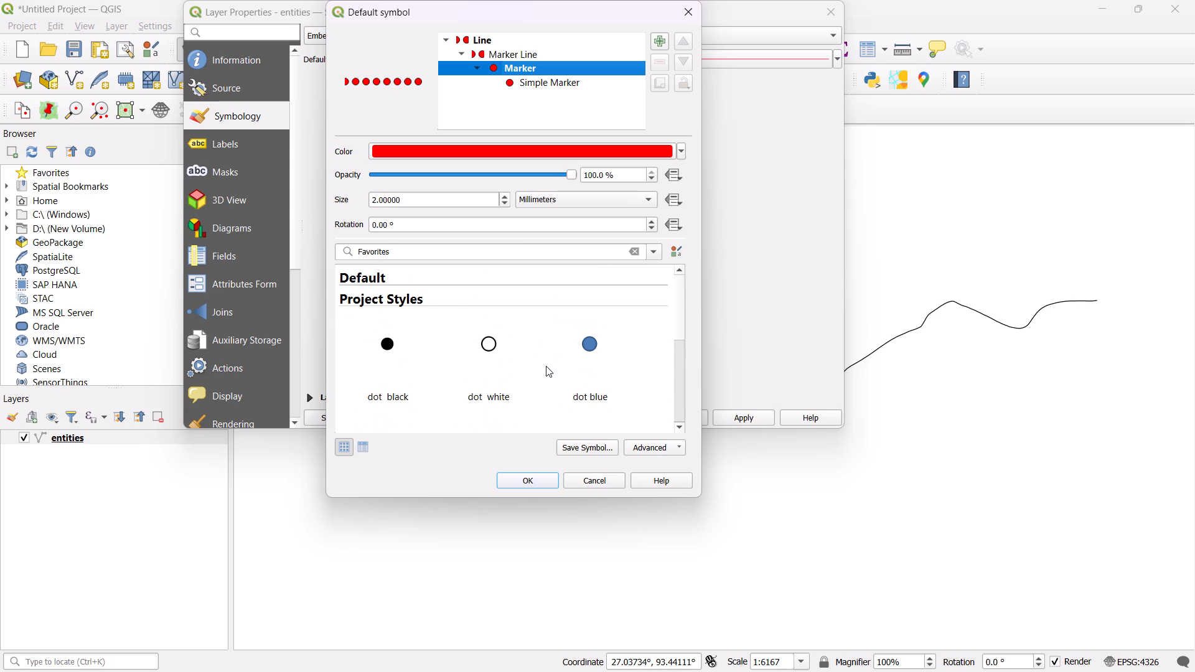
pyautogui.scroll(-3, 546, 366)
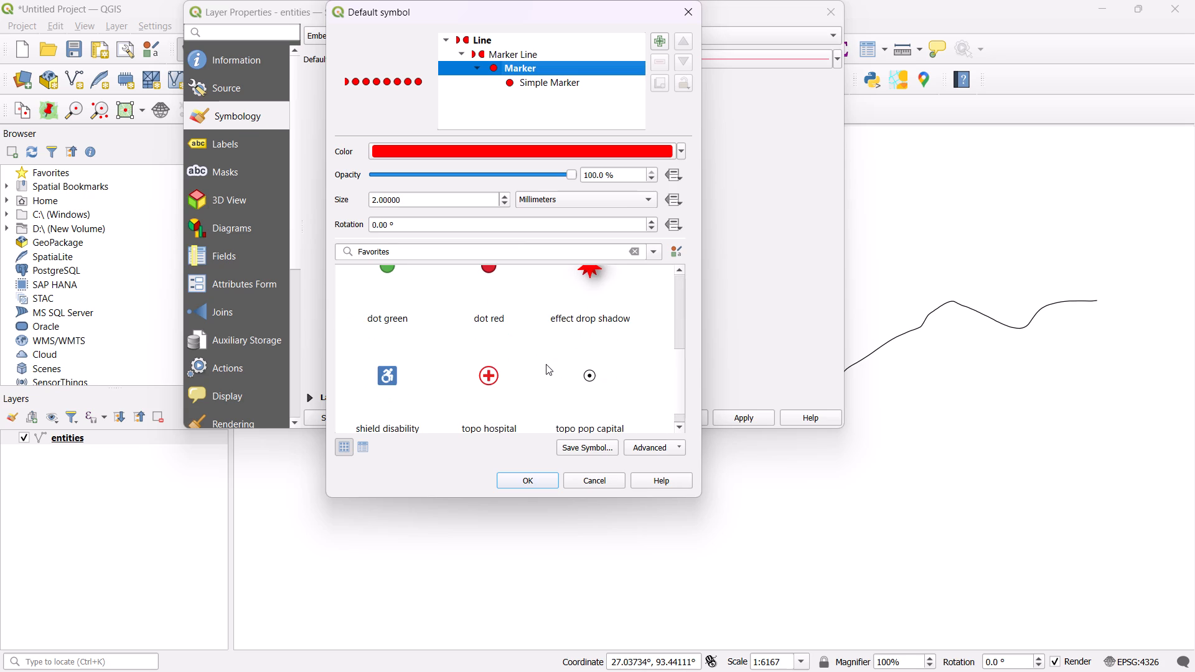
pyautogui.scroll(-2, 546, 364)
pyautogui.scroll(3, 546, 364)
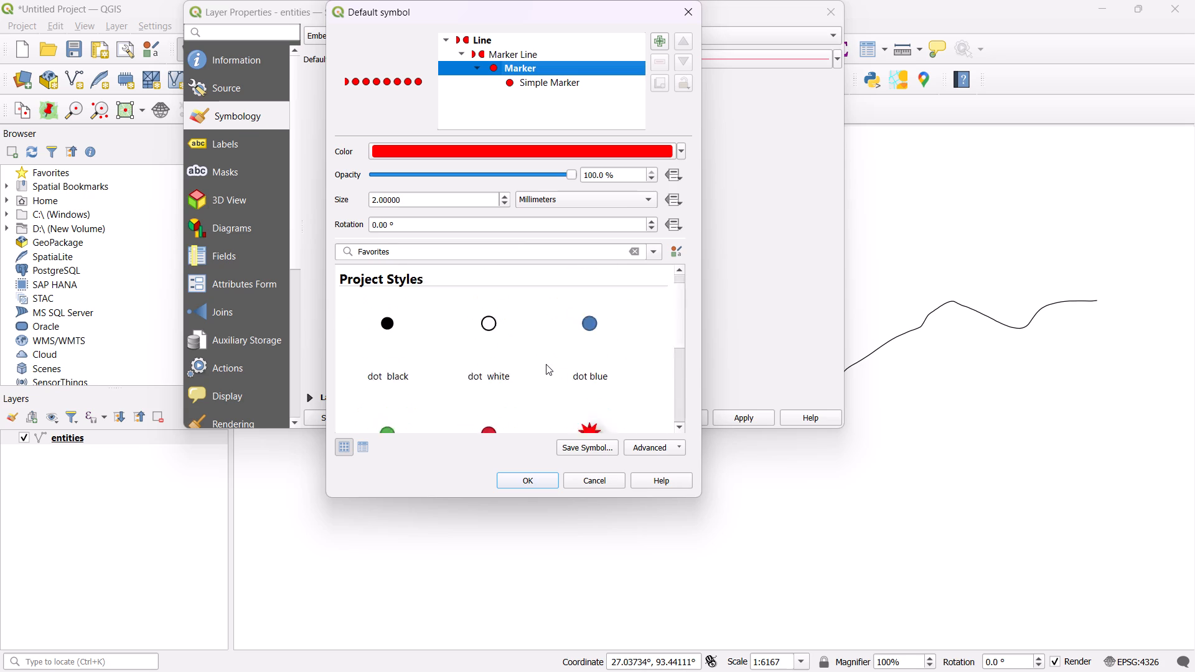
pyautogui.scroll(6, 546, 364)
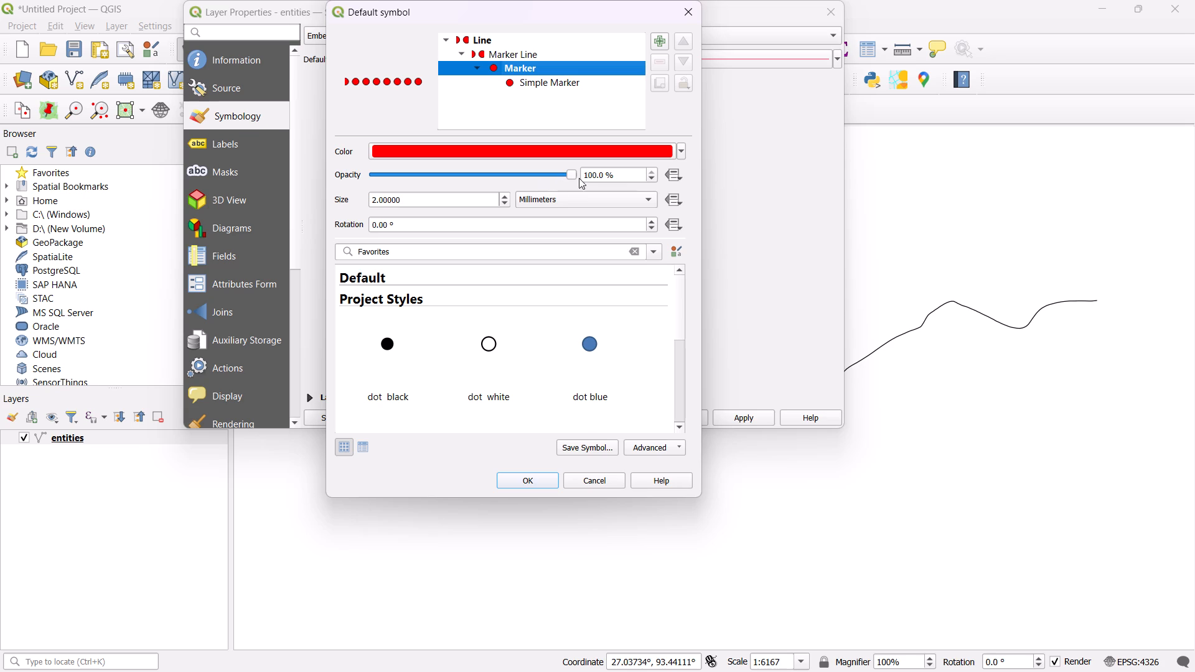
pyautogui.click(682, 149)
pyautogui.click(682, 149)
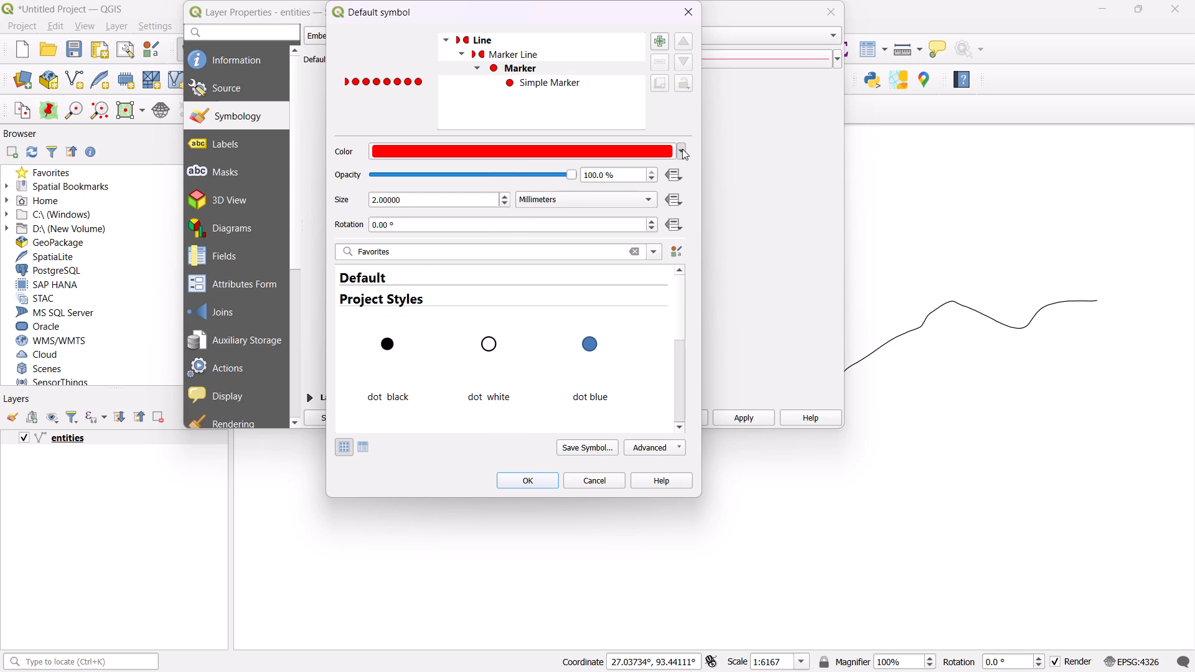
pyautogui.click(682, 149)
pyautogui.click(682, 149)
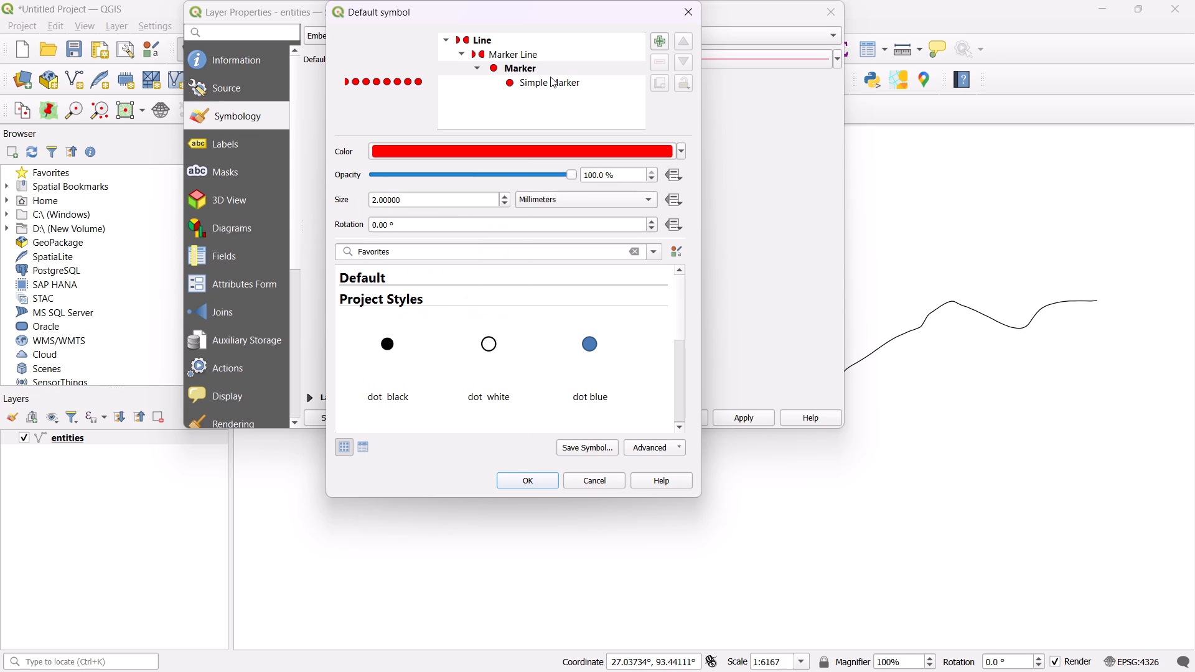
# Examine the Simple Marker's stroke style, marker shapes and anchor point options, keeping VCenter as the vertical anchor.
pyautogui.click(550, 77)
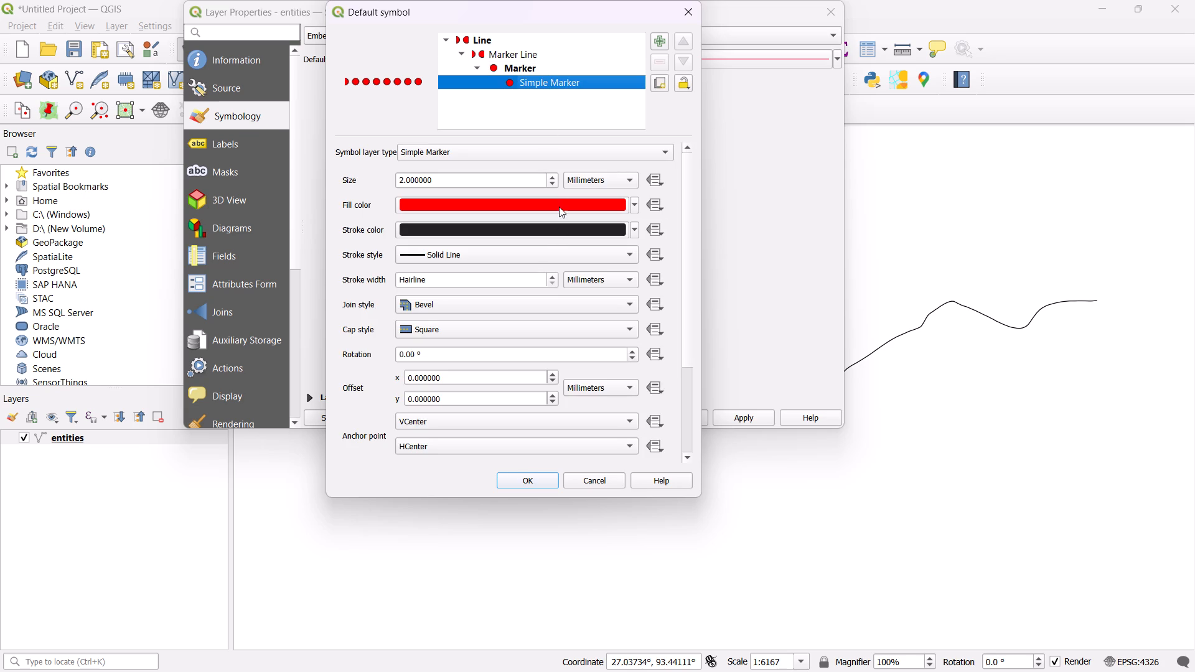
pyautogui.click(532, 251)
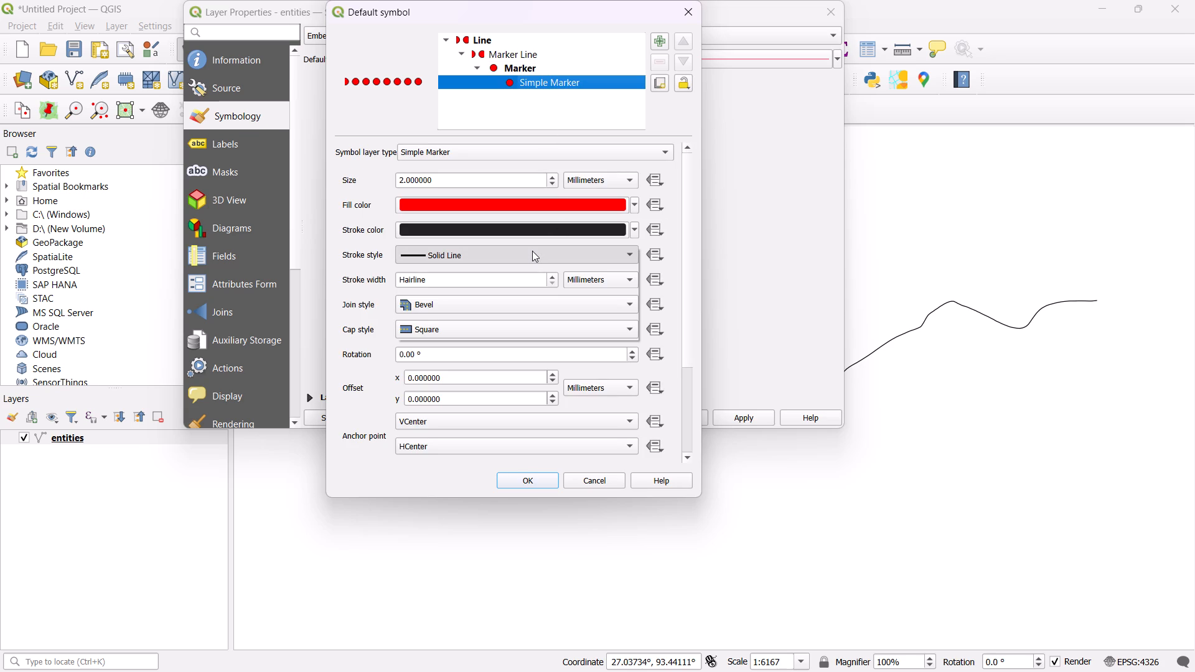
pyautogui.click(532, 251)
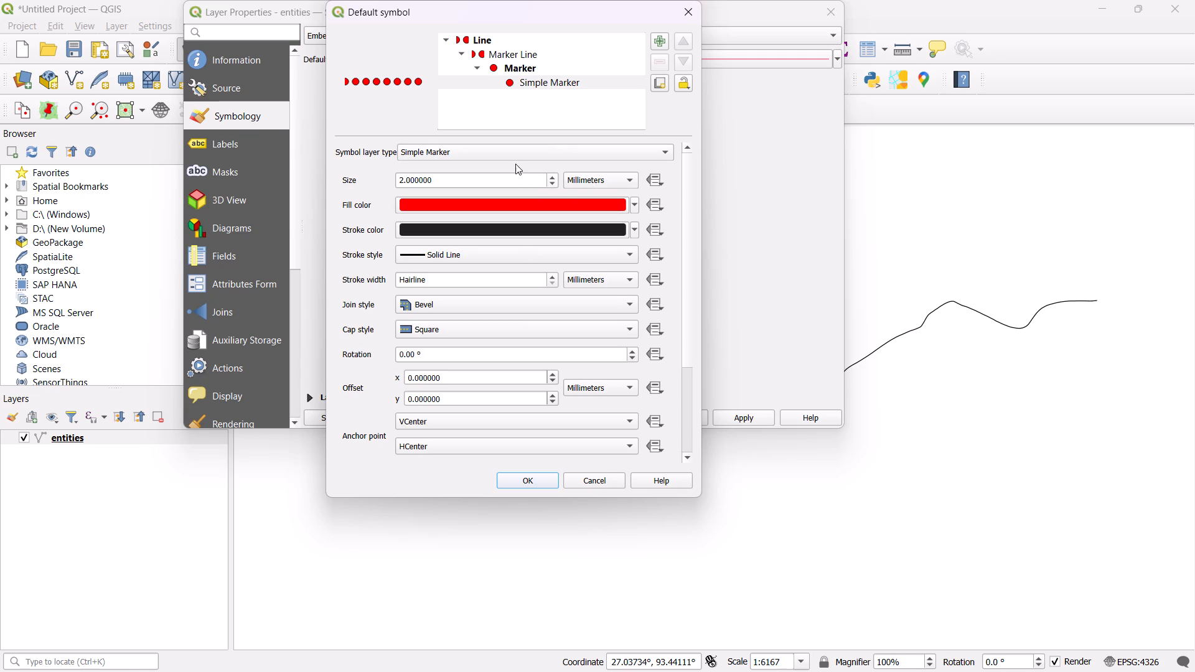
pyautogui.scroll(-2, 640, 288)
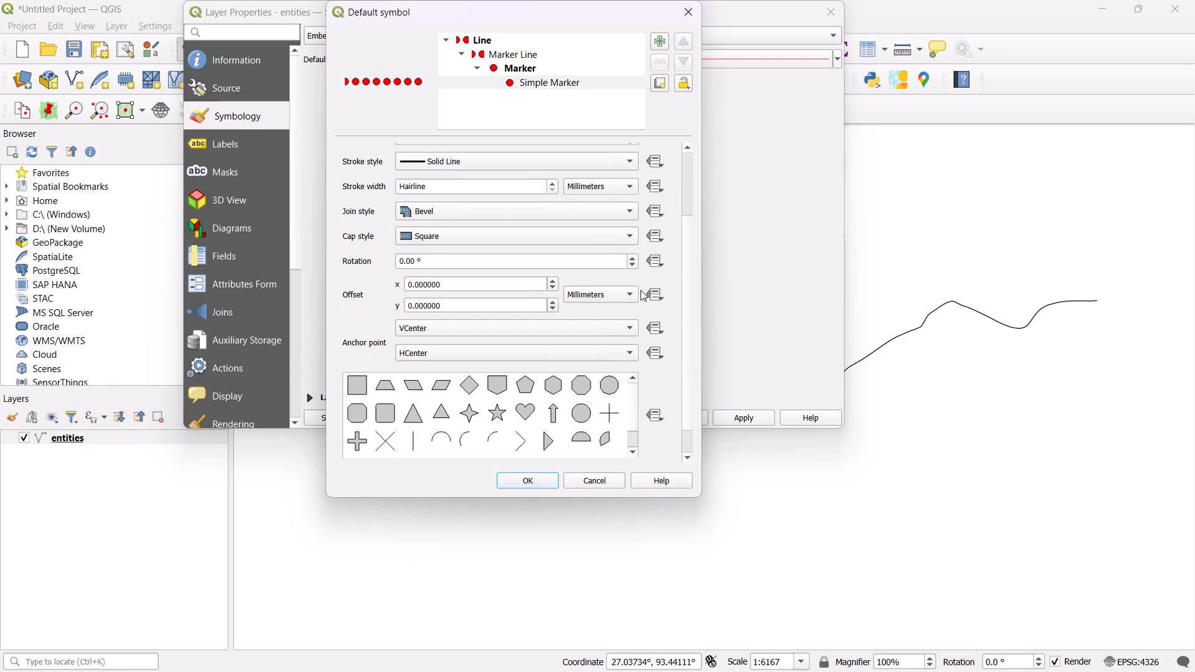
pyautogui.scroll(-3, 640, 290)
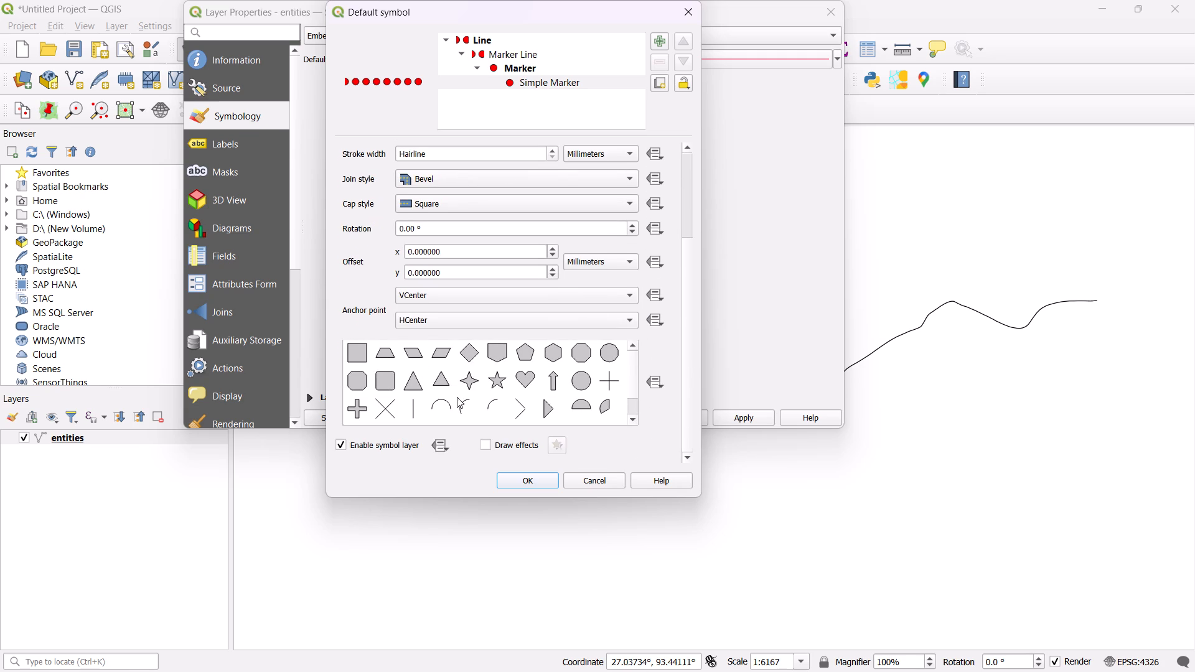
pyautogui.click(489, 309)
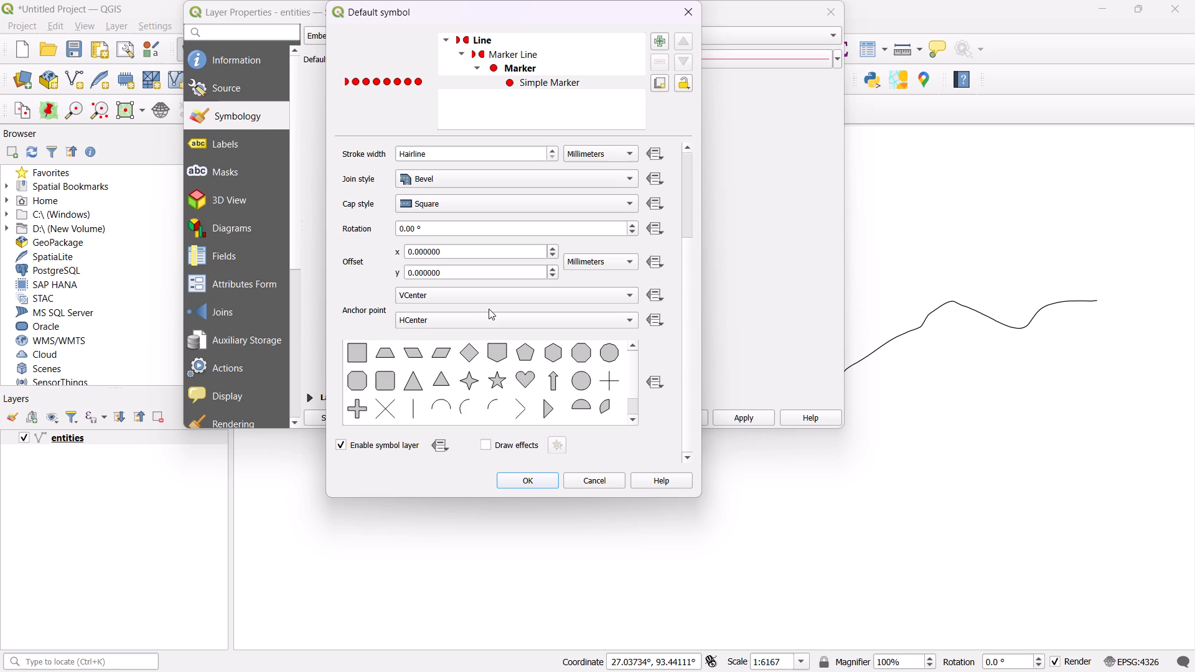
pyautogui.click(489, 313)
pyautogui.click(489, 313)
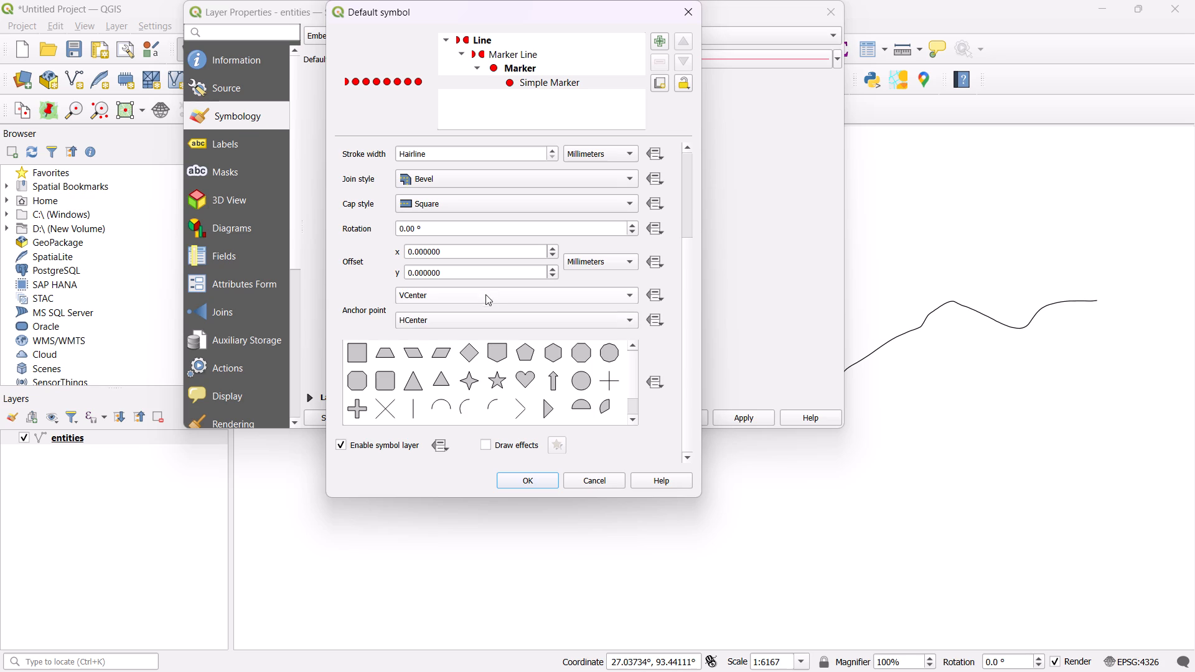
pyautogui.doubleClick(484, 291)
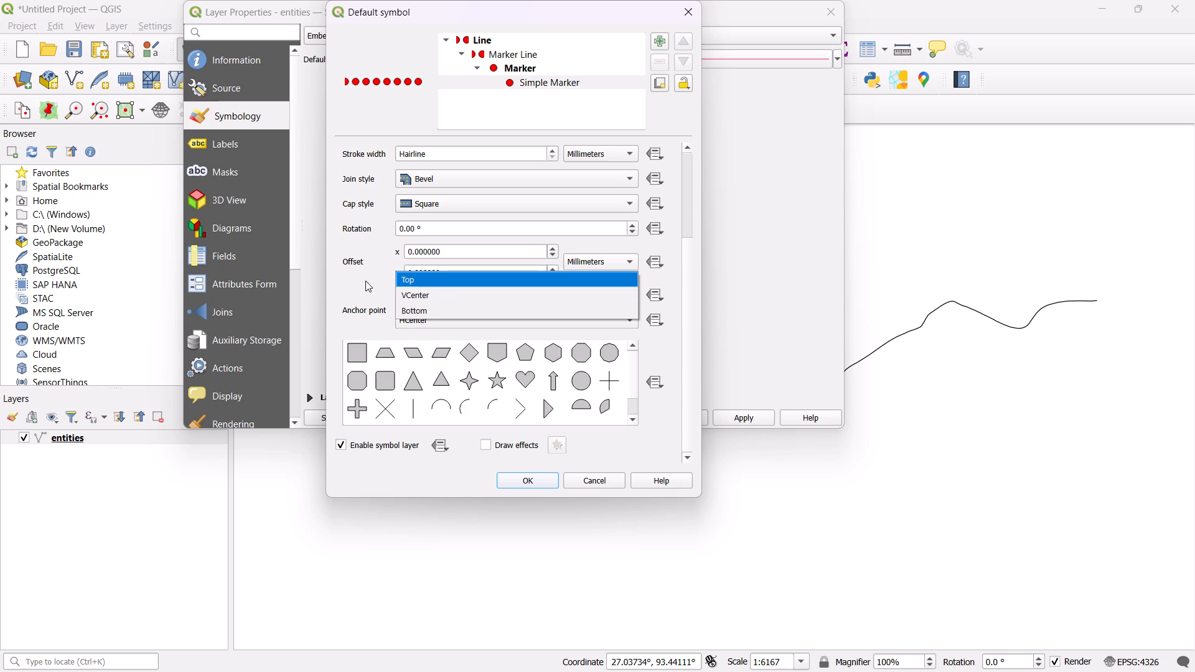
pyautogui.click(428, 298)
# Set the Simple Marker's y offset to 0.2 mm.
pyautogui.scroll(1, 443, 278)
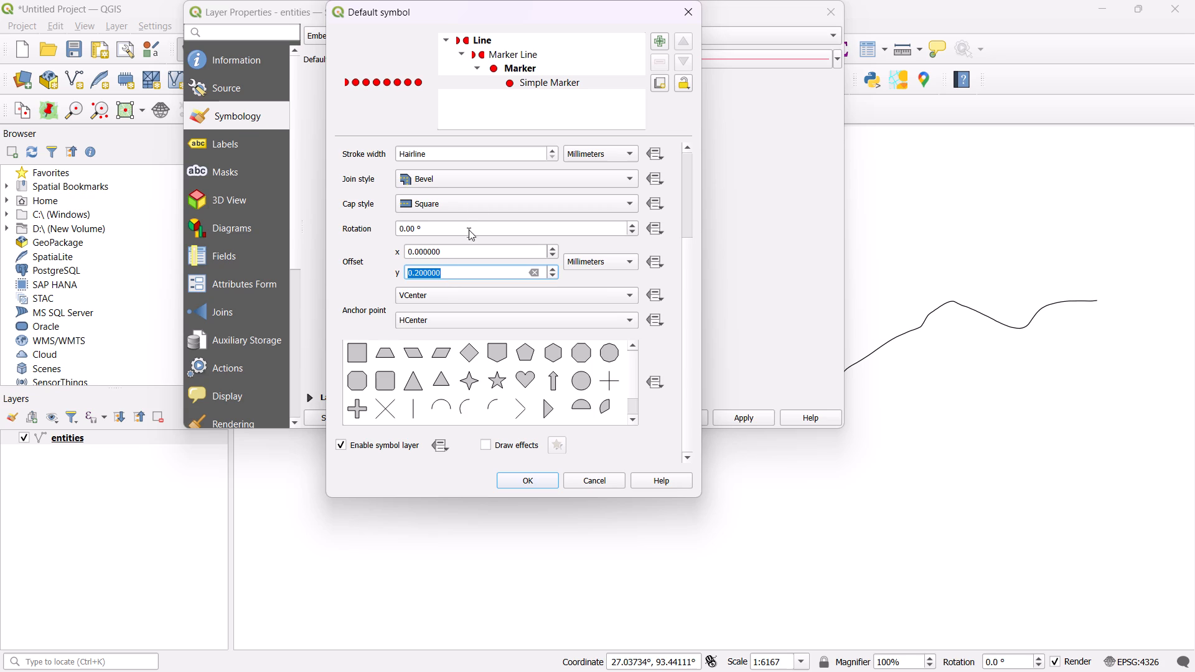
pyautogui.scroll(3, 478, 189)
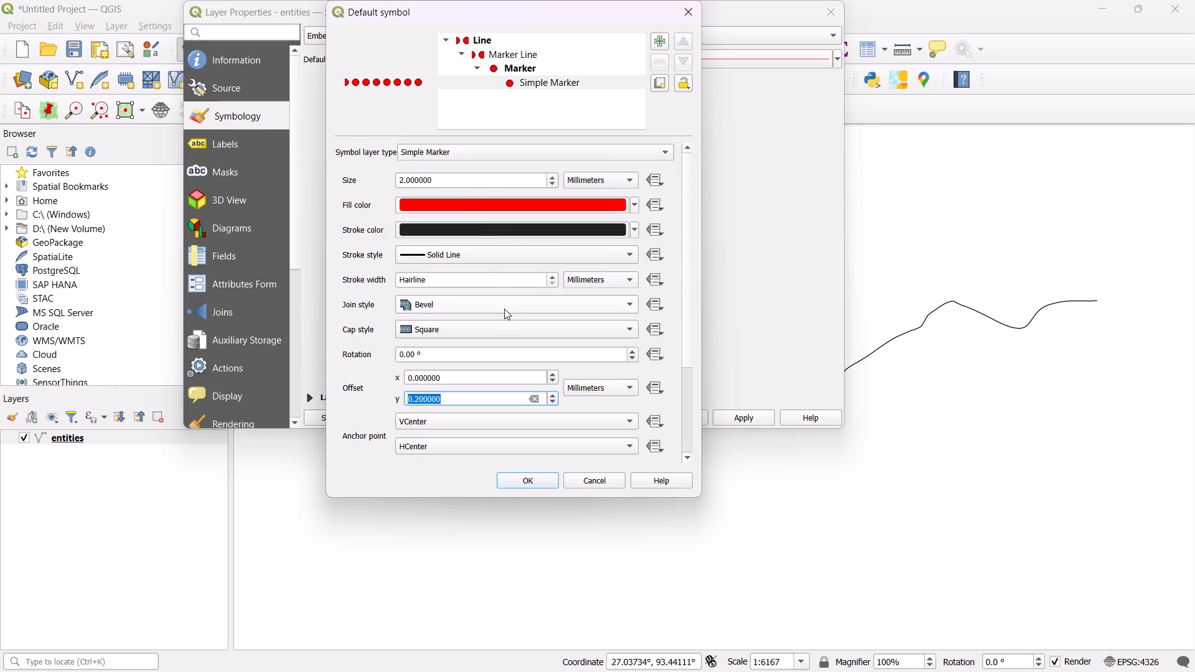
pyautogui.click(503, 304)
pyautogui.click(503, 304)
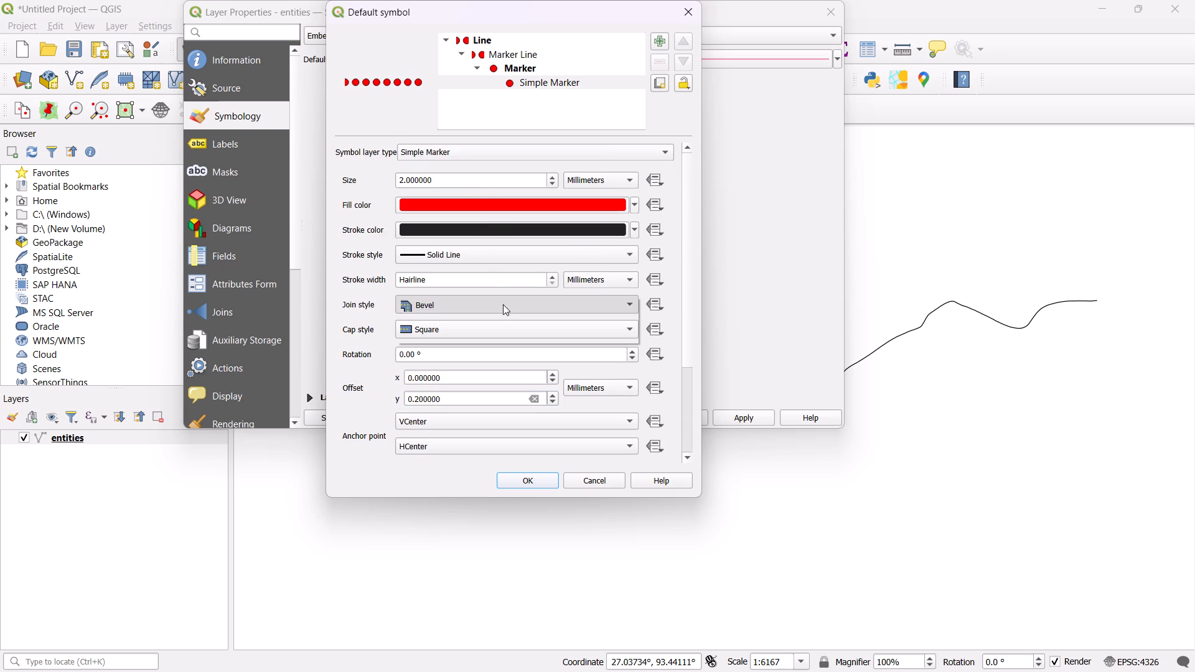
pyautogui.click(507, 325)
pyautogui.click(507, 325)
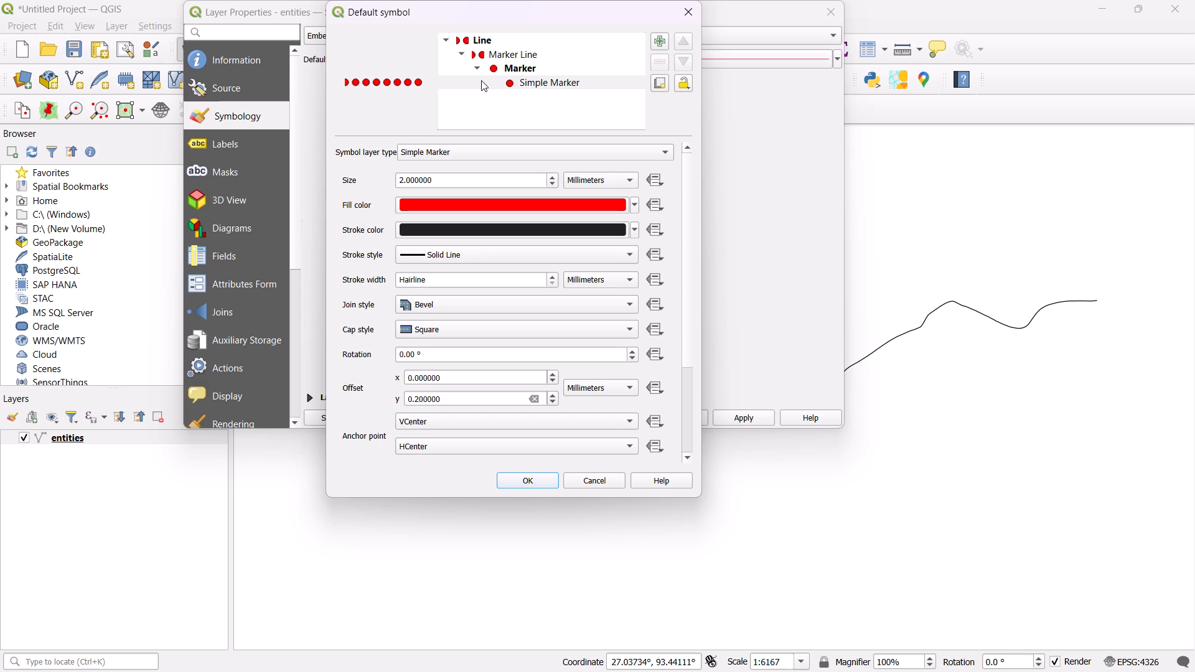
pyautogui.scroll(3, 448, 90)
# Set the symbol layer type of the Simple Marker to Filled Marker.
pyautogui.click(421, 154)
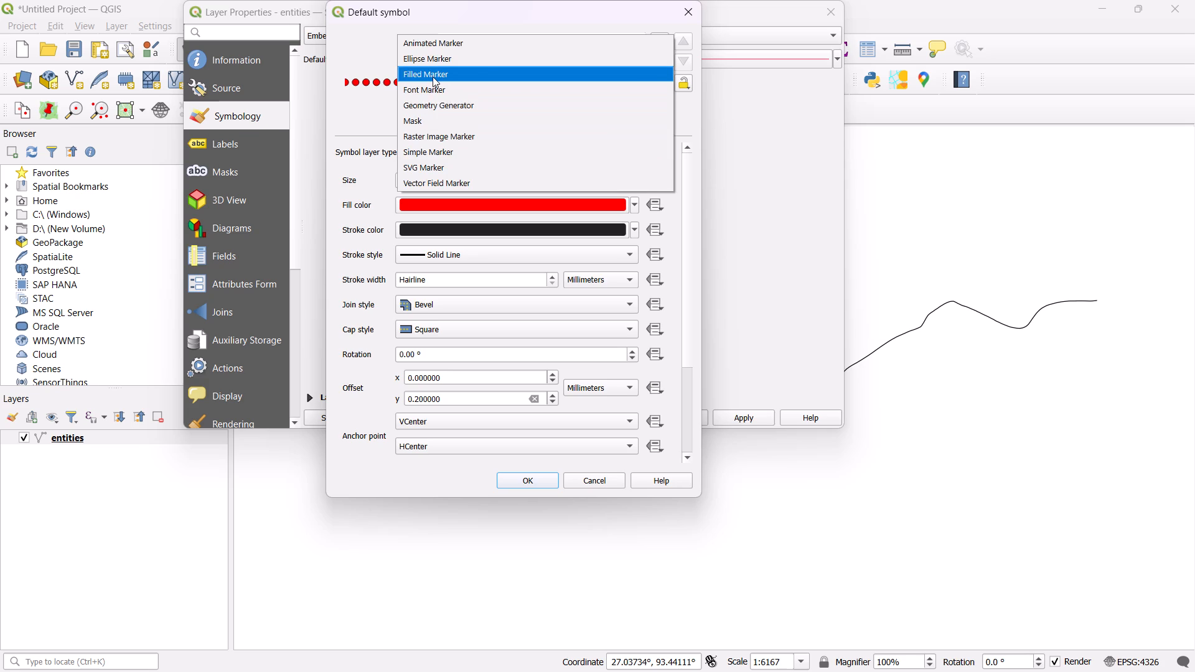
pyautogui.click(433, 77)
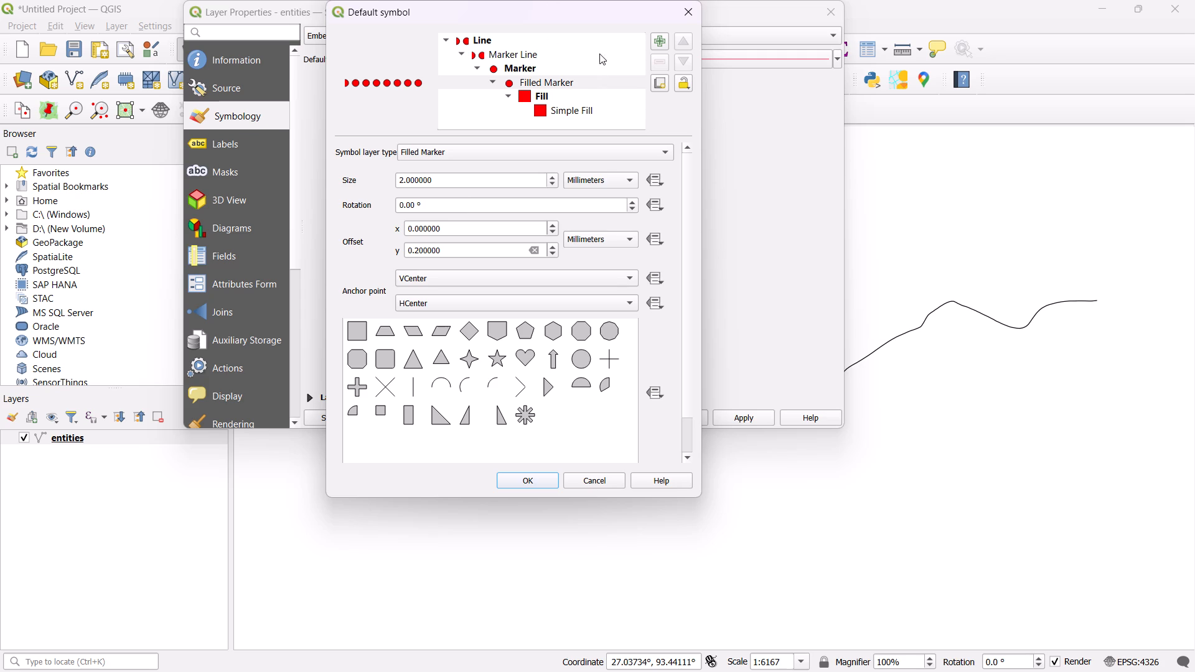
# Examine the Filled Marker and Simple Fill settings and the other marker types, keeping Filled Marker.
pyautogui.click(576, 84)
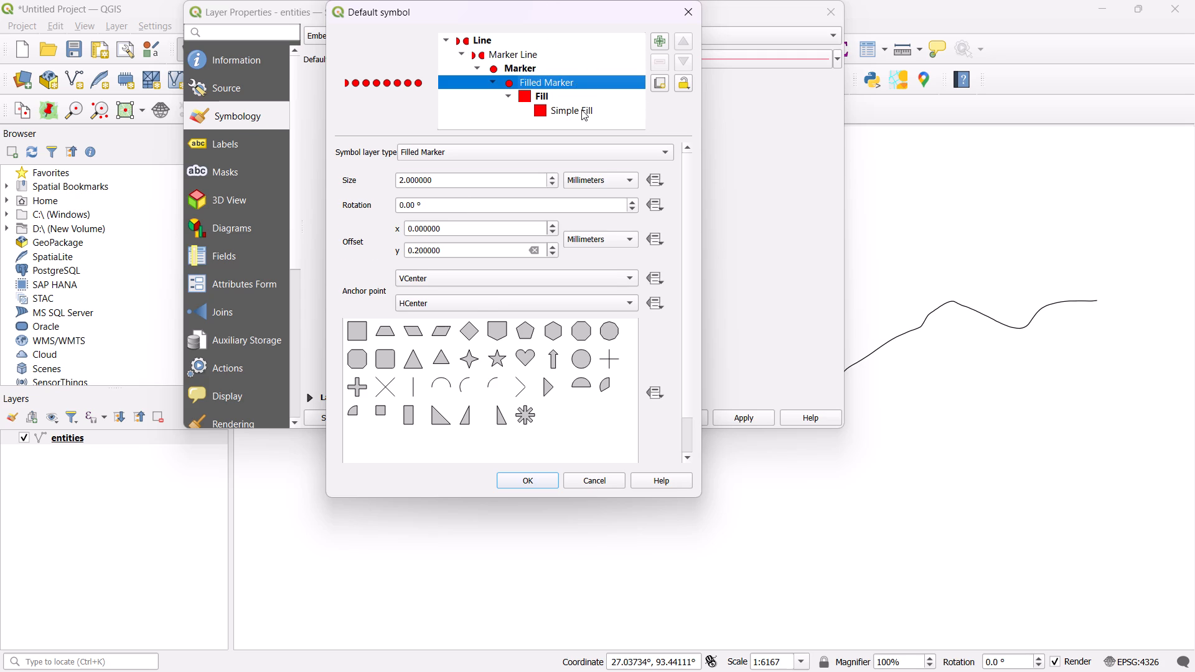
pyautogui.click(581, 110)
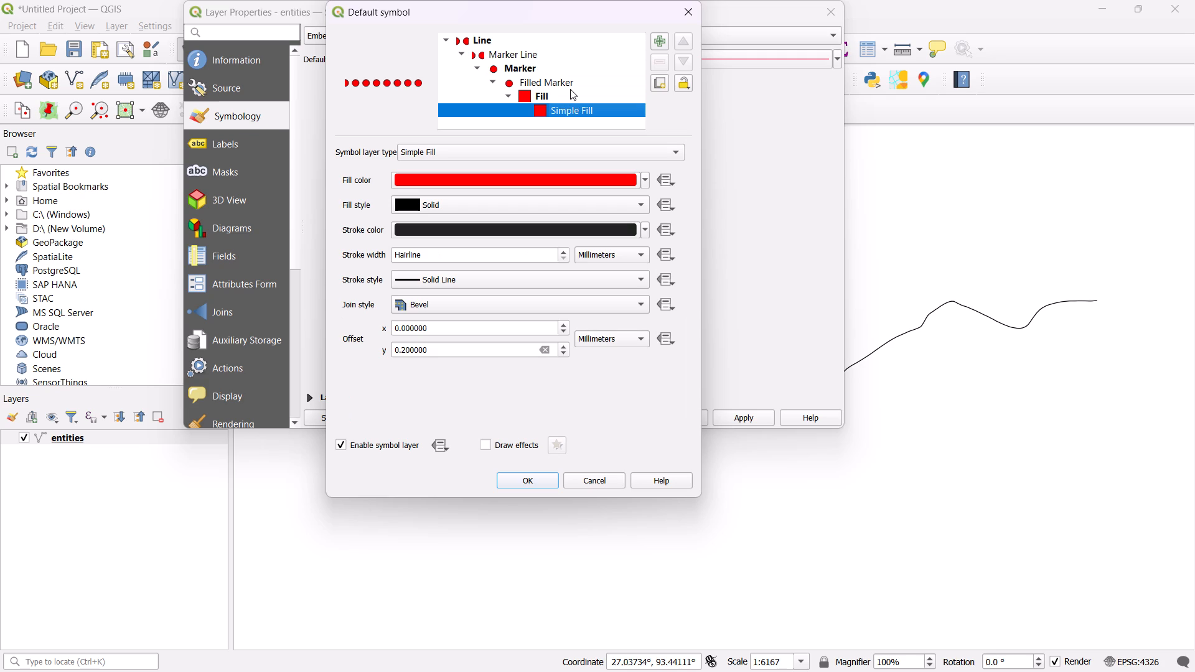
pyautogui.click(568, 88)
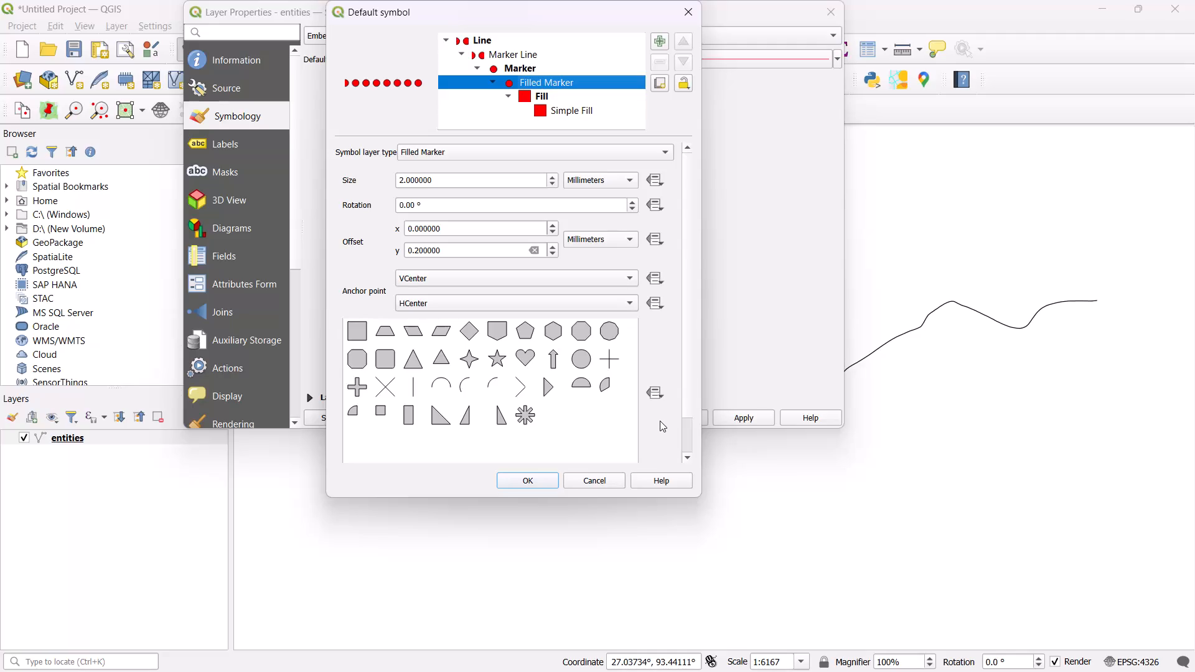
pyautogui.click(514, 149)
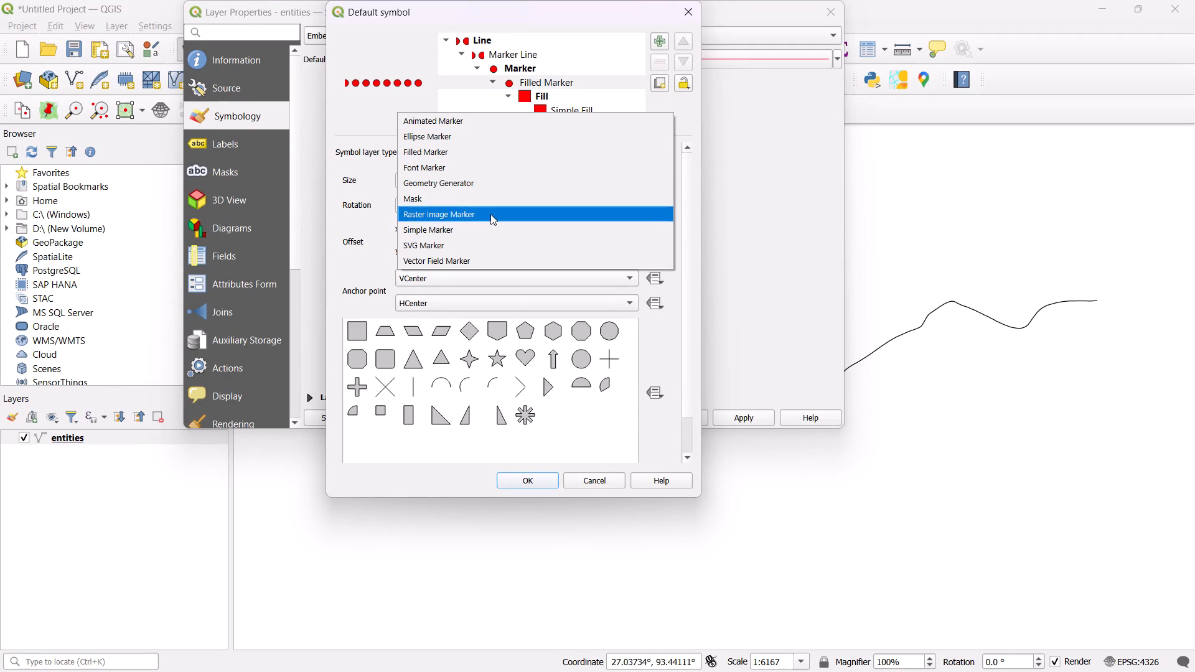
pyautogui.scroll(-3, 487, 238)
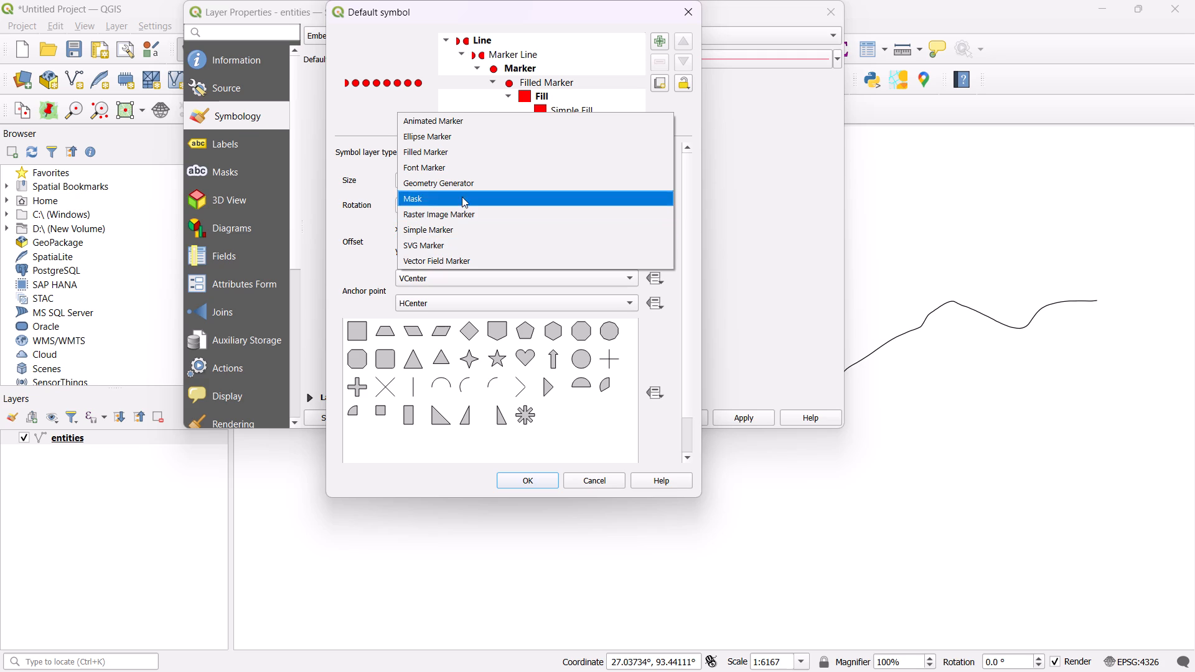
pyautogui.click(510, 152)
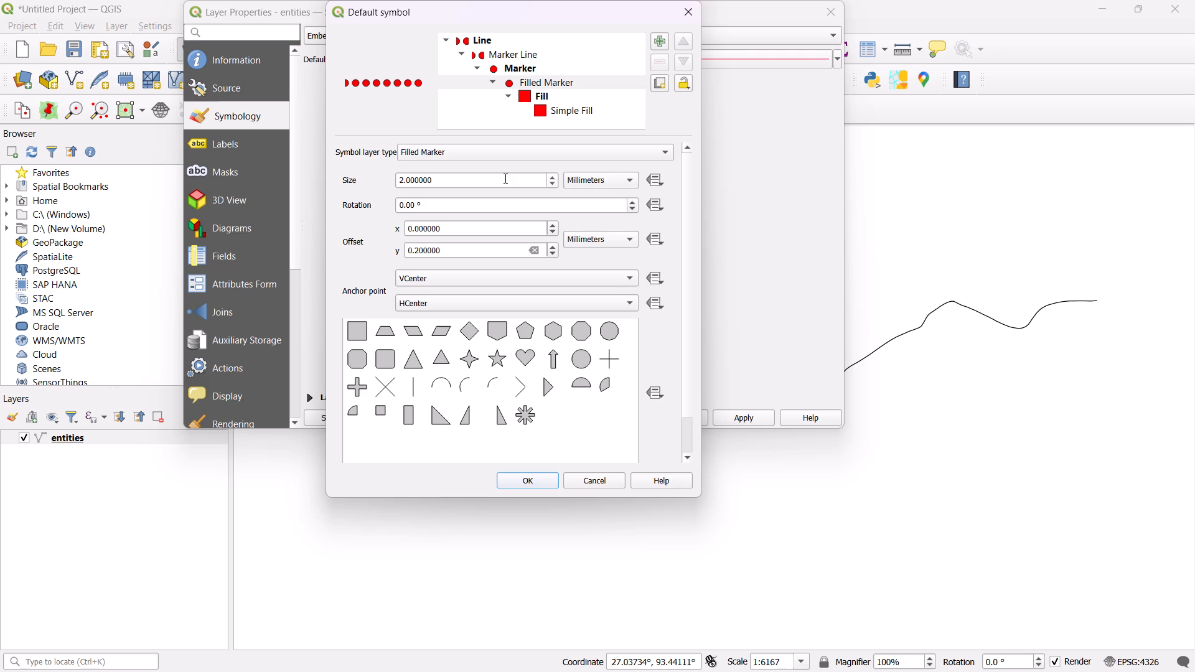
# Examine the Marker Line placement options, trying On first vertex and keeping only With interval placement.
pyautogui.click(520, 51)
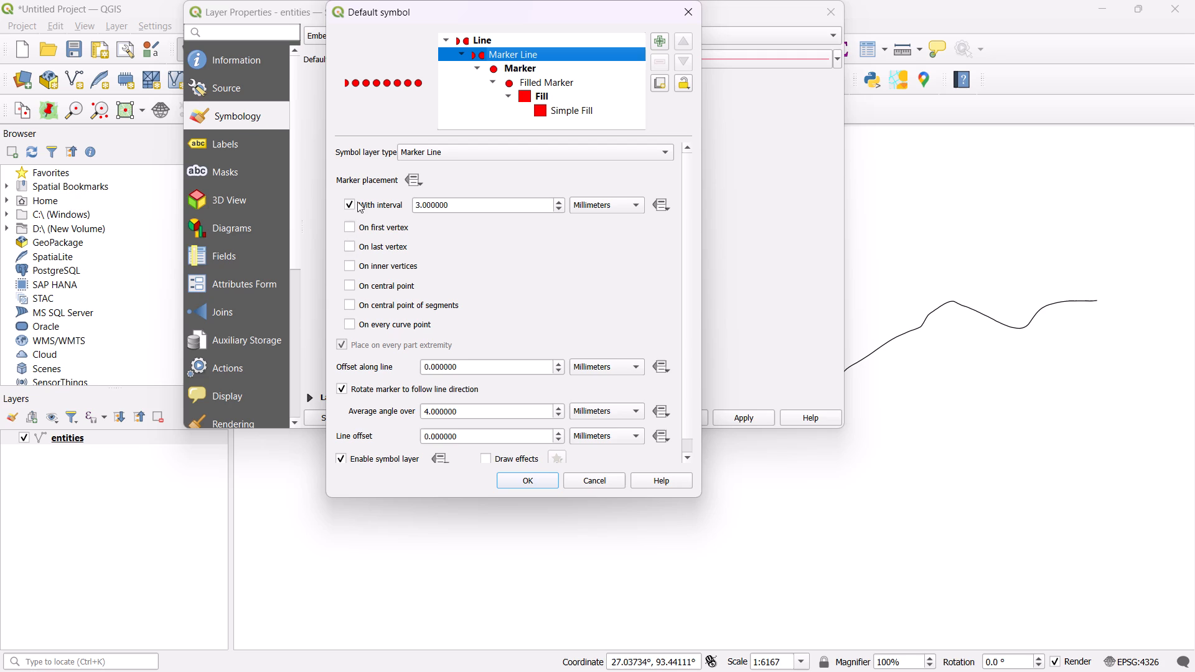
pyautogui.scroll(-1, 487, 340)
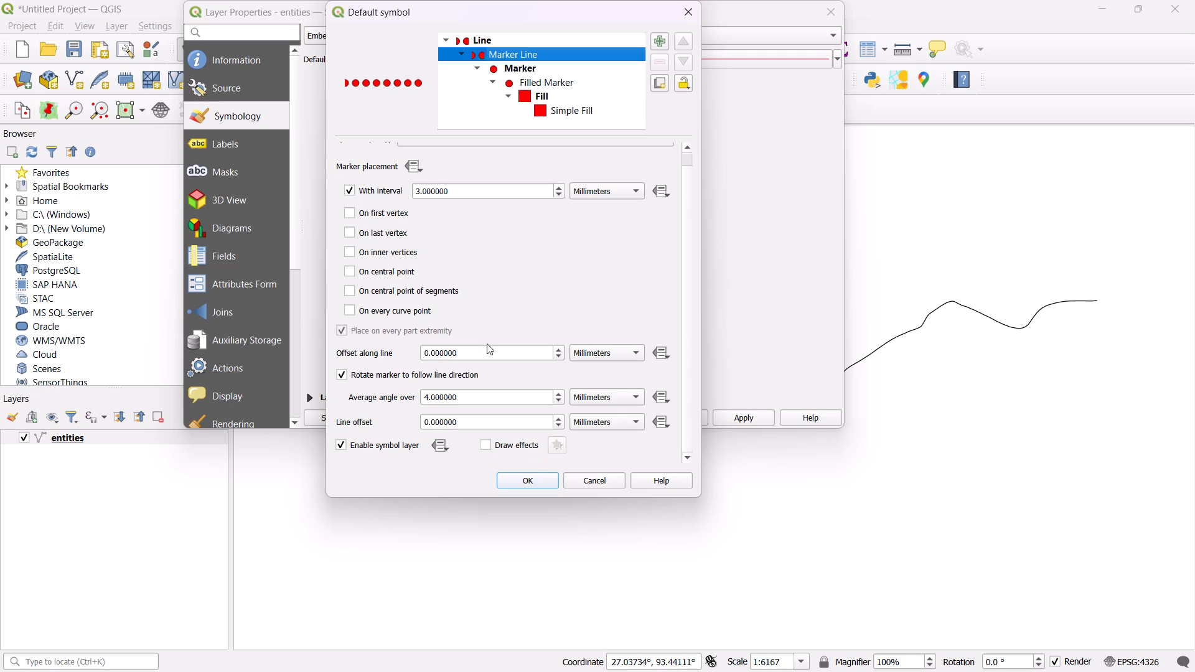
pyautogui.scroll(-2, 487, 343)
pyautogui.click(350, 211)
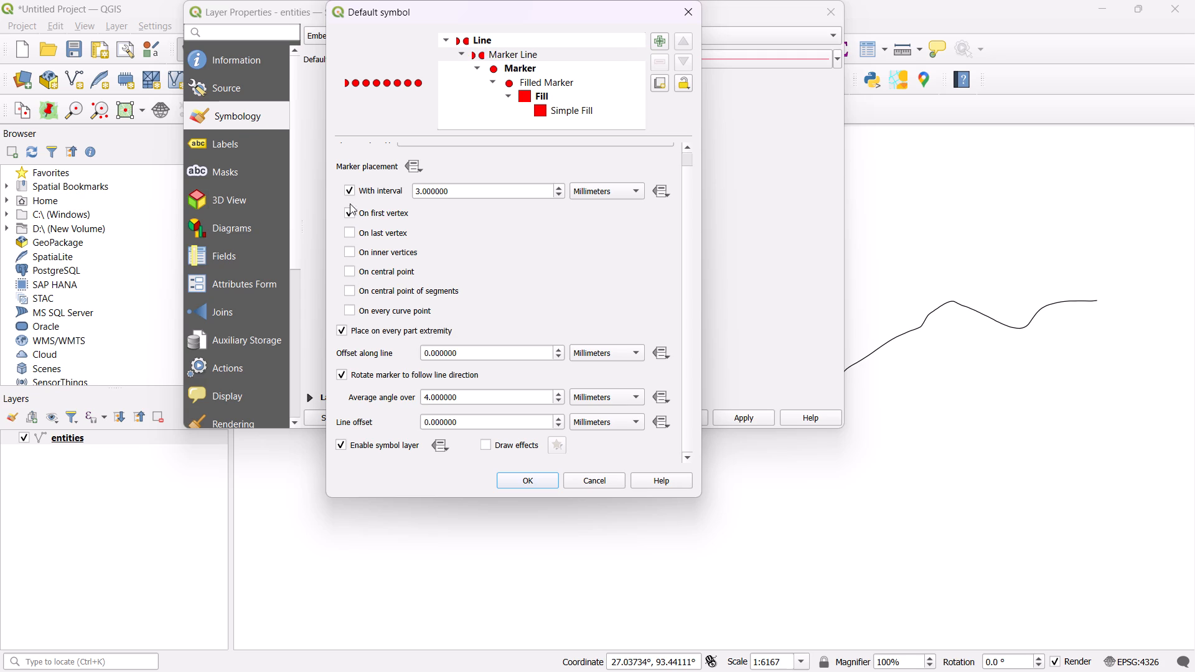
pyautogui.click(352, 215)
# Accept the Marker Line as the default symbol and apply the symbology to the entities layer.
pyautogui.click(545, 478)
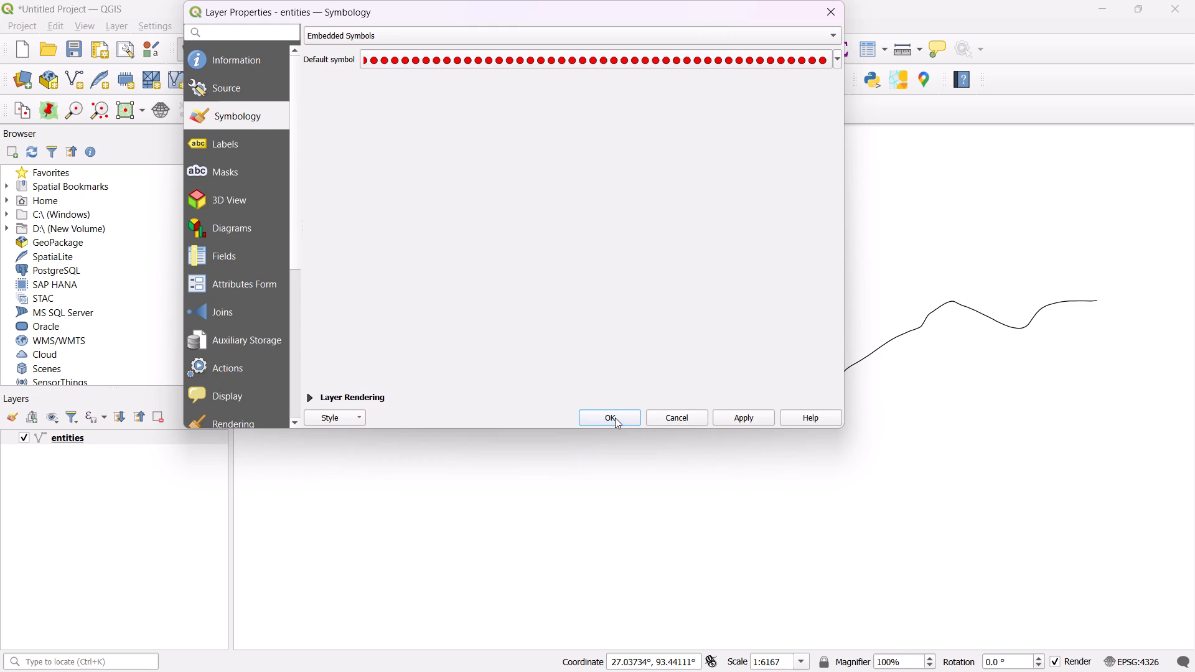
pyautogui.click(622, 420)
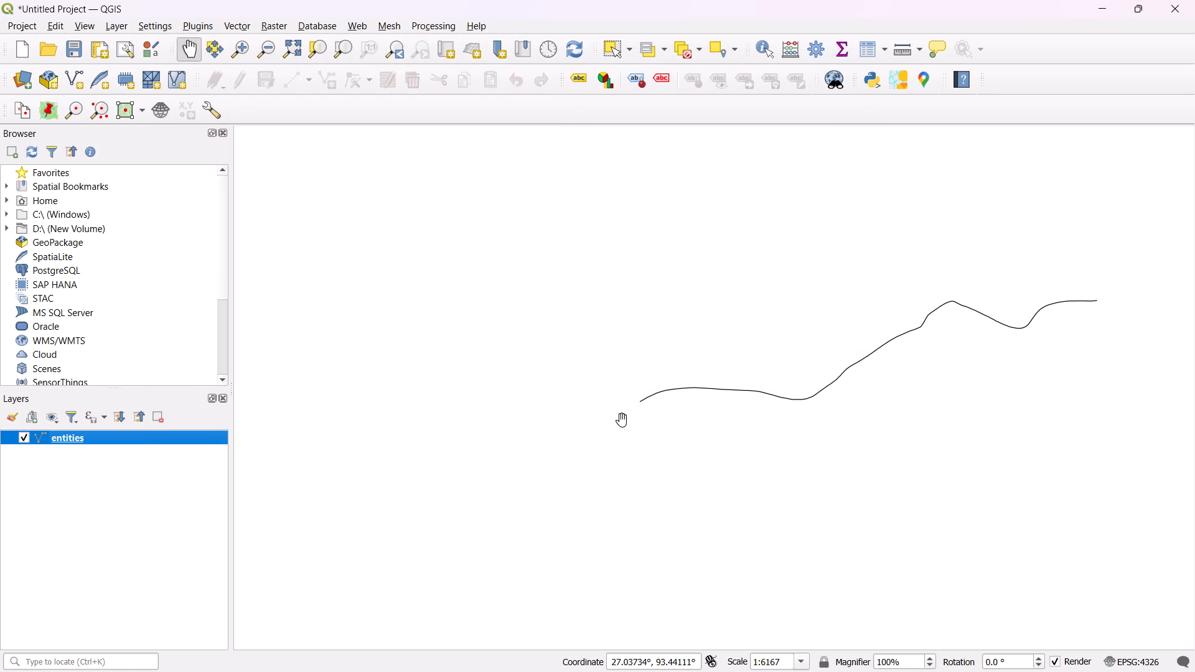
# Inspect how the entities road line is drawn on the map at closer and wider scales.
pyautogui.scroll(4, 836, 375)
pyautogui.scroll(-1, 836, 375)
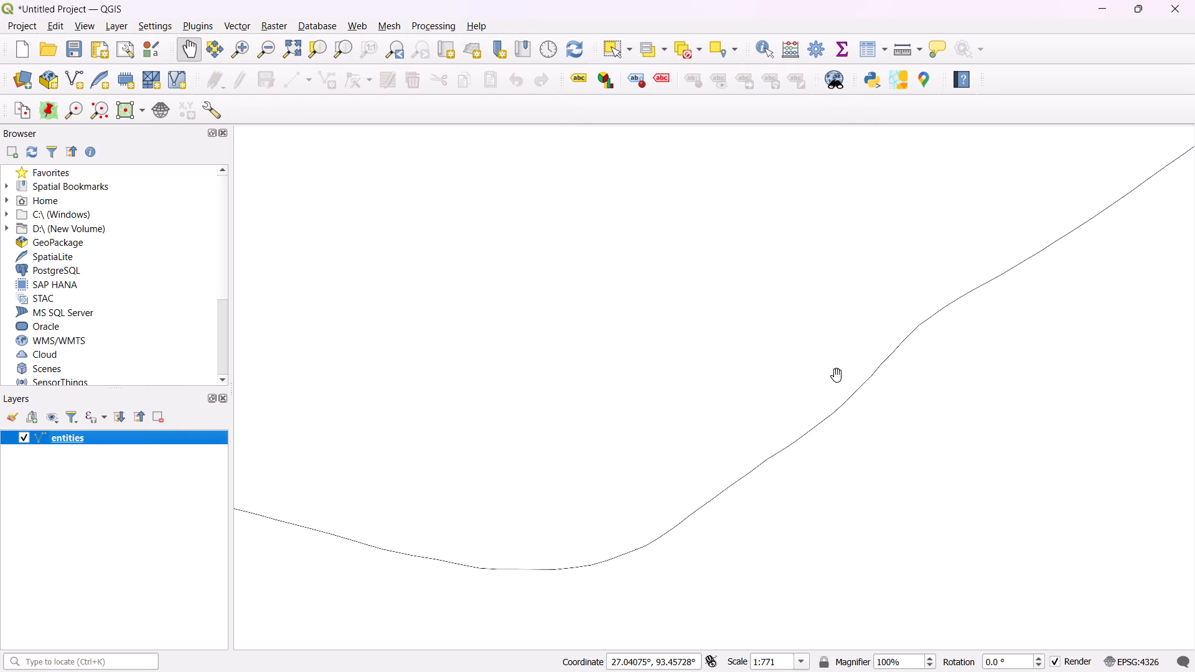
pyautogui.scroll(-3, 836, 375)
pyautogui.scroll(1, 836, 375)
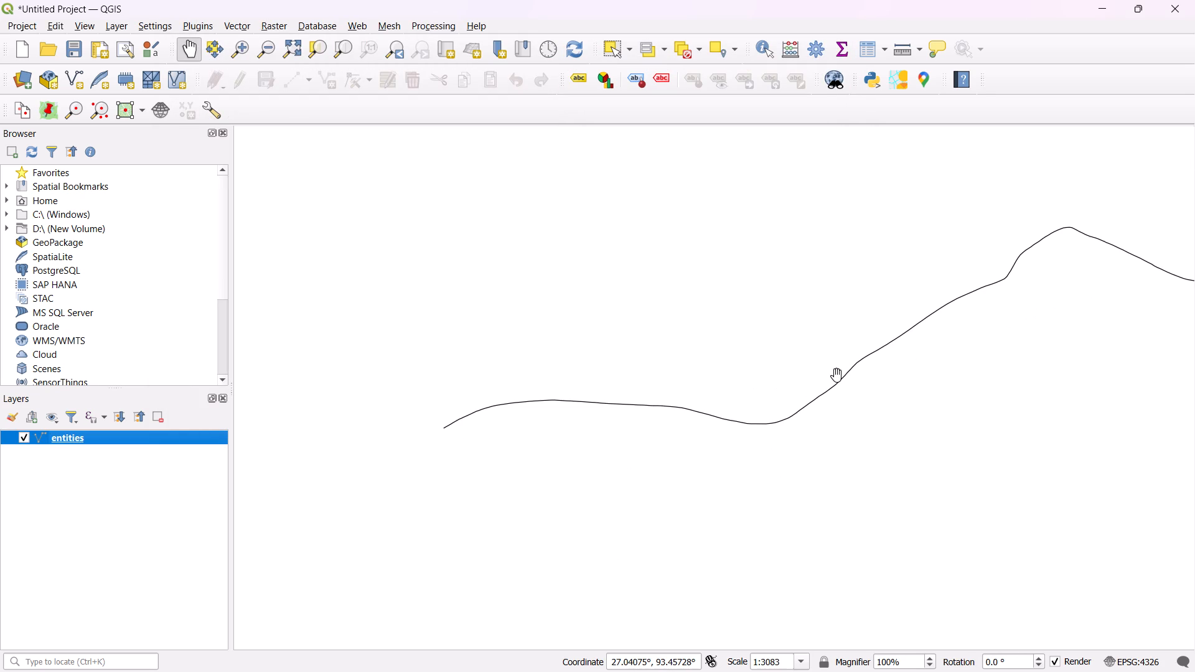
pyautogui.scroll(1, 836, 375)
pyautogui.scroll(-1, 836, 375)
pyautogui.scroll(-3, 652, 362)
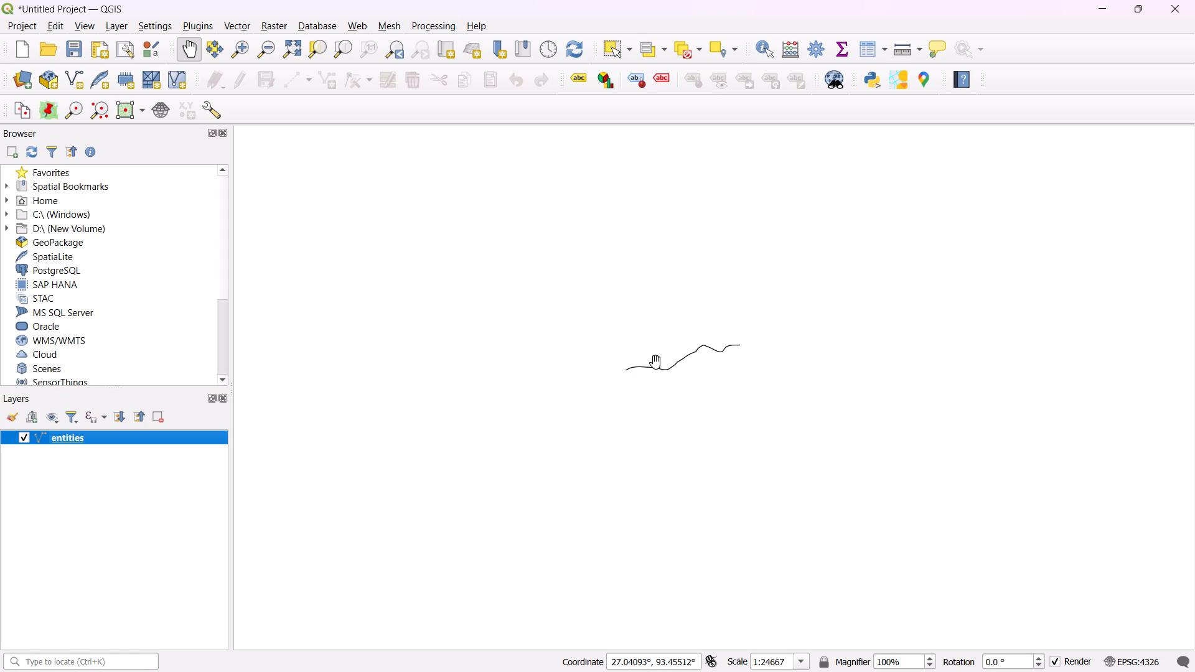
pyautogui.scroll(-2, 655, 362)
pyautogui.scroll(5, 656, 364)
pyautogui.scroll(-2, 656, 375)
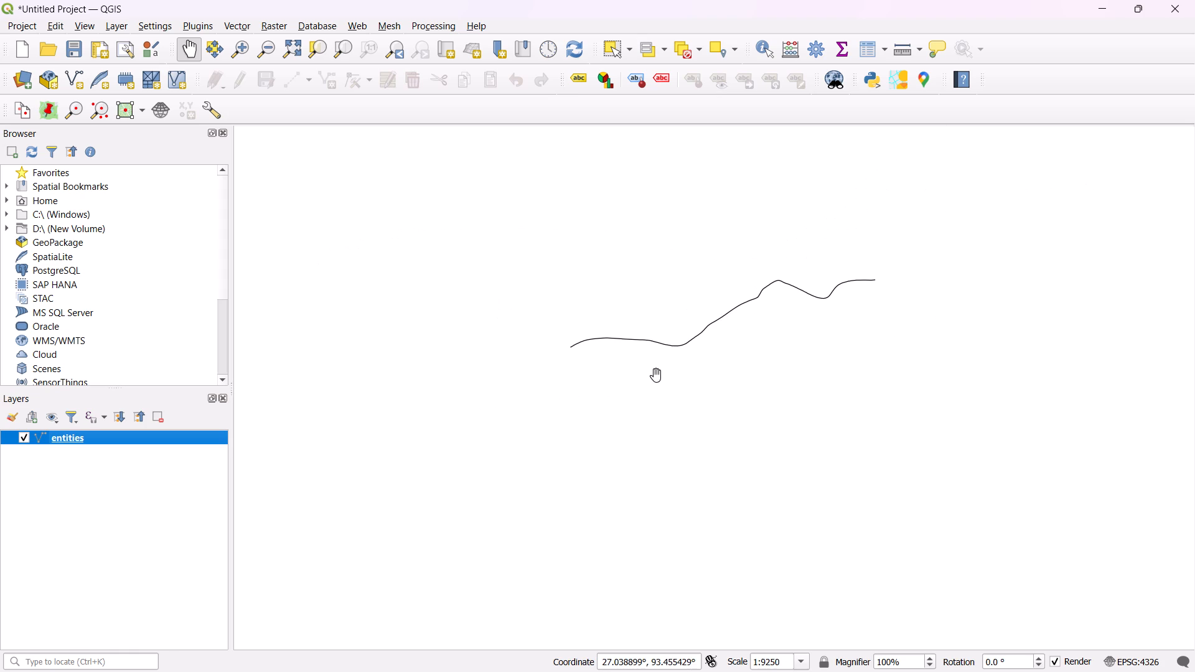
pyautogui.scroll(2, 716, 269)
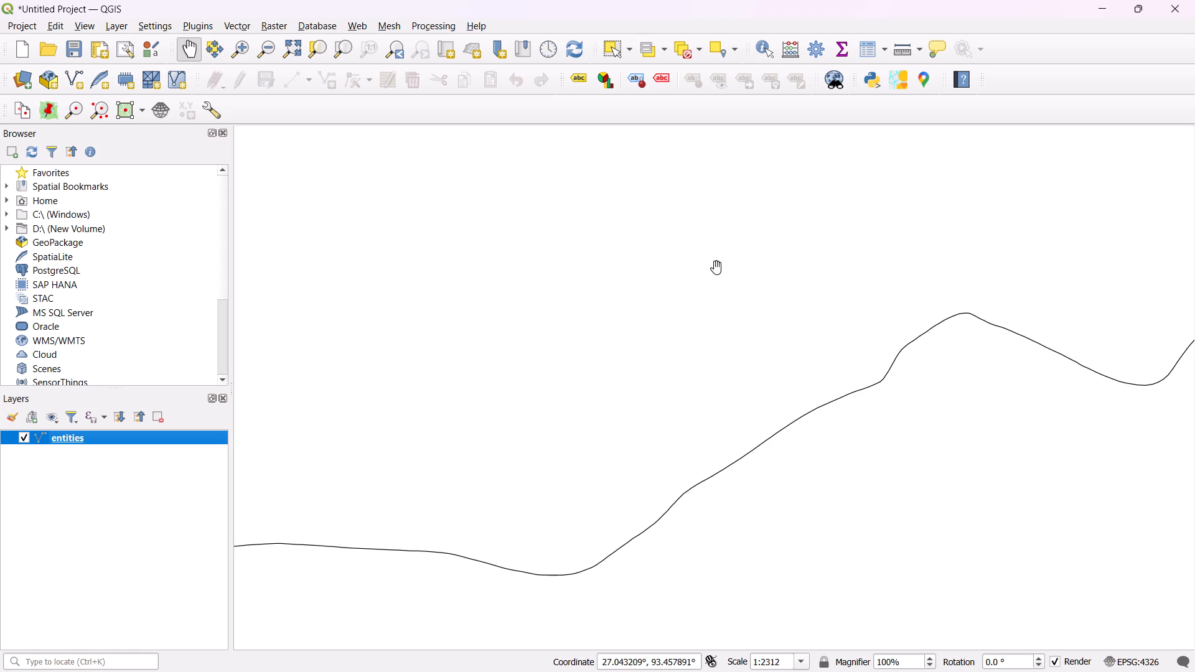
pyautogui.scroll(-1, 716, 268)
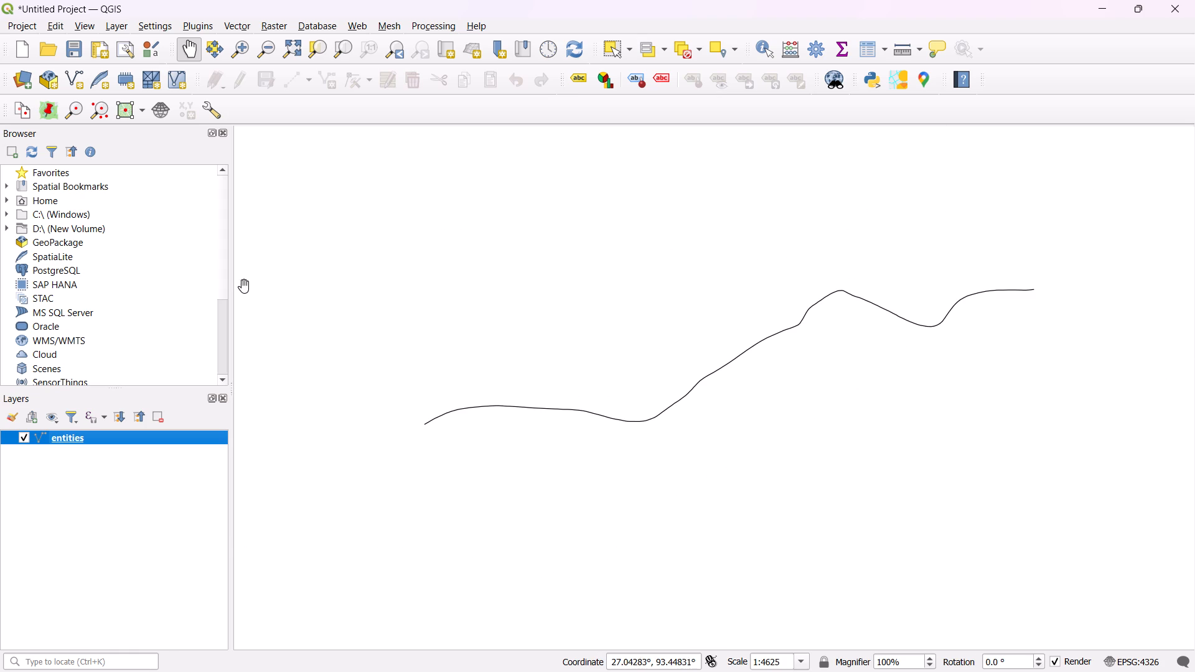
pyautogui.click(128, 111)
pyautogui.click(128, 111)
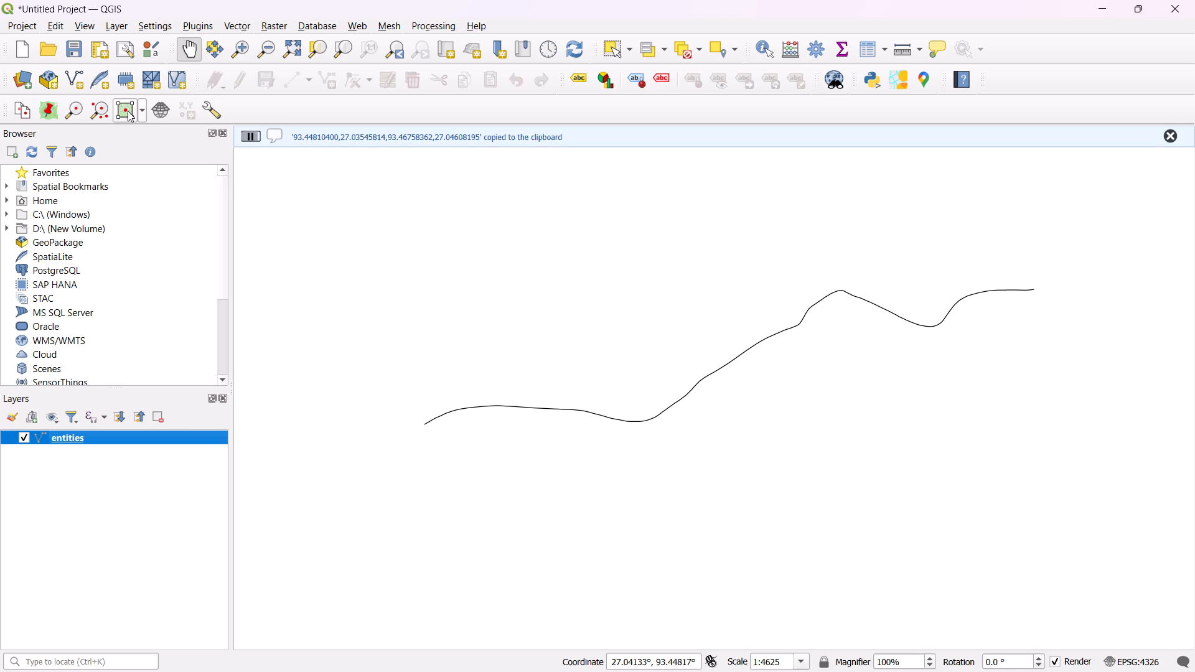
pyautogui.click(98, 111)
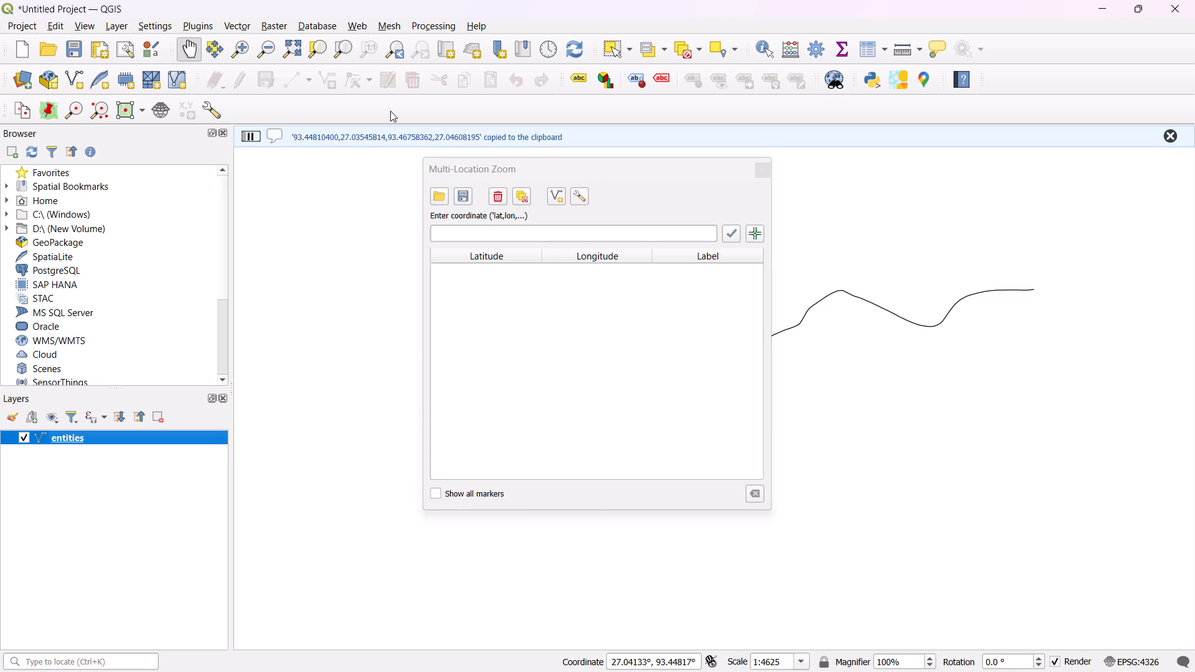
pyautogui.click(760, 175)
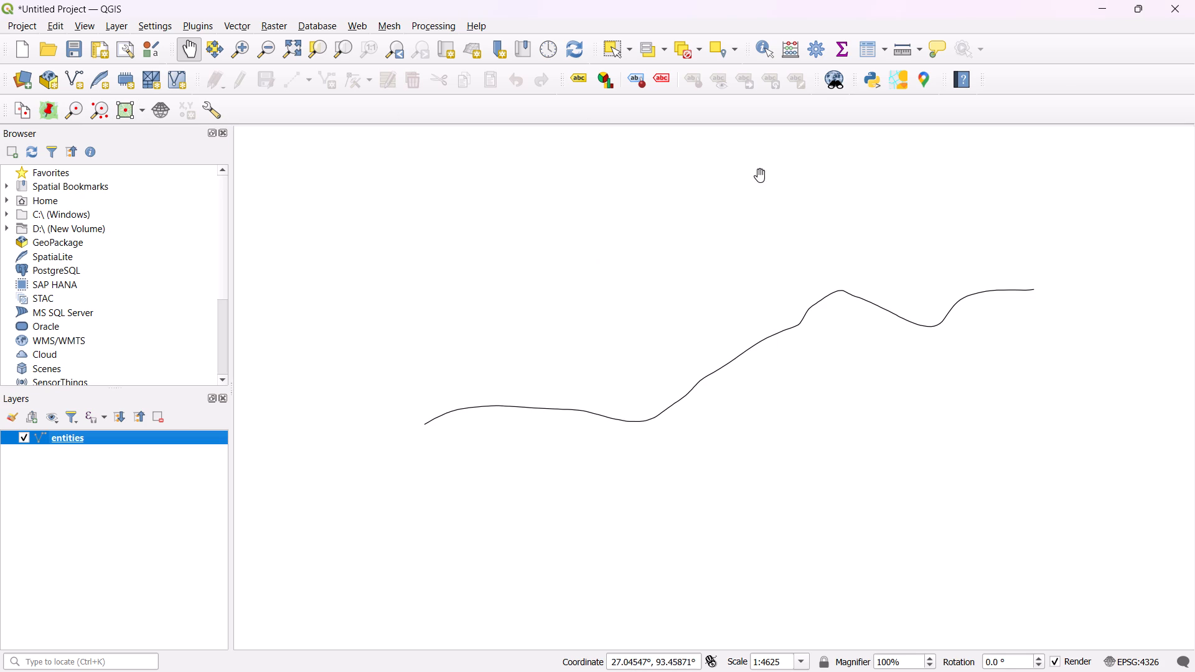
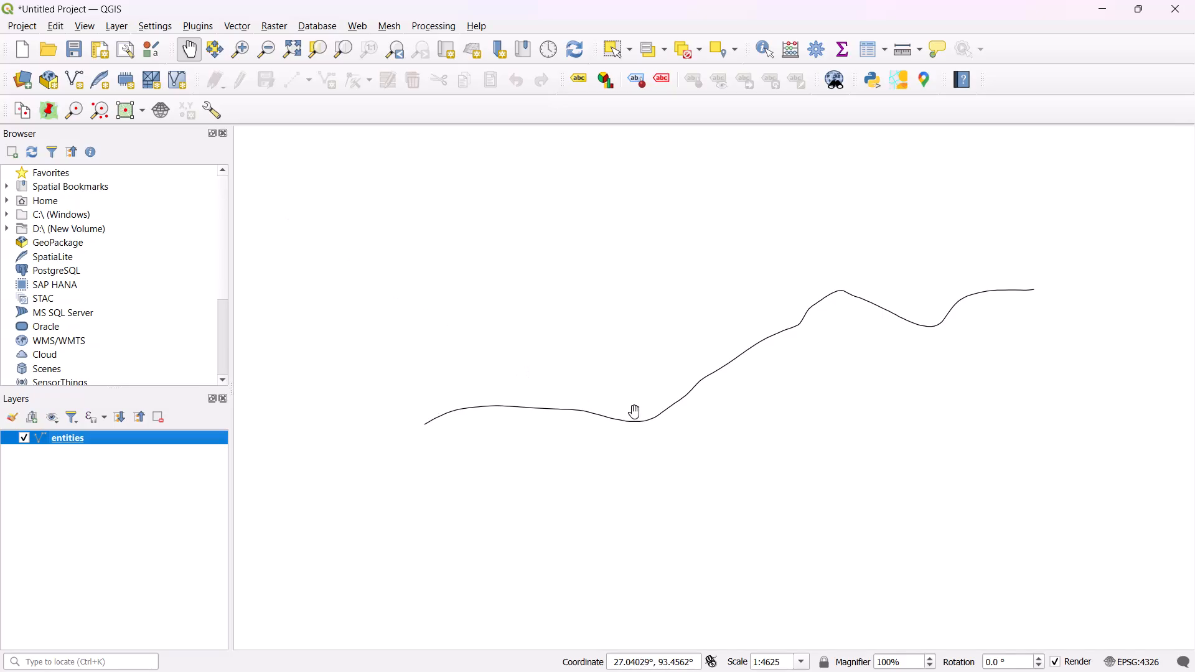
# Inspect how the entities road line is drawn on the map at several closer and wider scales.
pyautogui.doubleClick(648, 423)
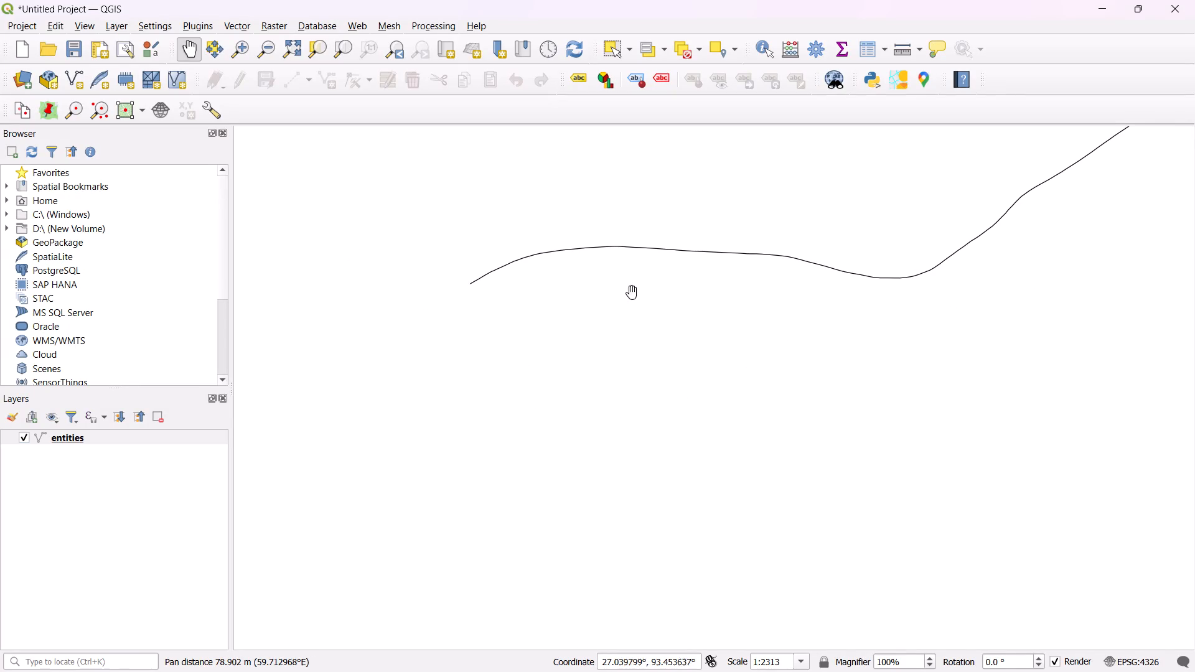
pyautogui.doubleClick(621, 248)
pyautogui.scroll(-4, 637, 287)
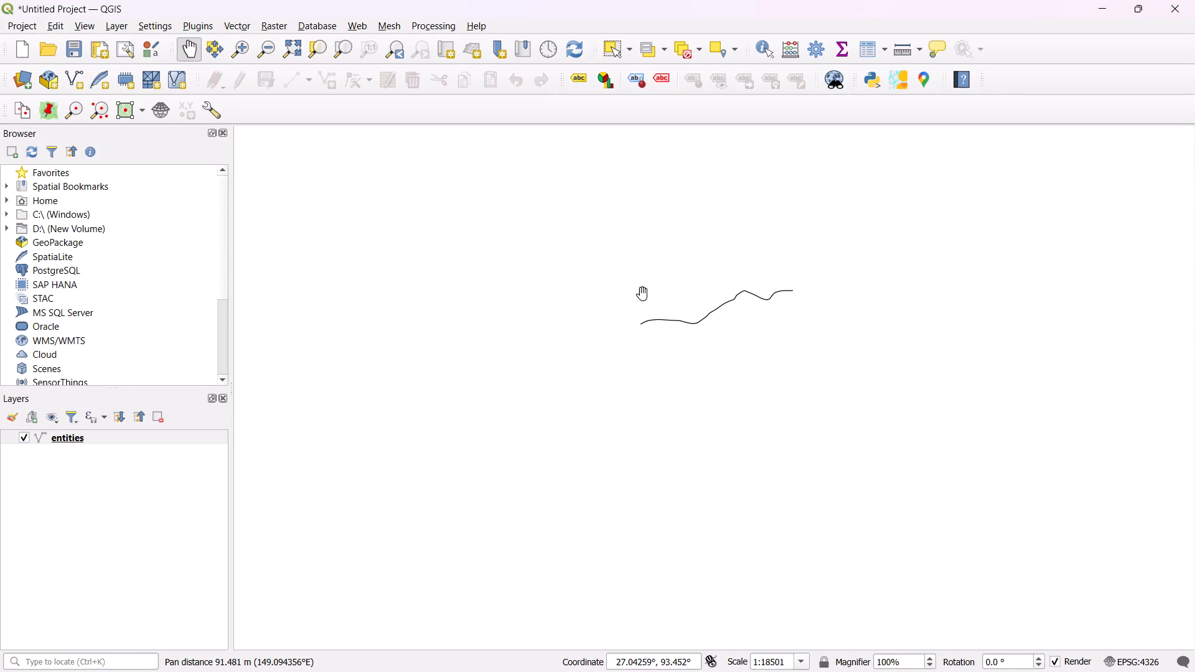
pyautogui.rightClick(710, 329)
pyautogui.rightClick(710, 329)
pyautogui.rightClick(701, 320)
pyautogui.rightClick(701, 320)
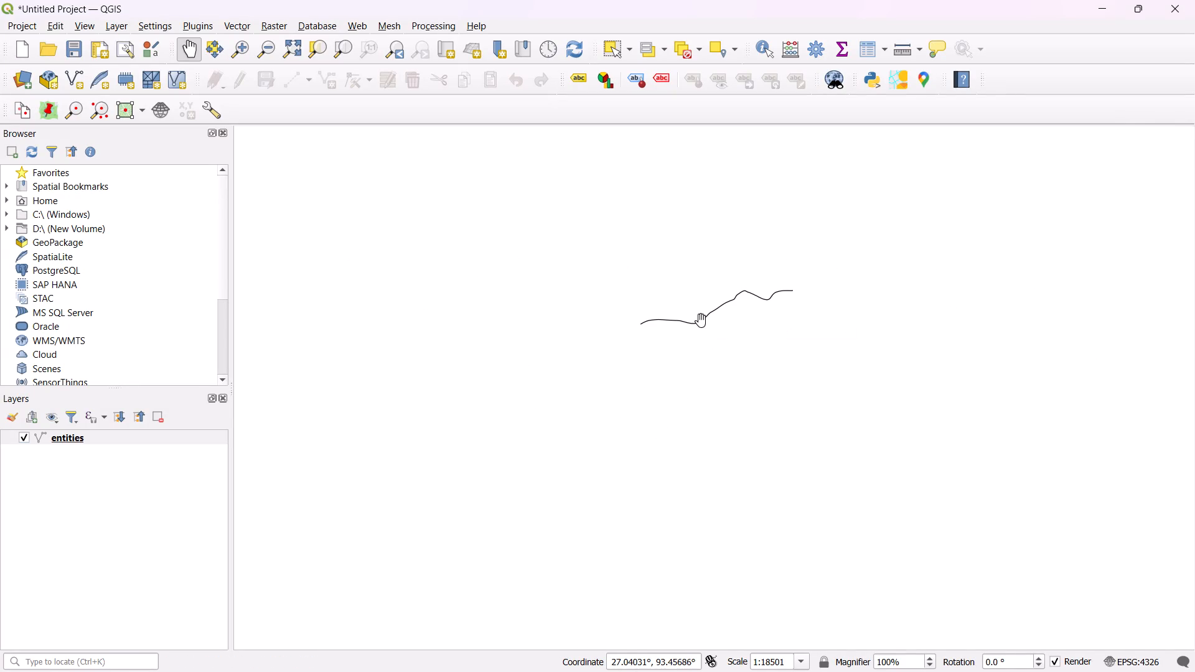
pyautogui.scroll(5, 701, 320)
pyautogui.doubleClick(701, 320)
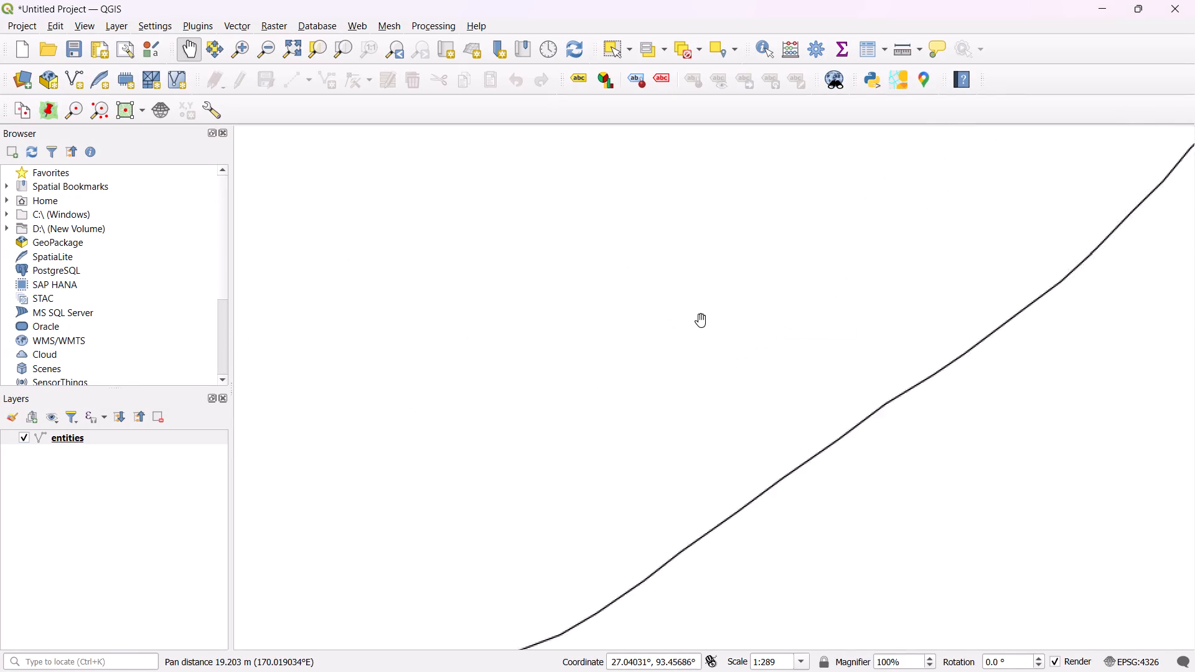
pyautogui.click(820, 526)
pyautogui.click(820, 526)
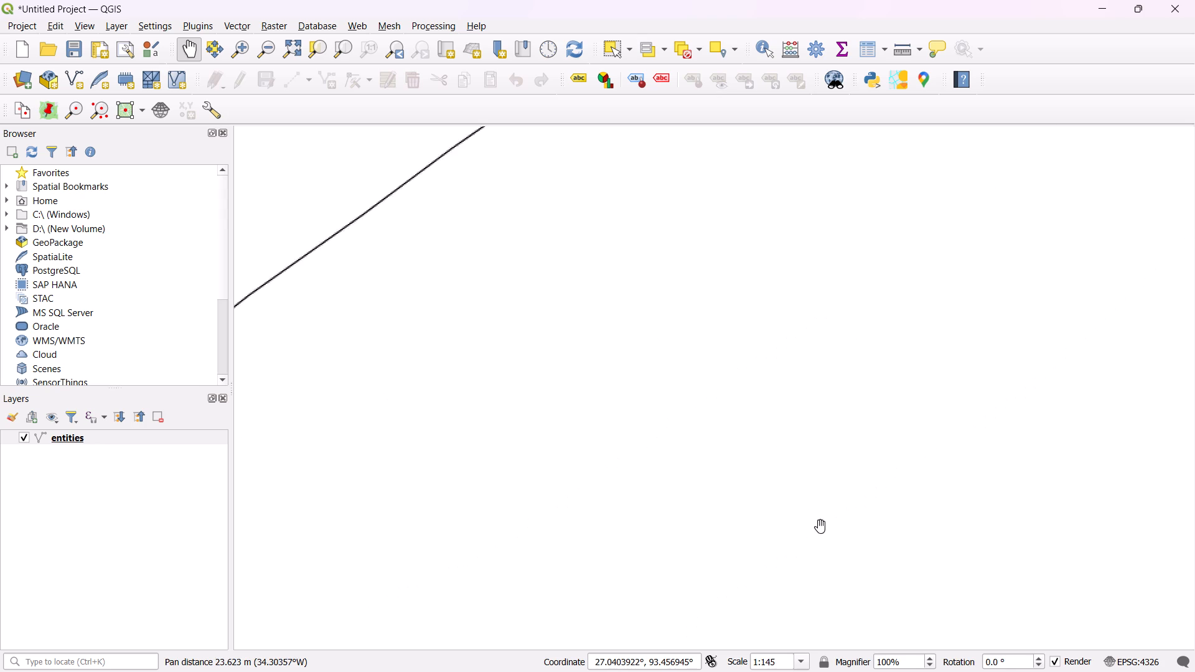
pyautogui.scroll(-6, 569, 376)
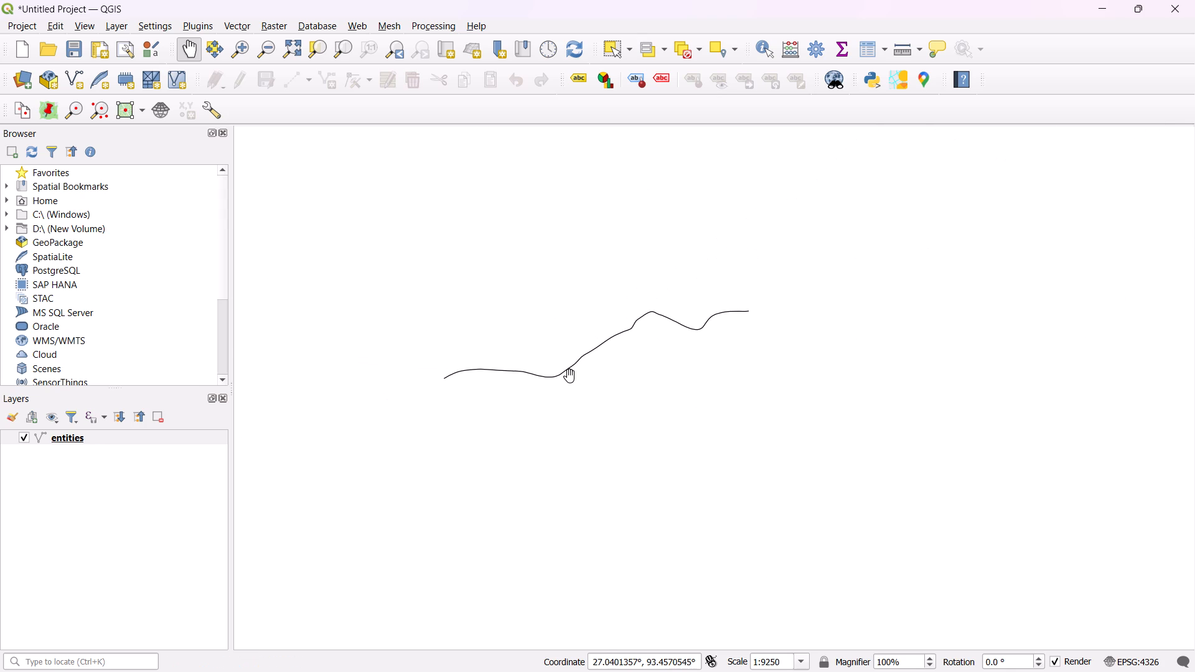
# Open the entities layer's symbology and review the style options, the available renderer types and the default symbol's colour options.
pyautogui.click(136, 439)
pyautogui.rightClick(136, 439)
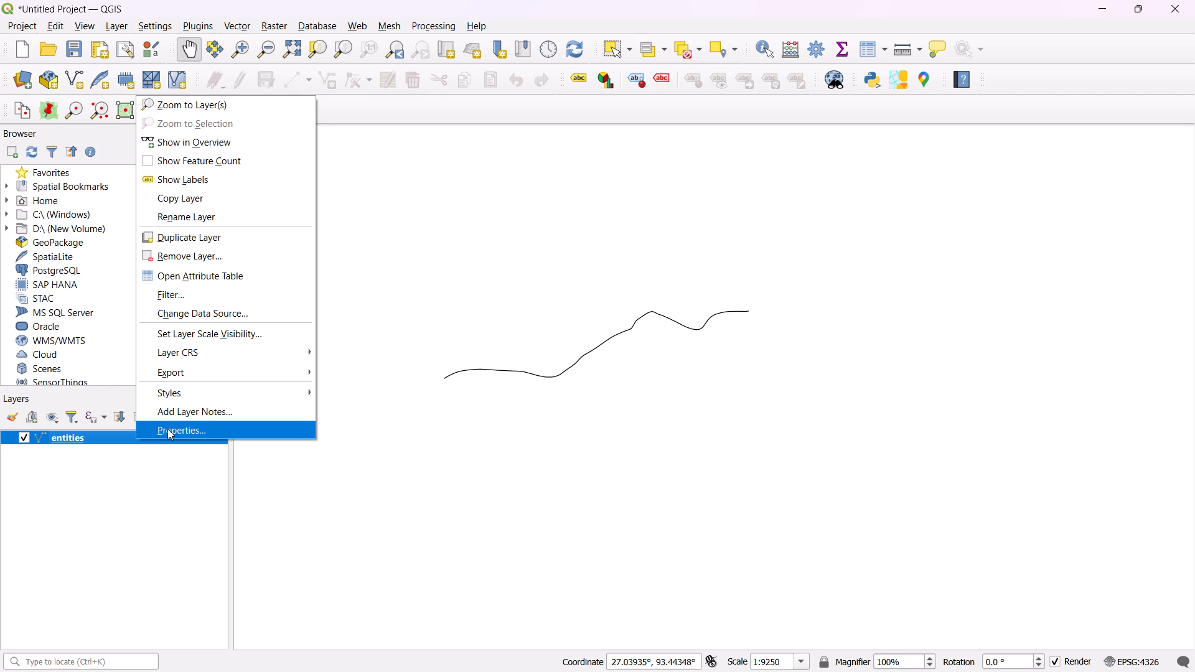
pyautogui.click(167, 429)
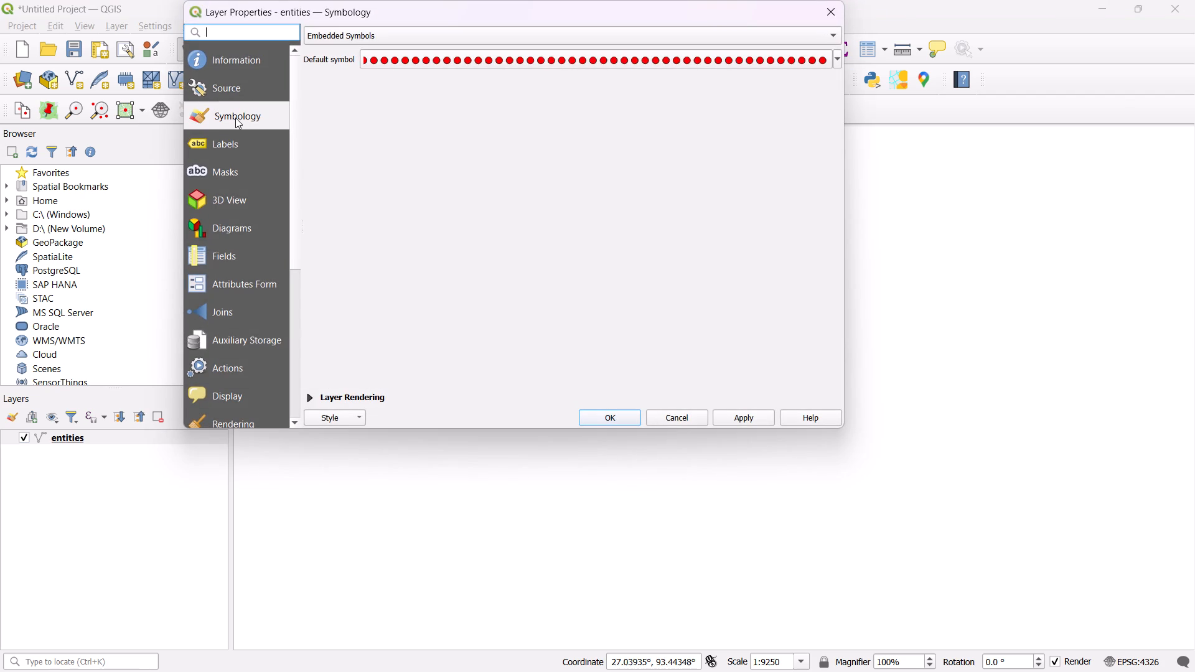
pyautogui.click(334, 416)
pyautogui.click(334, 416)
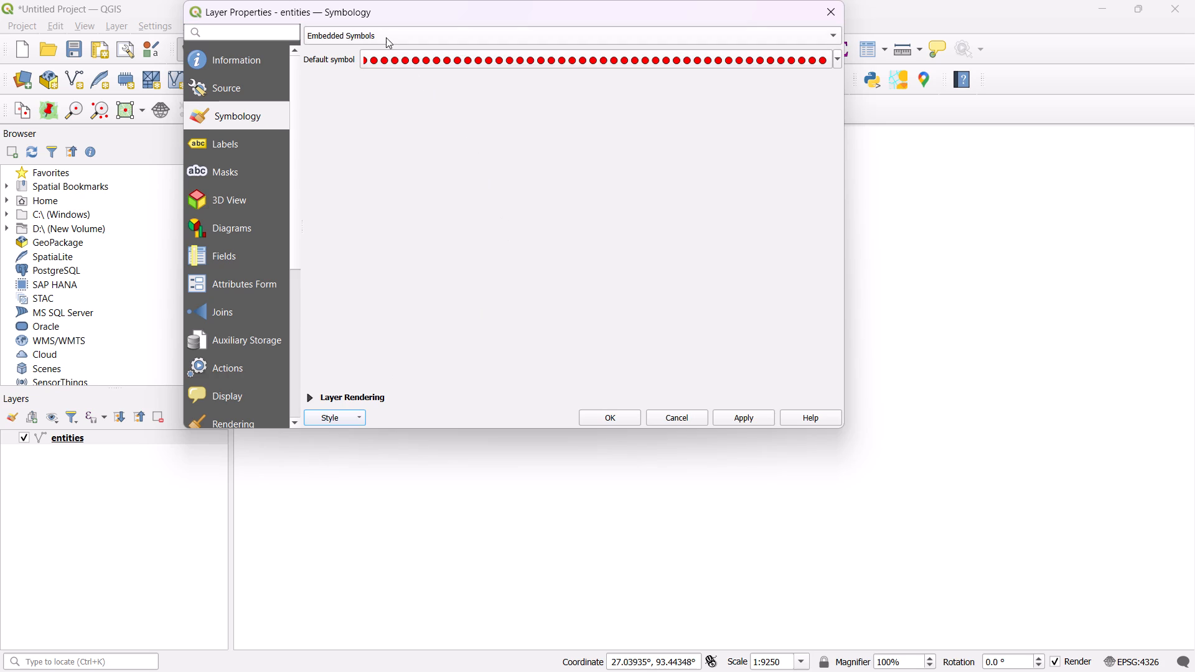
pyautogui.moveTo(398, 57); pyautogui.dragTo(408, 121)
pyautogui.click(429, 34)
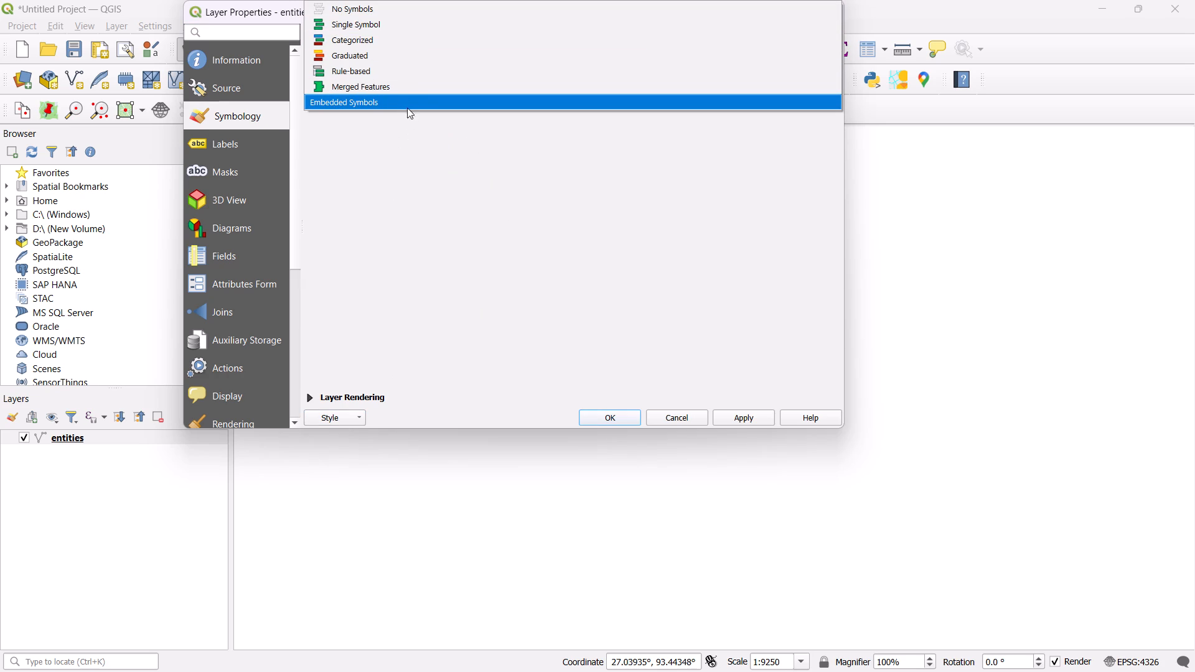
pyautogui.click(378, 174)
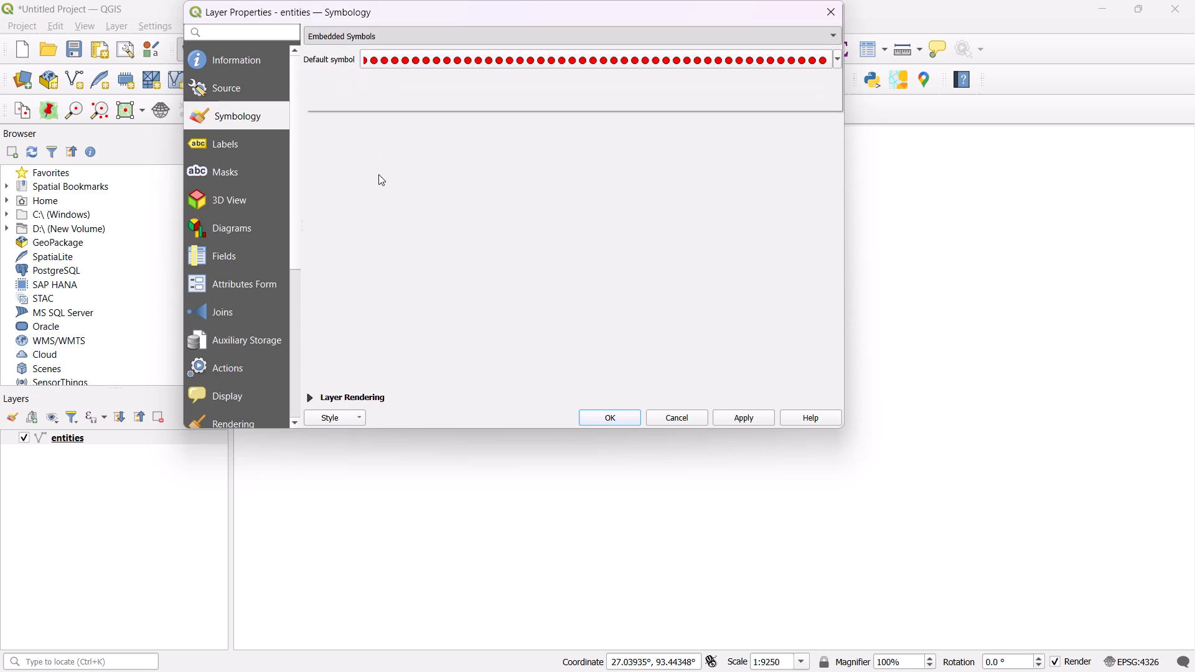
pyautogui.click(837, 58)
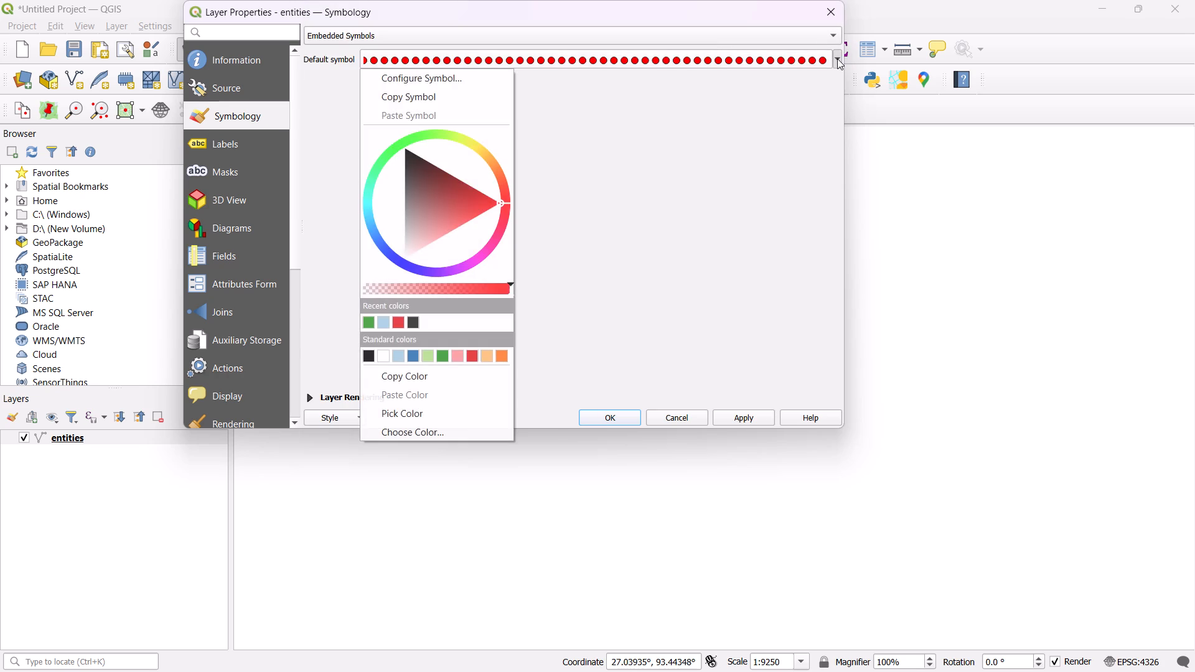
pyautogui.click(837, 58)
# In the default symbol's Marker Line, enable marker placement on first vertex in addition to With interval.
pyautogui.click(812, 55)
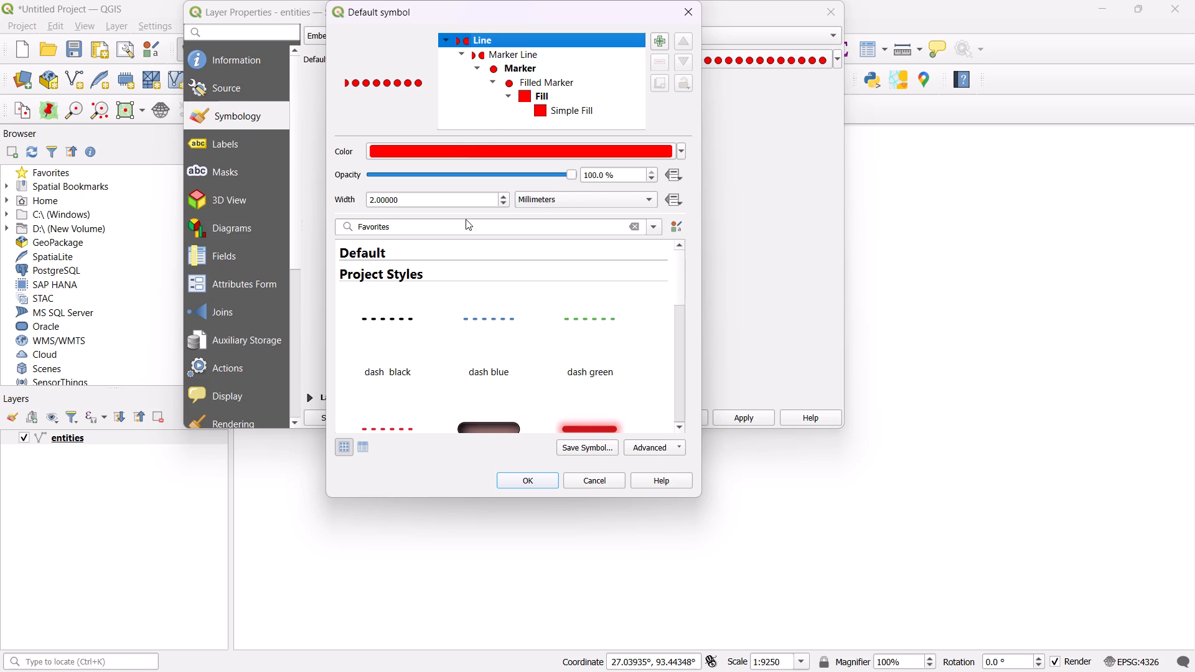
pyautogui.scroll(-1, 456, 248)
pyautogui.scroll(1, 456, 248)
pyautogui.click(481, 50)
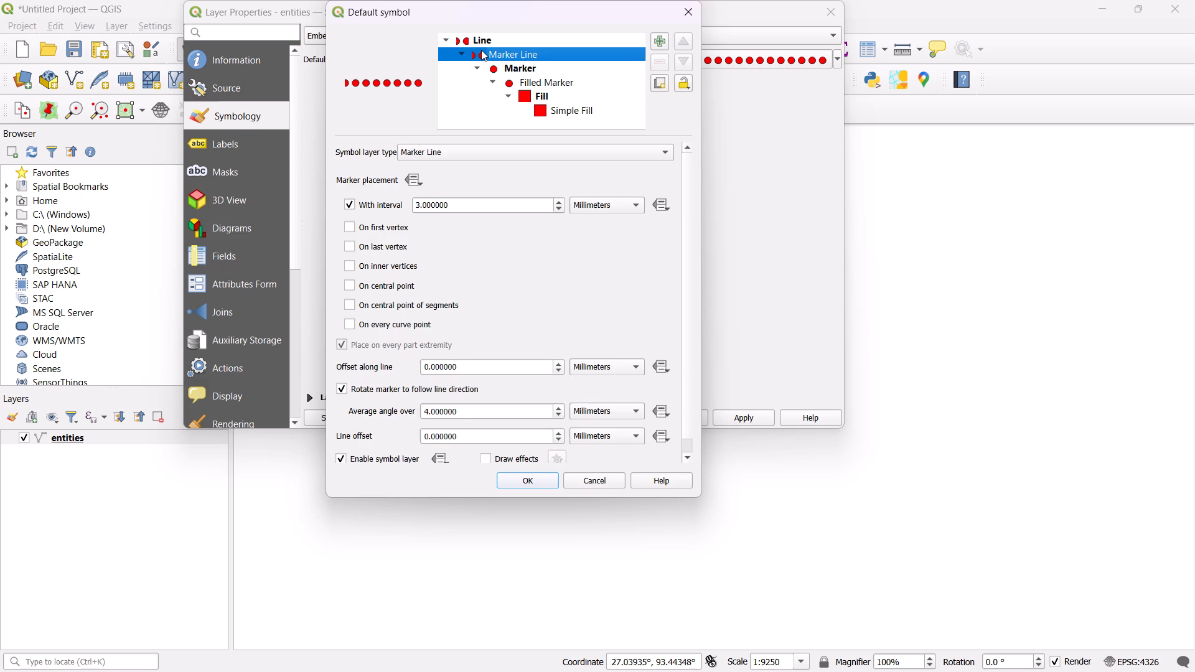
pyautogui.click(347, 224)
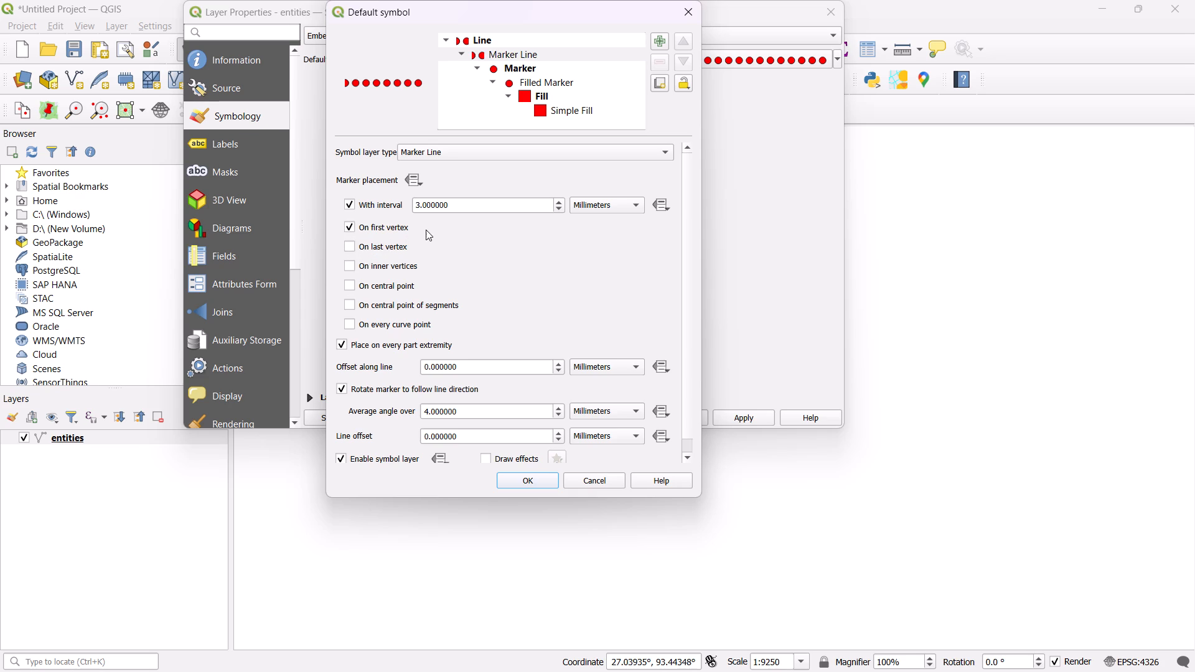
# Set the Marker size to 4 millimeters and apply the symbology to the entities layer.
pyautogui.click(536, 65)
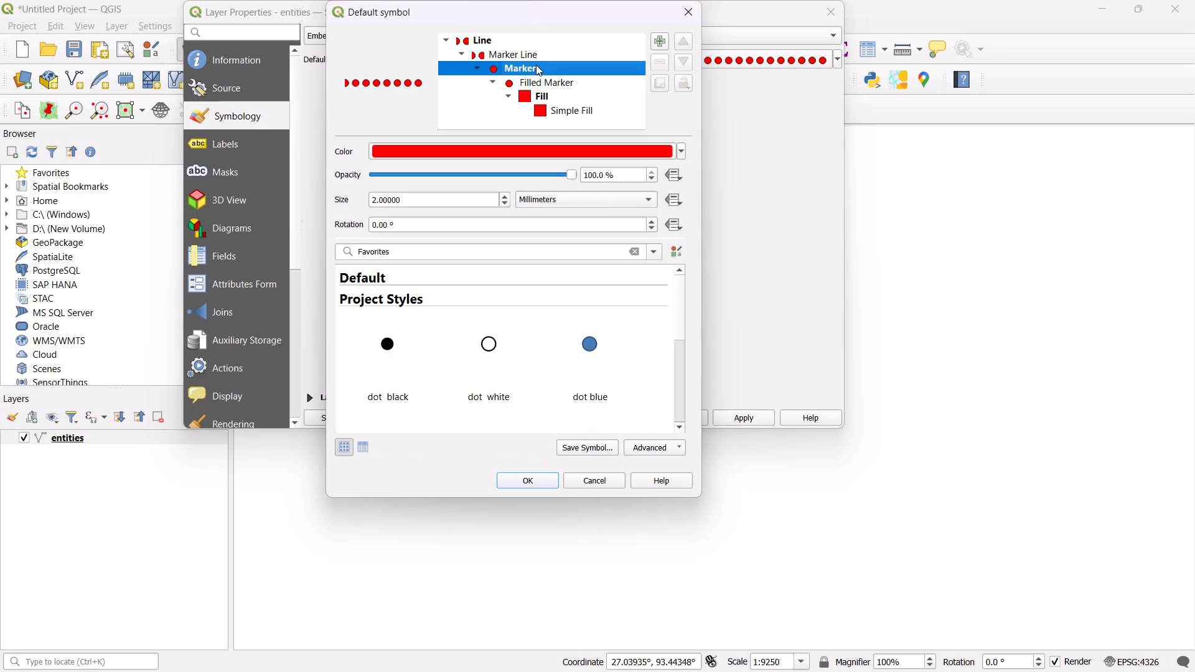
pyautogui.click(426, 196)
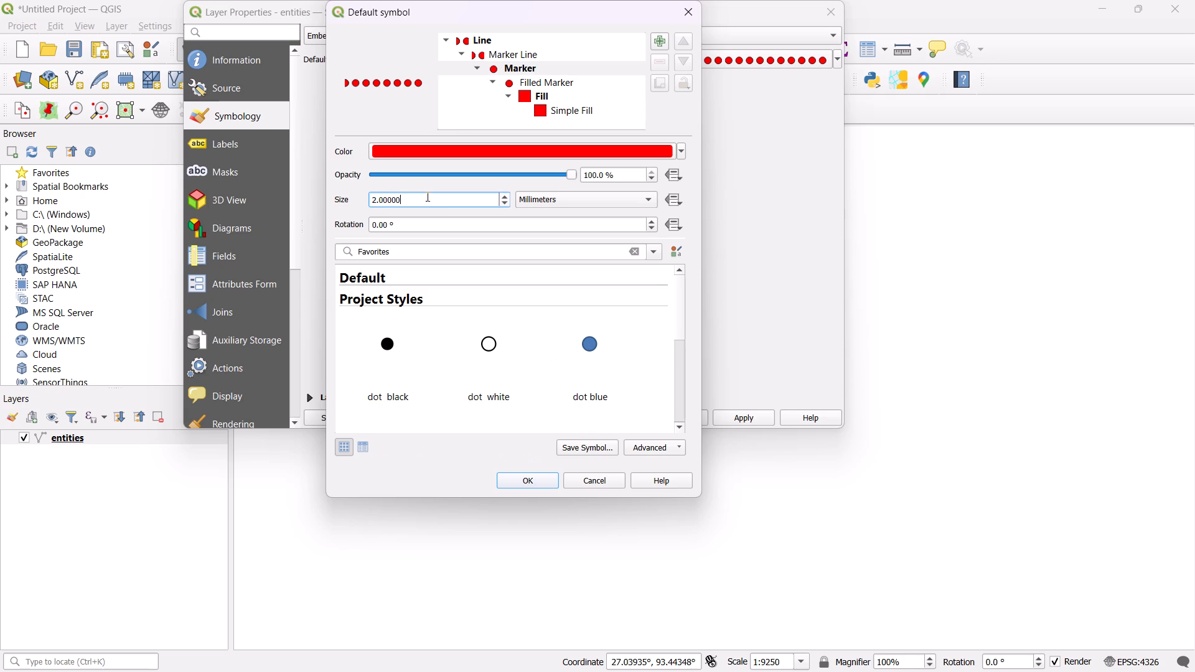
pyautogui.press('BackSpace')
pyautogui.press('BackSpace')
pyautogui.press('BackSpace')
pyautogui.press('BackSpace')
pyautogui.press('BackSpace')
pyautogui.press('BackSpace')
pyautogui.press('BackSpace')
pyautogui.press('BackSpace')
pyautogui.press('BackSpace')
pyautogui.press('BackSpace')
pyautogui.press('BackSpace')
pyautogui.press('BackSpace')
pyautogui.press('BackSpace')
pyautogui.press('BackSpace')
pyautogui.press('4')
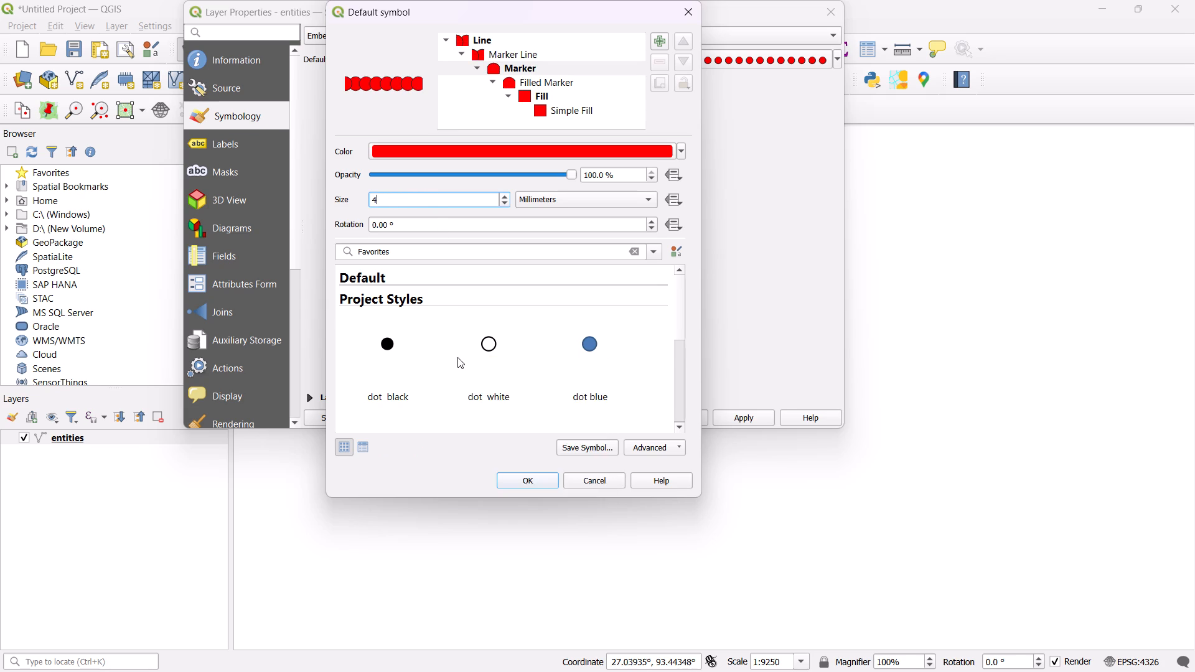
pyautogui.click(534, 480)
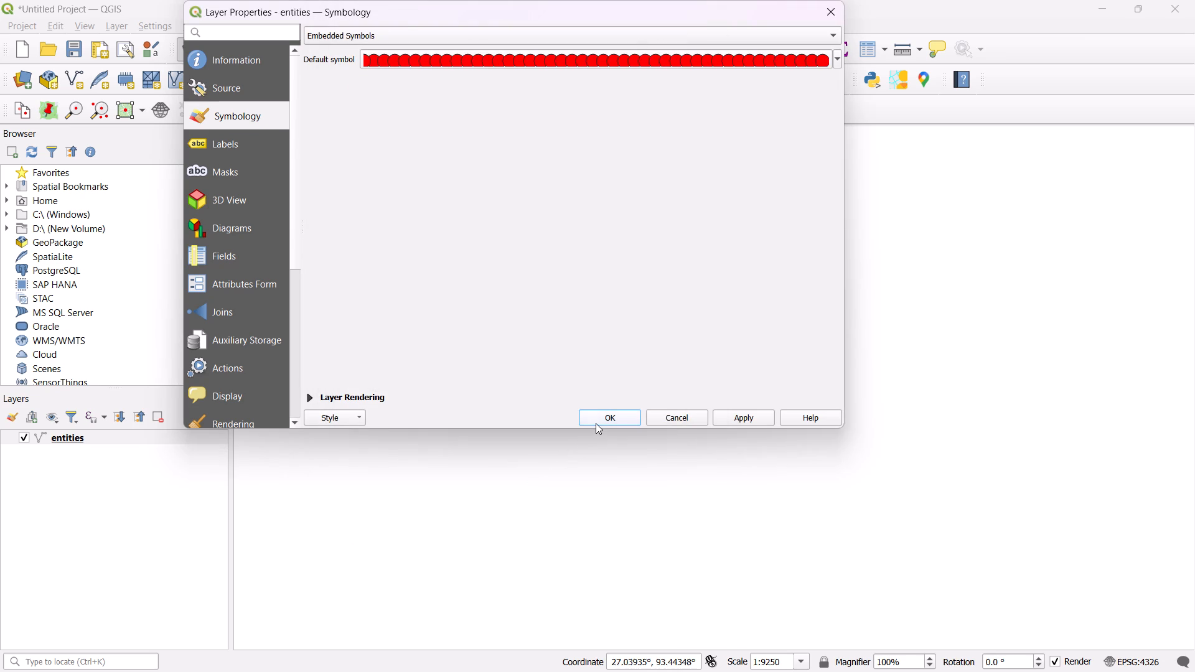
pyautogui.click(748, 429)
pyautogui.click(737, 416)
pyautogui.click(619, 414)
# Check how the entities road line is drawn on the map at closer and wider scales.
pyautogui.scroll(2, 603, 390)
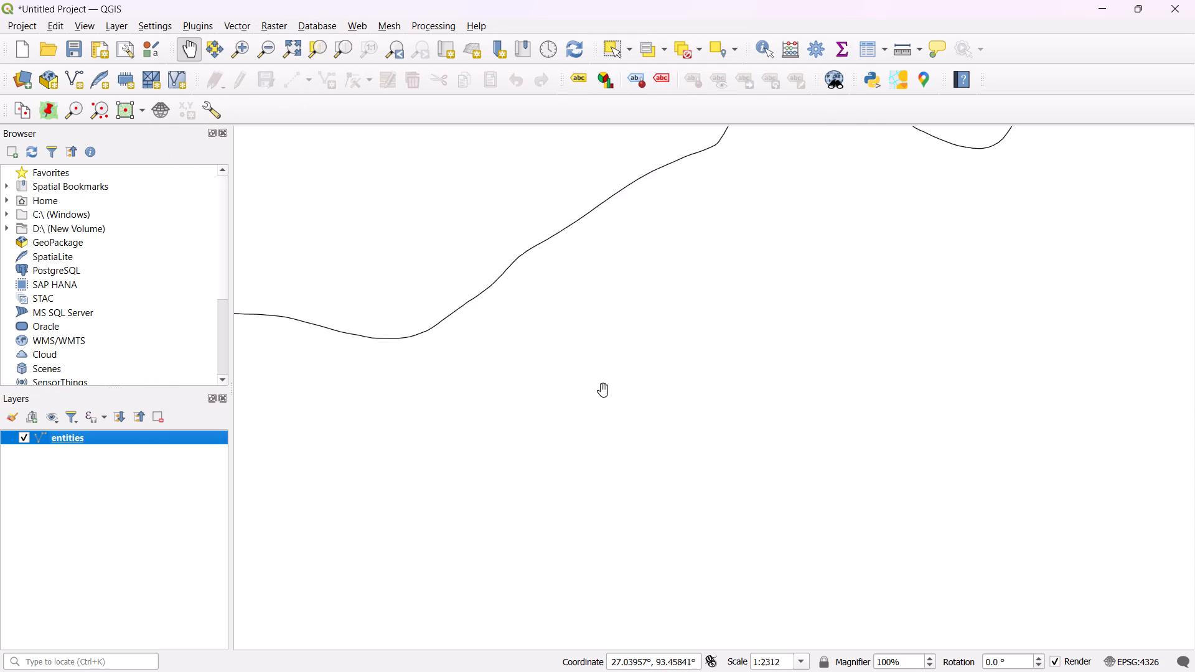
pyautogui.scroll(1, 603, 390)
pyautogui.scroll(-3, 603, 390)
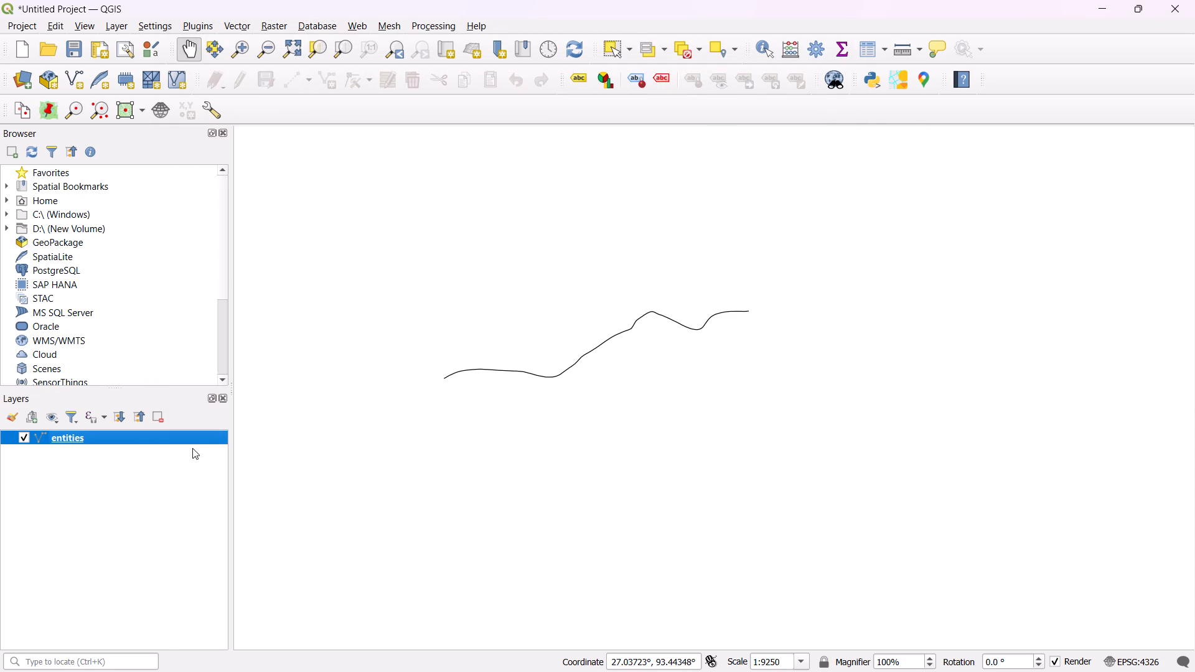
pyautogui.click(182, 438)
# Add the Centre Line.kml line layer from the minor project 5th sem folder on drive D to the project.
pyautogui.click(67, 225)
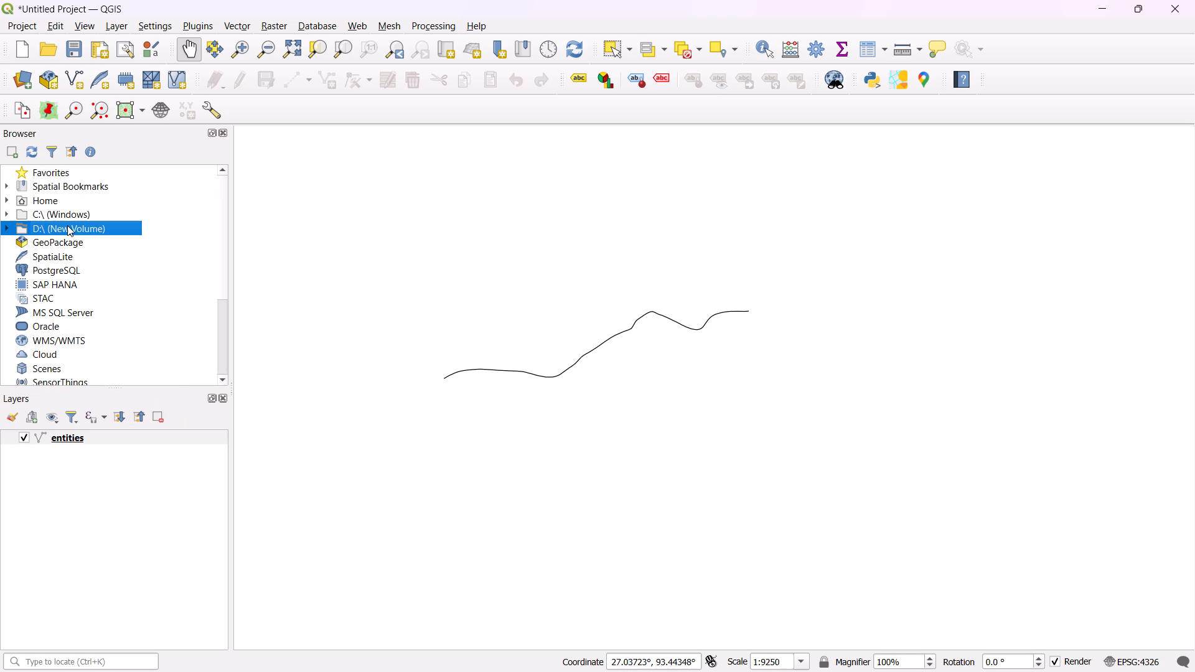
pyautogui.click(67, 225)
pyautogui.doubleClick(67, 225)
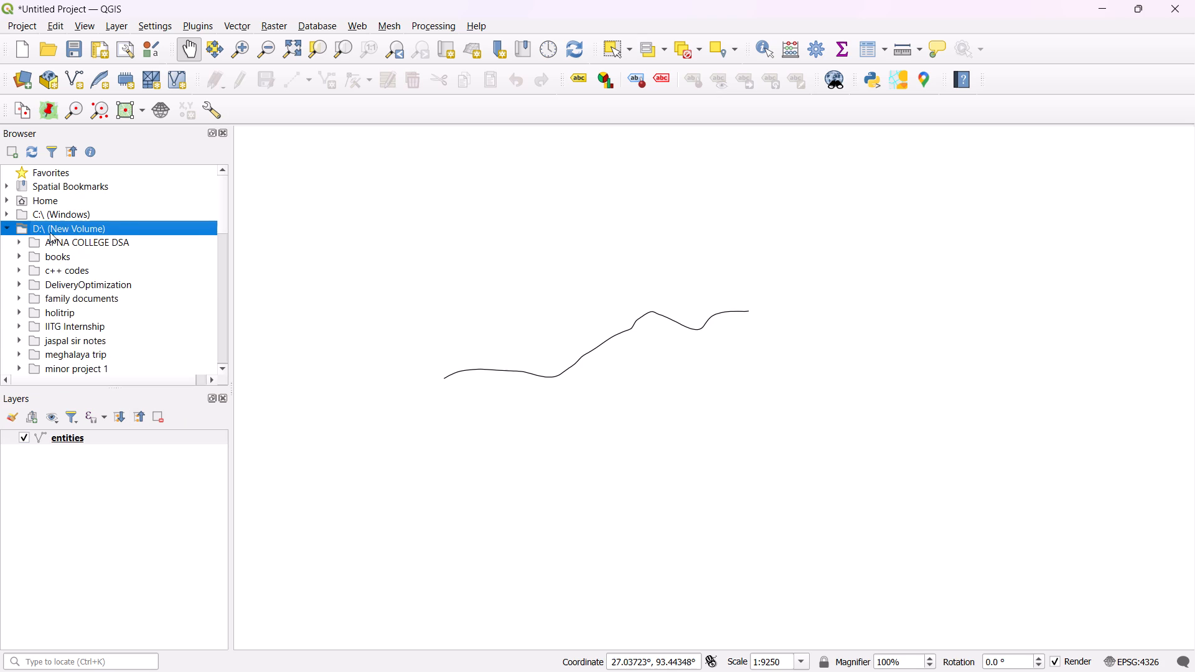
pyautogui.scroll(-2, 41, 278)
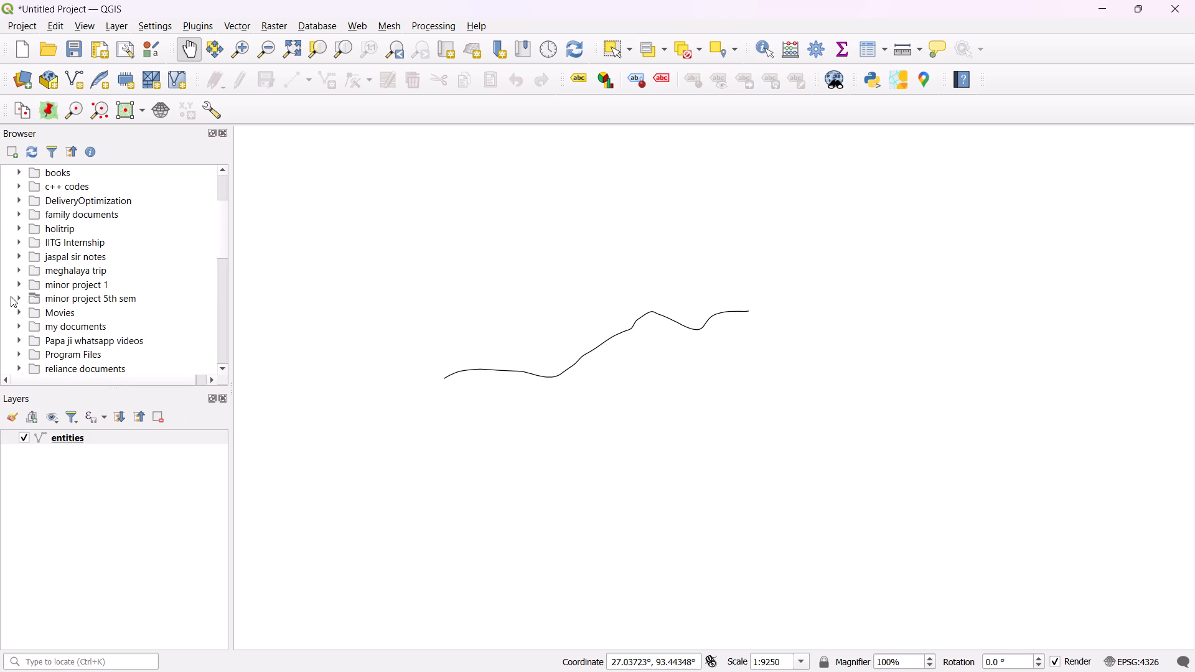
pyautogui.click(16, 297)
pyautogui.scroll(-2, 78, 308)
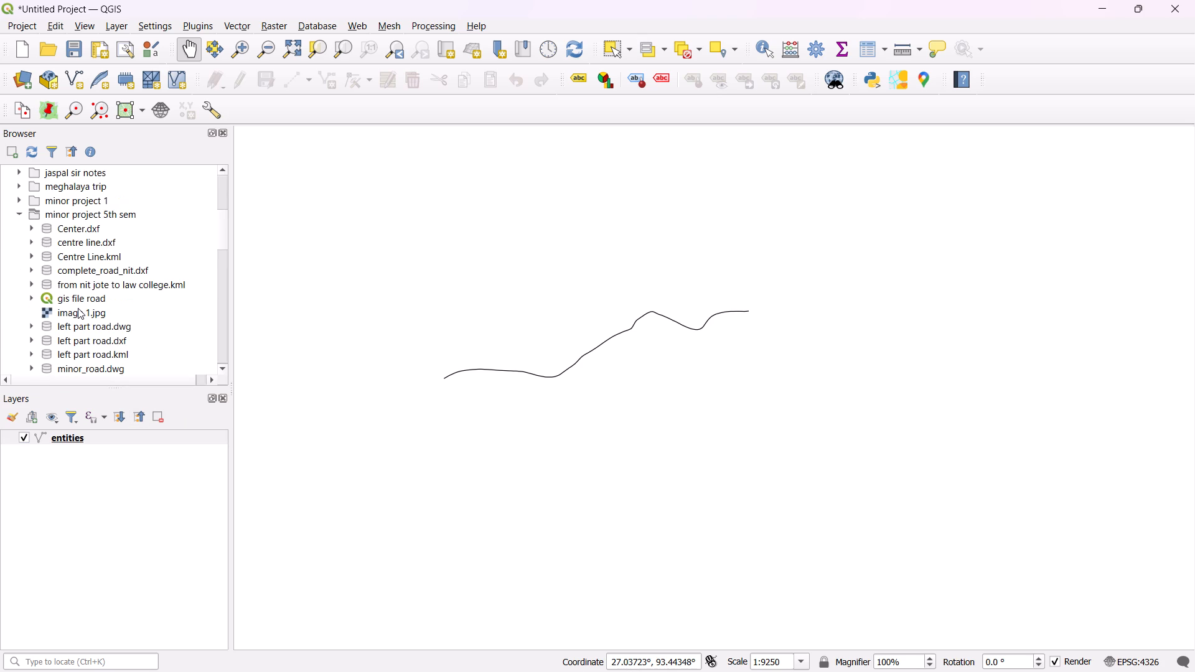
pyautogui.click(99, 243)
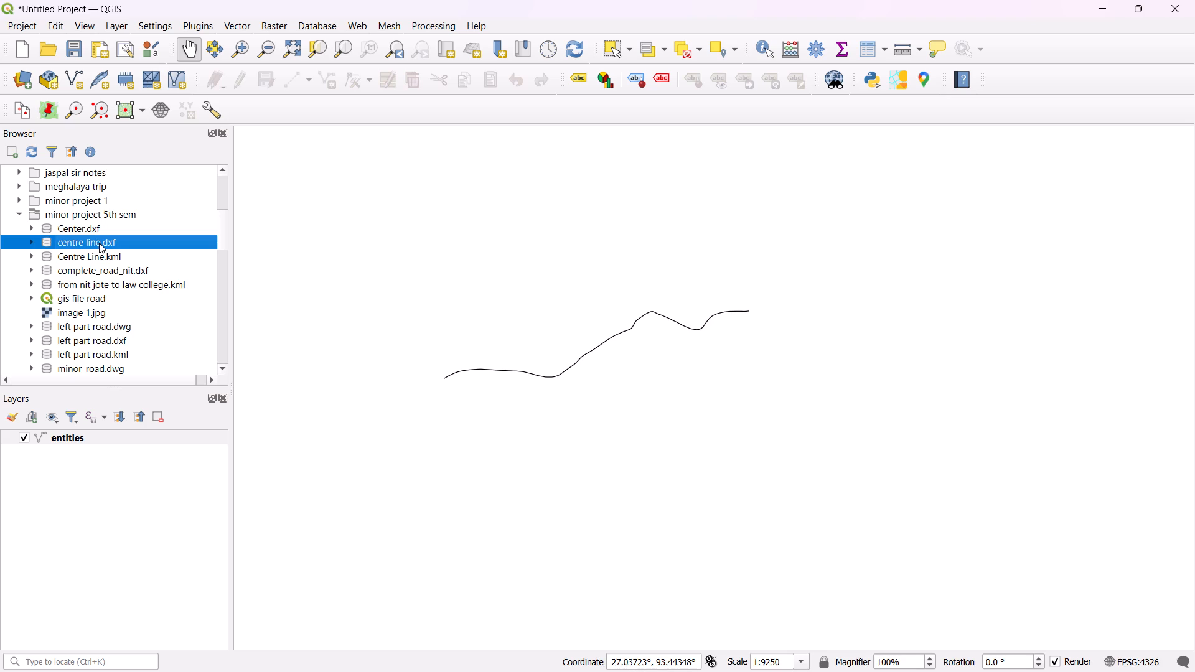
pyautogui.doubleClick(99, 243)
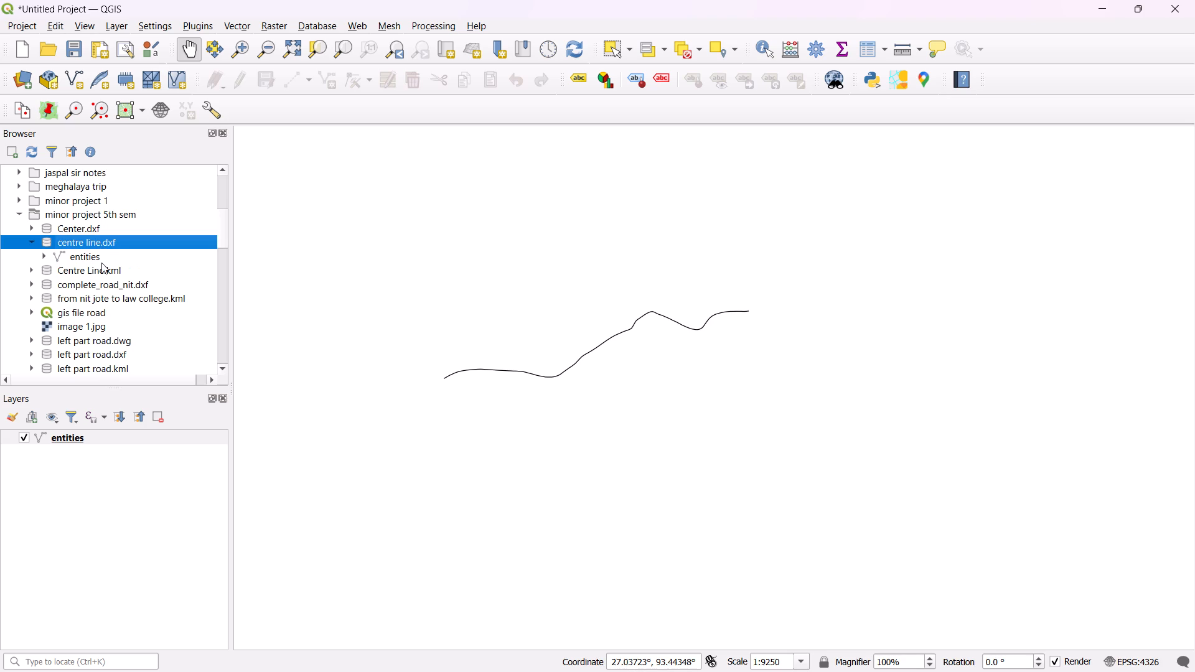
pyautogui.doubleClick(101, 271)
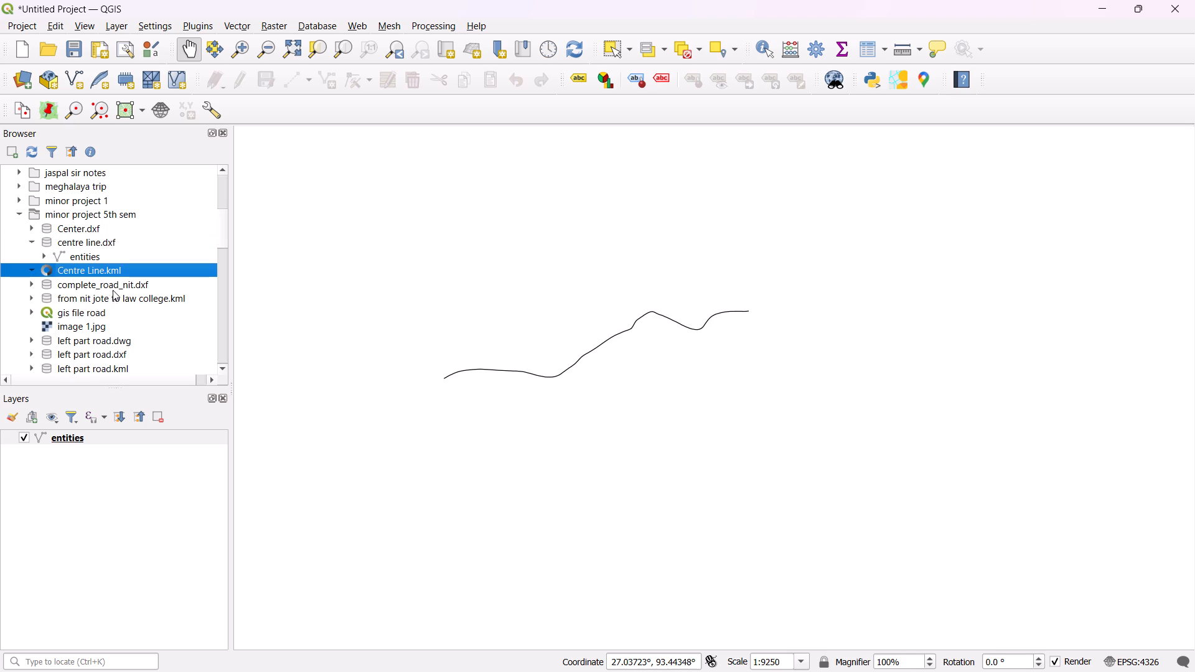
pyautogui.doubleClick(113, 286)
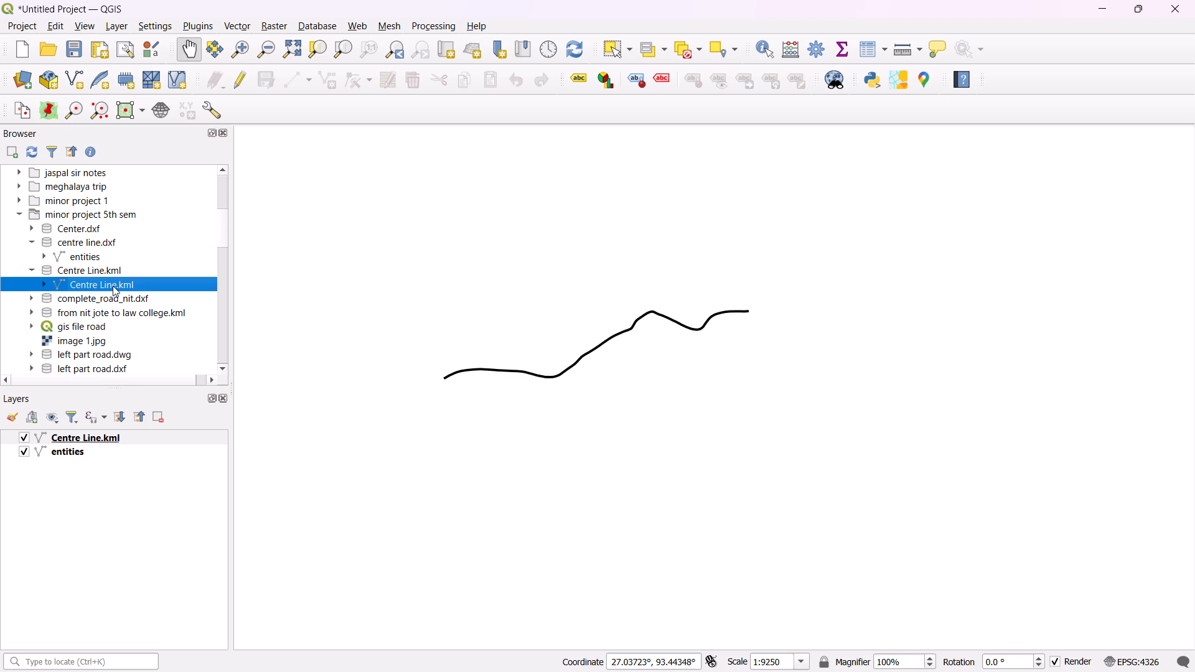
# Add the entities layer of centre line.dxf to the project.
pyautogui.click(99, 259)
pyautogui.doubleClick(99, 259)
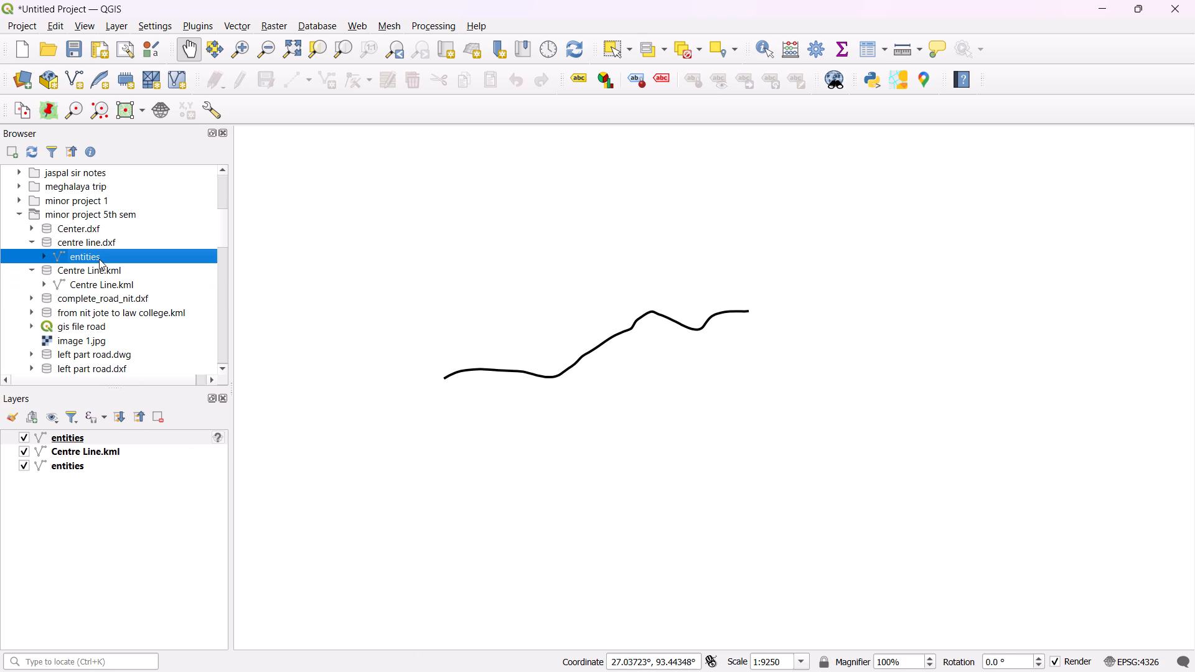
pyautogui.click(93, 438)
# Review the symbology of the entities layer listed below Centre Line.kml.
pyautogui.doubleClick(101, 474)
pyautogui.doubleClick(80, 464)
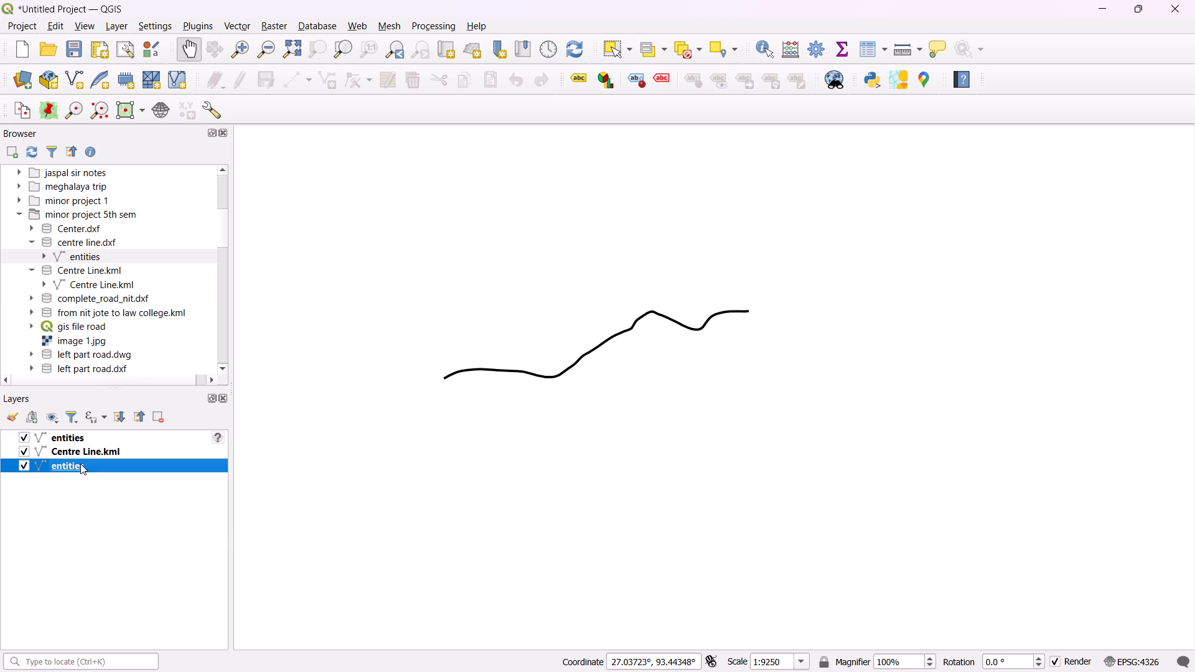
pyautogui.click(835, 4)
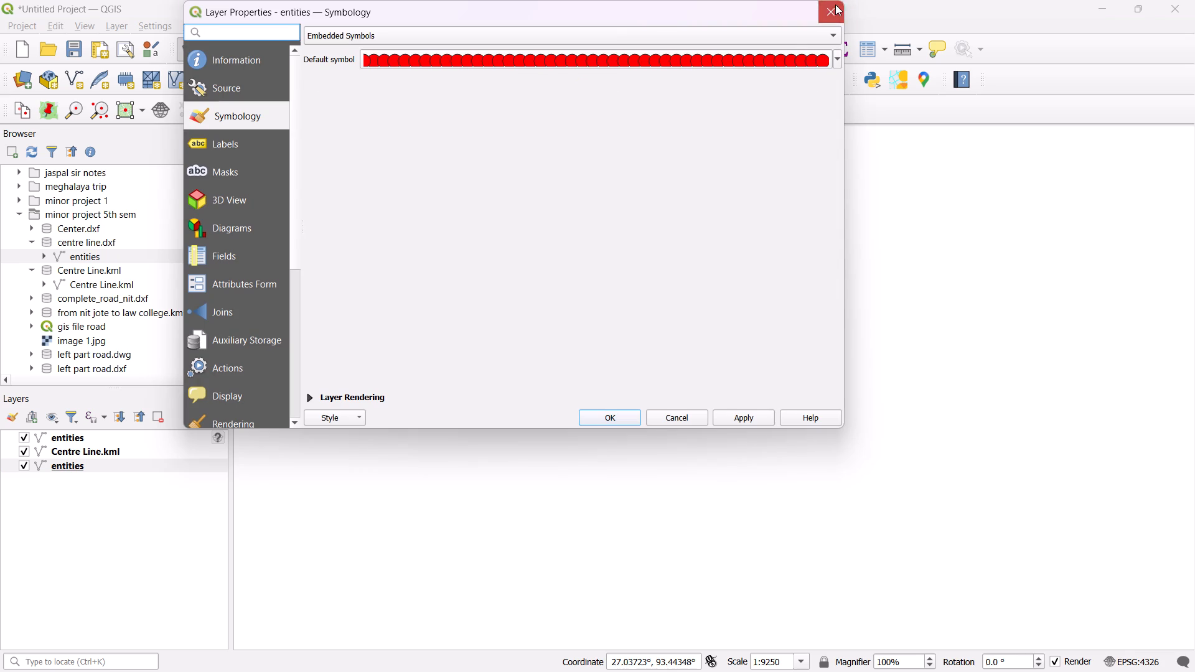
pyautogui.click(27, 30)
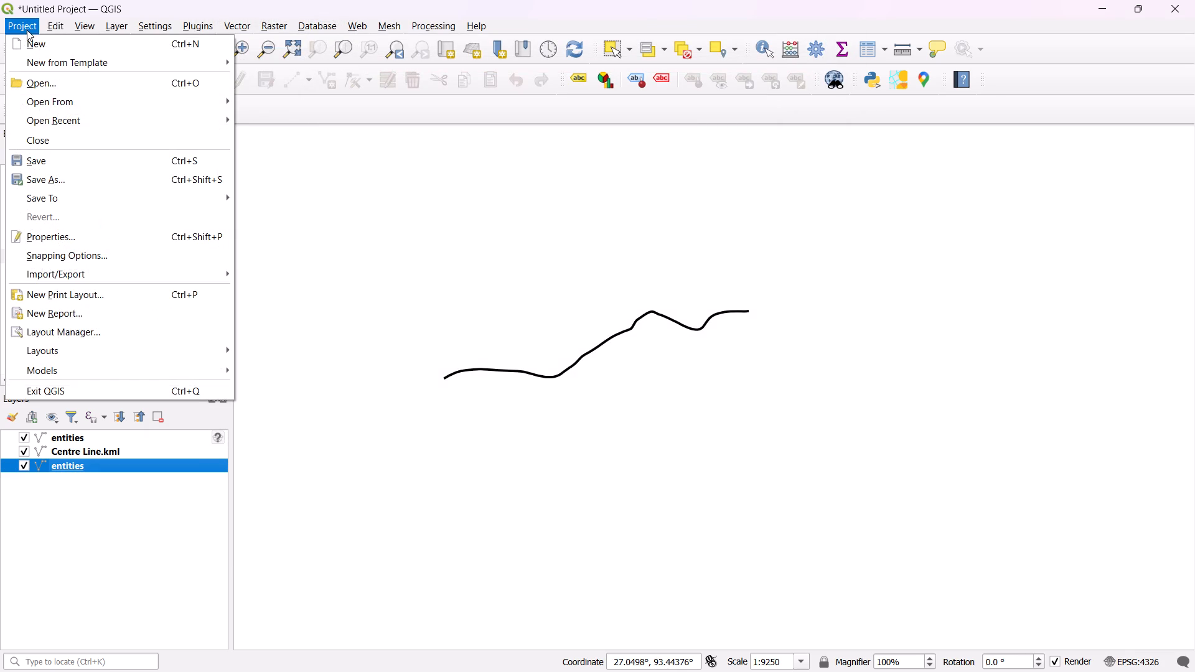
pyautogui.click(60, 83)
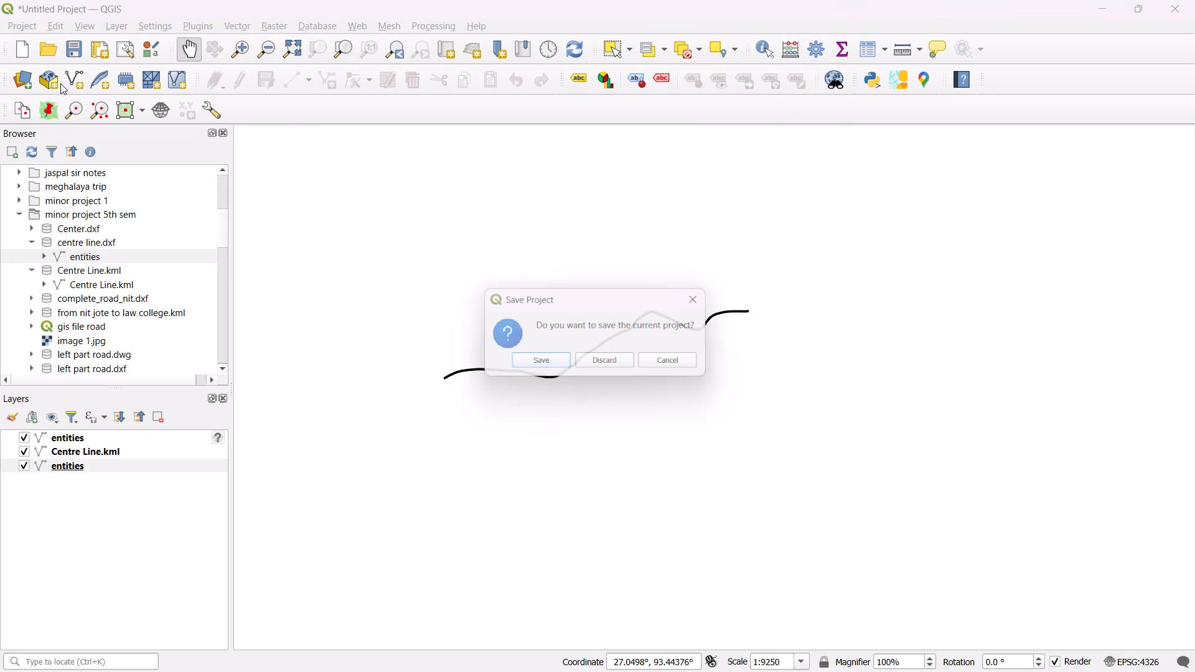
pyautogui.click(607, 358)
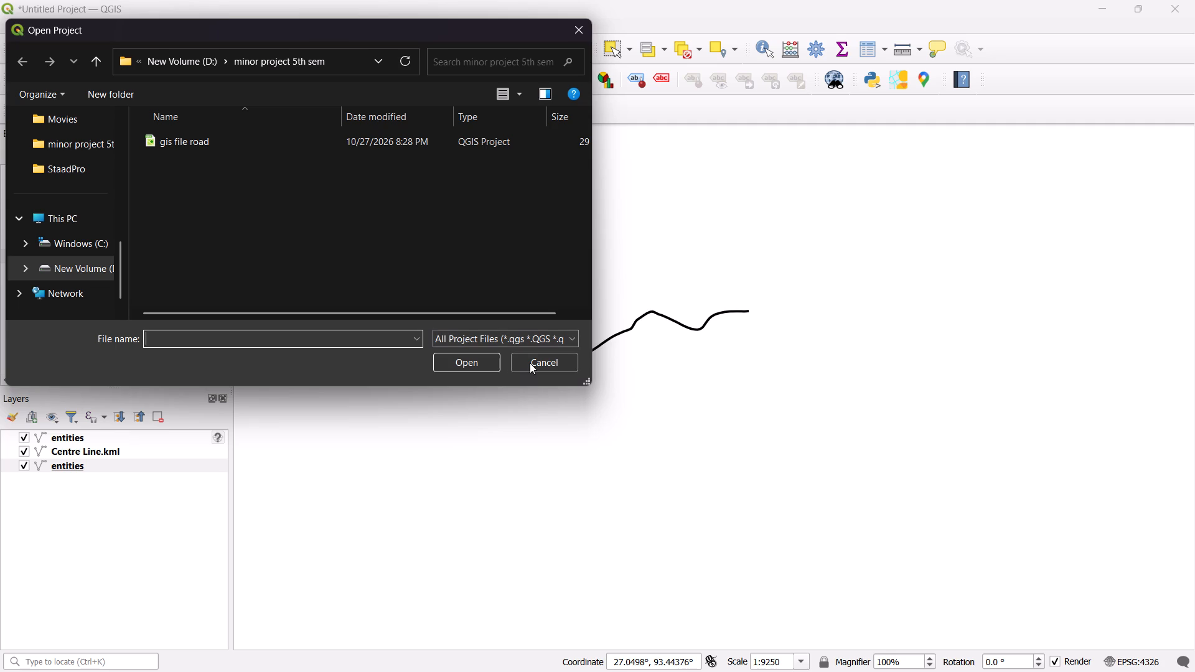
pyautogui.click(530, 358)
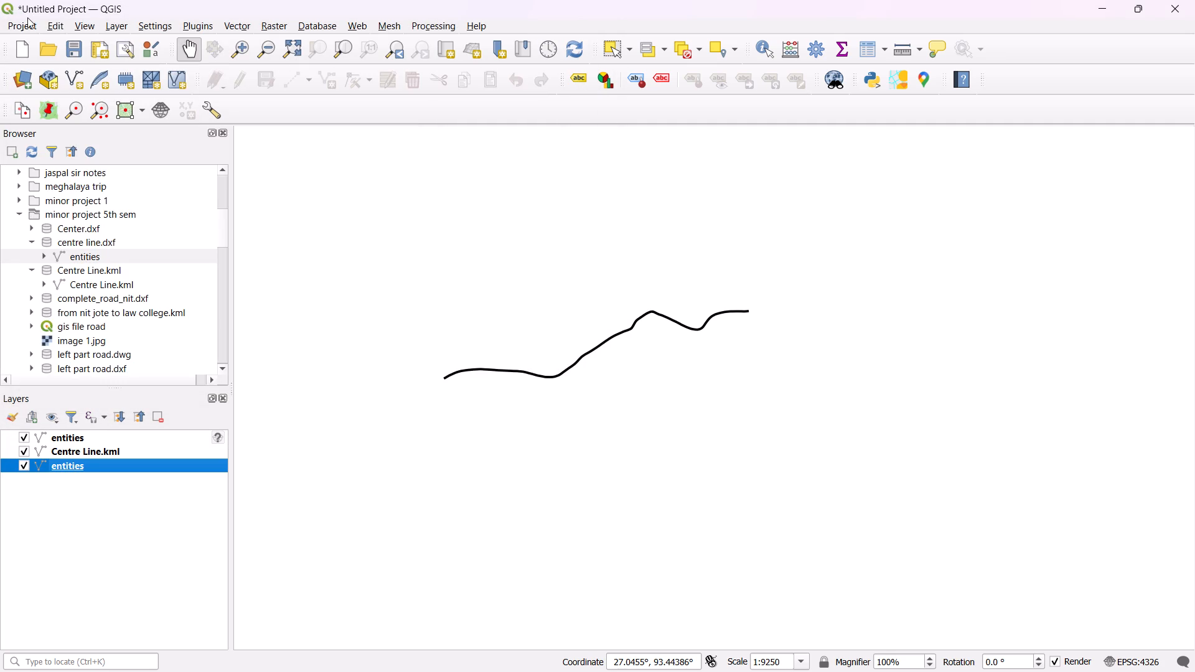
# Close QGIS and discard the untitled project without saving it.
pyautogui.click(1194, 1)
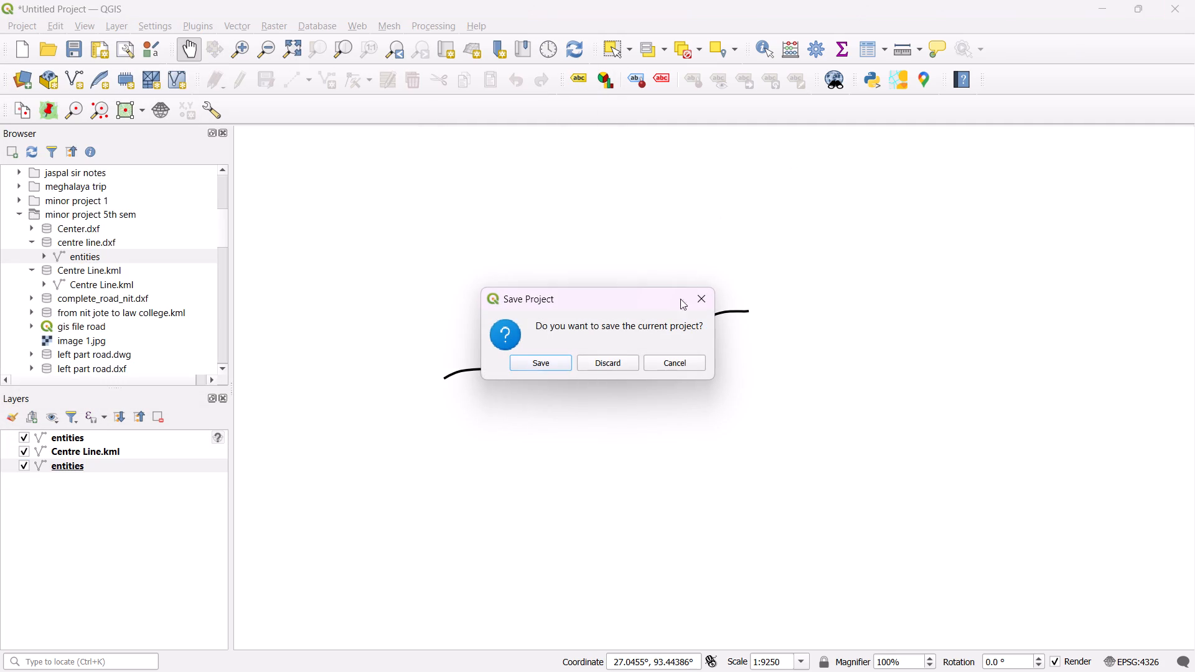
pyautogui.click(596, 359)
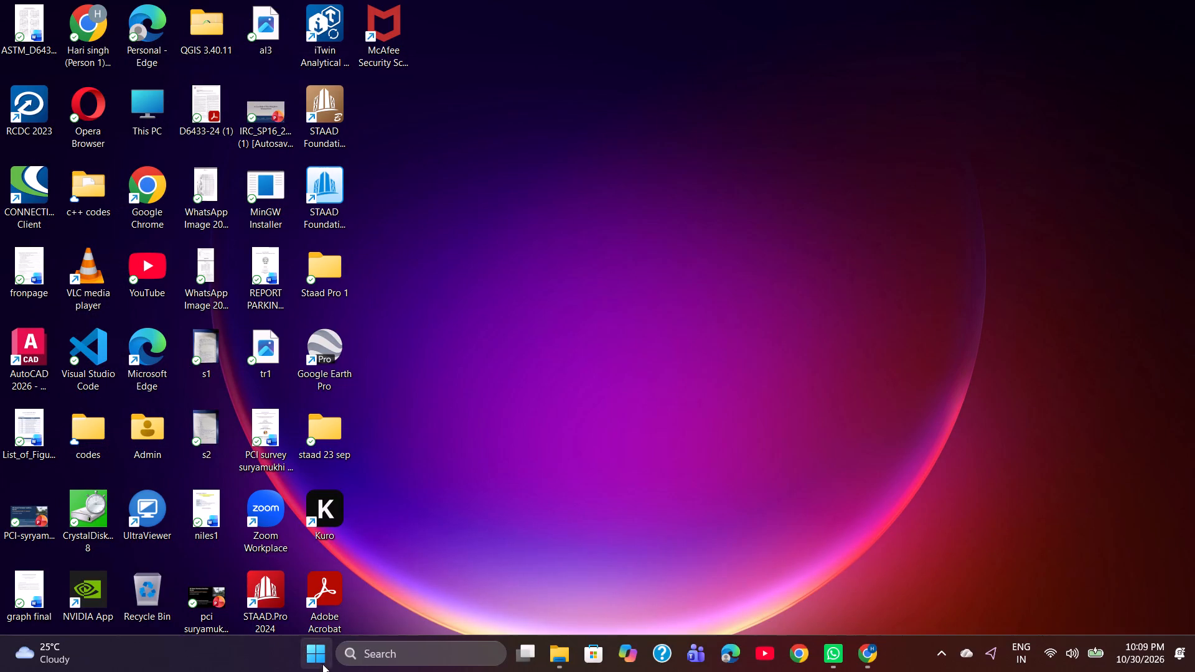
# Relaunch QGIS Desktop 3.40.11 and open the recent project gis file road.
pyautogui.click(369, 654)
pyautogui.press('q')
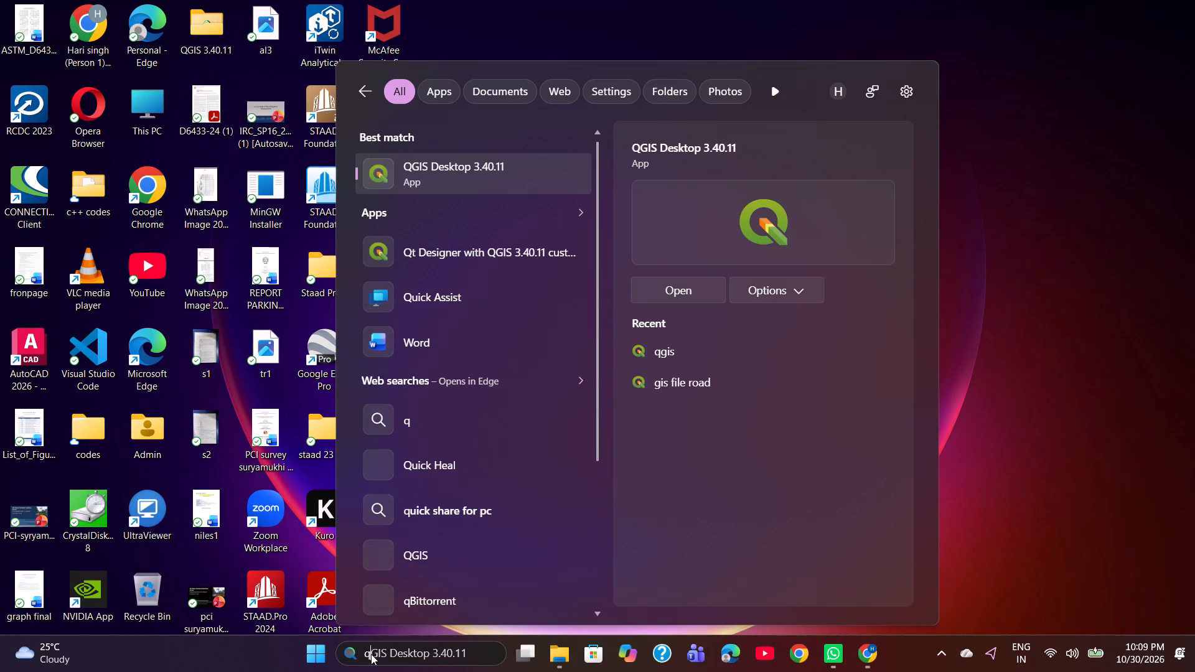
pyautogui.click(416, 169)
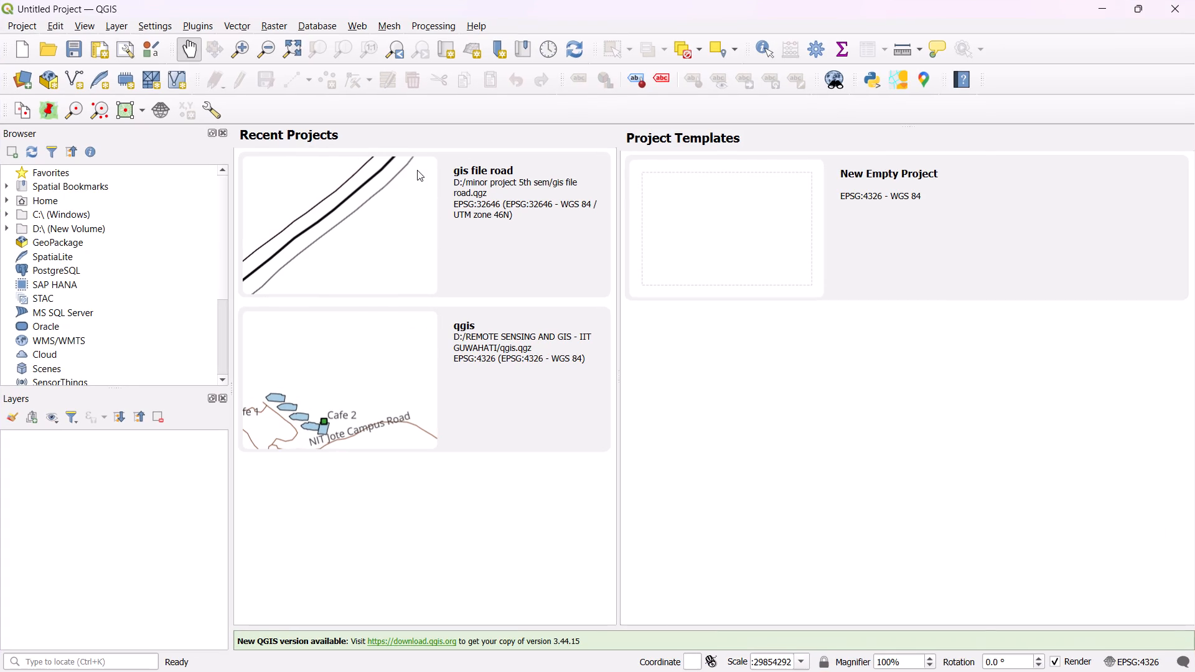
pyautogui.doubleClick(412, 210)
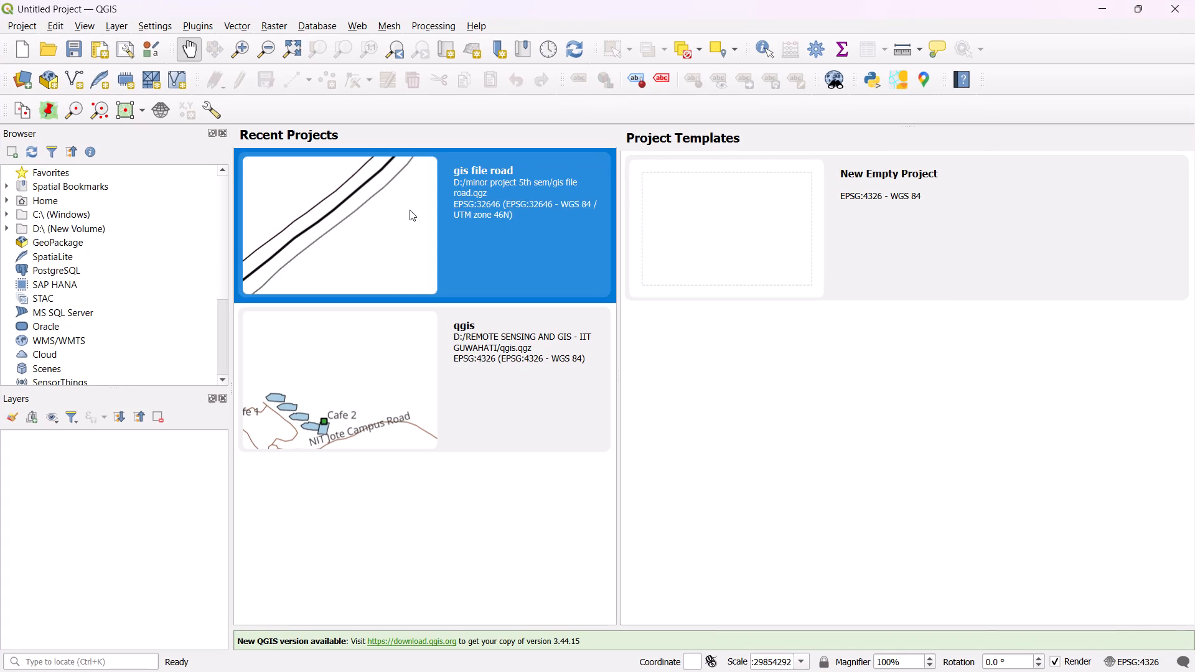
# Examine the road edges and centre line on the map at closer and wider scales.
pyautogui.scroll(-2, 132, 452)
pyautogui.scroll(1, 132, 457)
pyautogui.scroll(-3, 132, 457)
pyautogui.scroll(5, 132, 457)
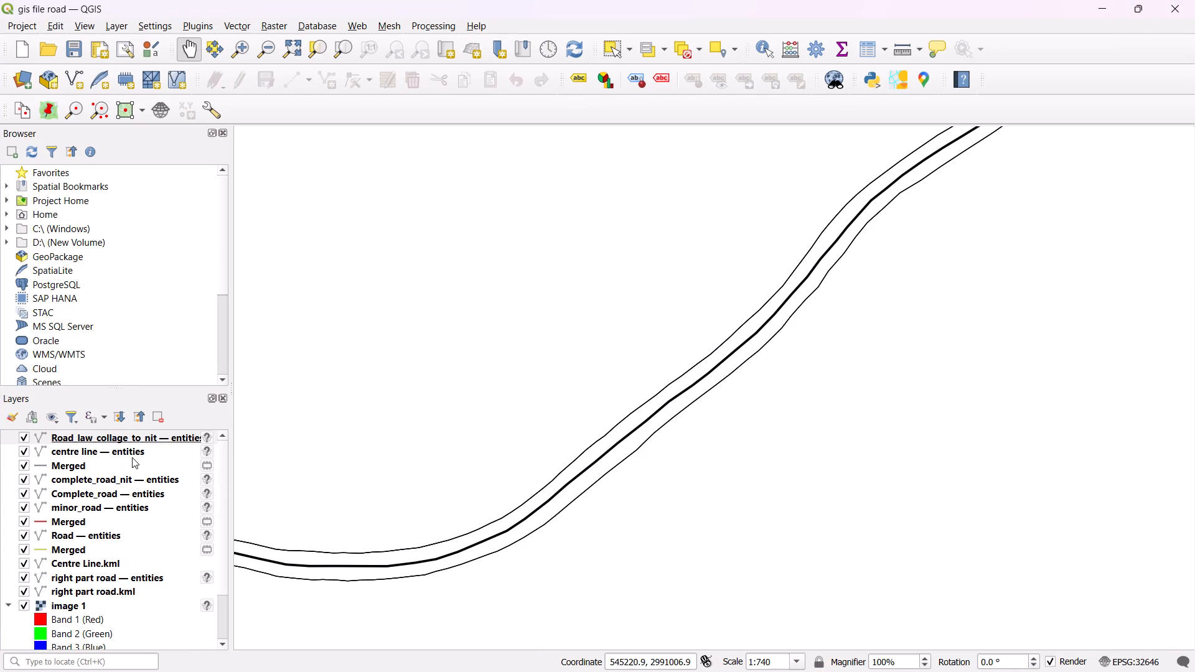
pyautogui.scroll(-2, 599, 443)
pyautogui.scroll(2, 599, 443)
pyautogui.scroll(-1, 599, 443)
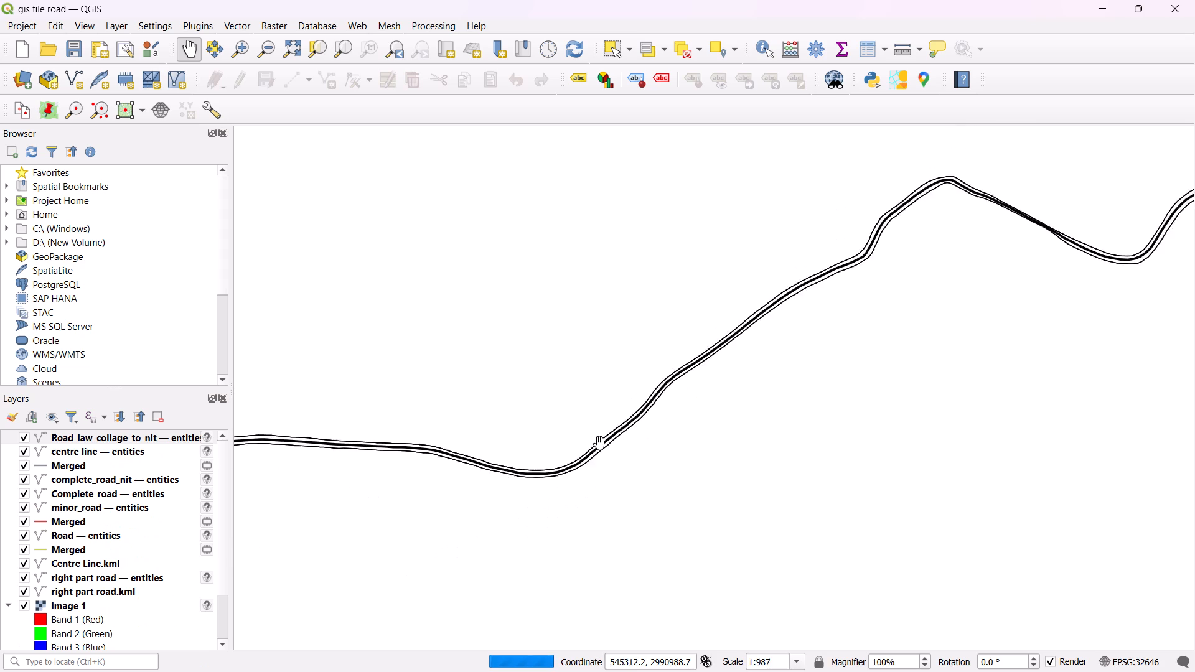
pyautogui.scroll(-1, 599, 443)
pyautogui.scroll(-2, 530, 411)
pyautogui.scroll(3, 530, 411)
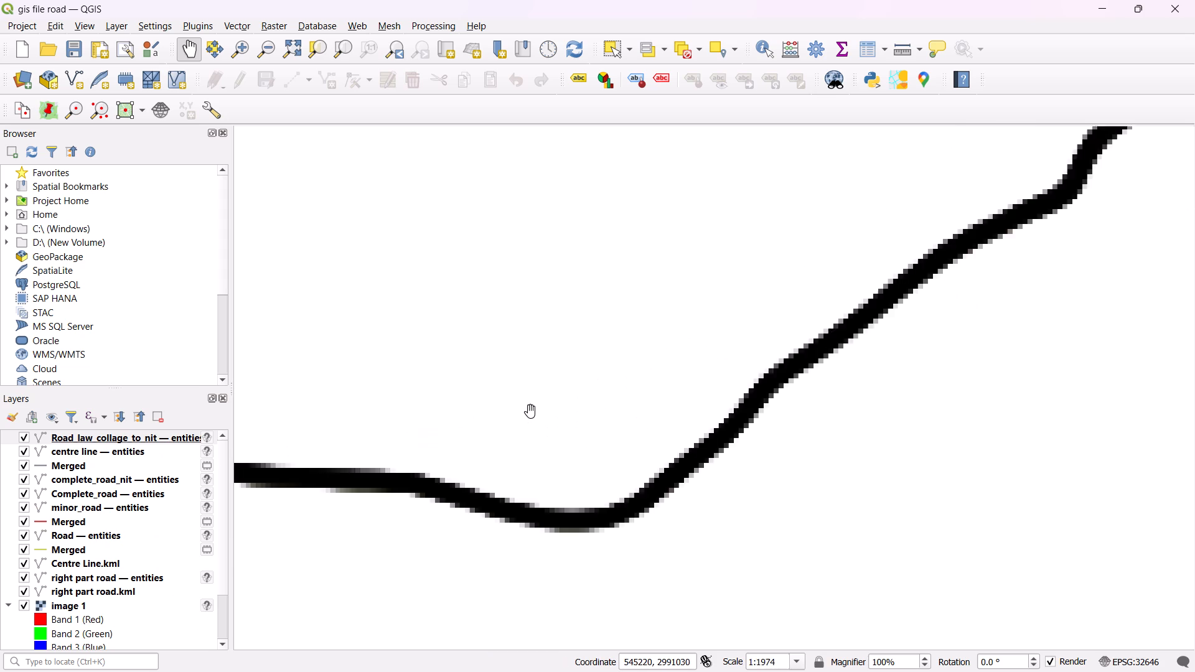
# Review the symbology of the Road_law_collage_to_nit and road nit to law college entities layers.
pyautogui.click(110, 432)
pyautogui.click(110, 432)
pyautogui.click(110, 432)
pyautogui.rightClick(110, 432)
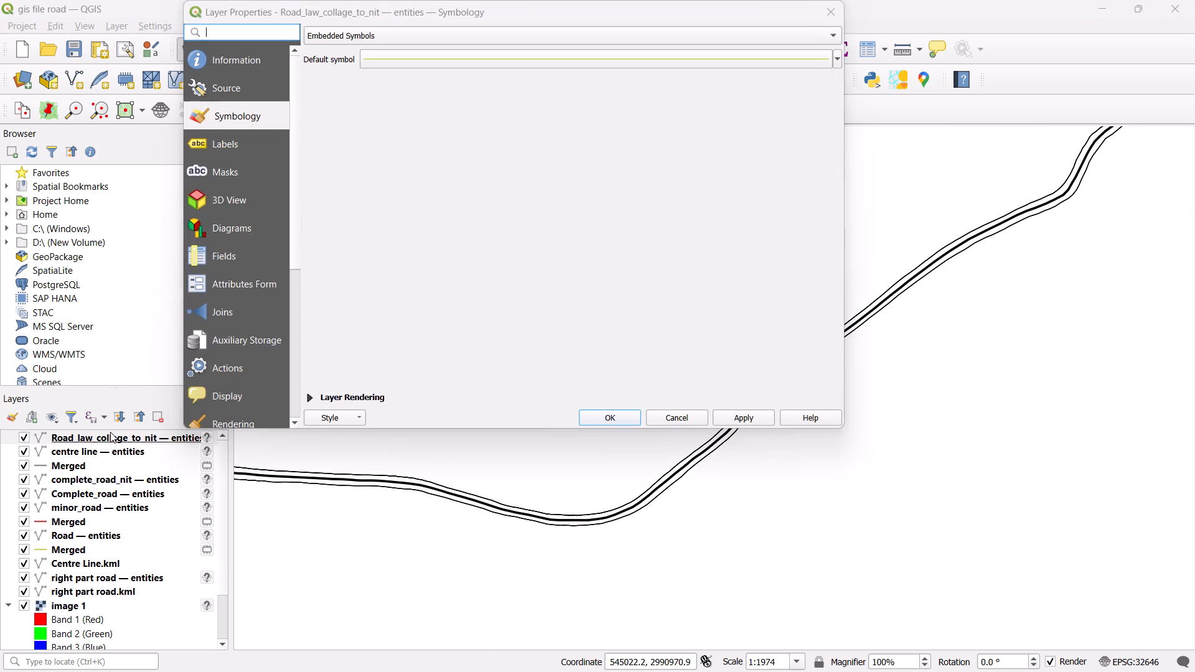
pyautogui.click(828, 15)
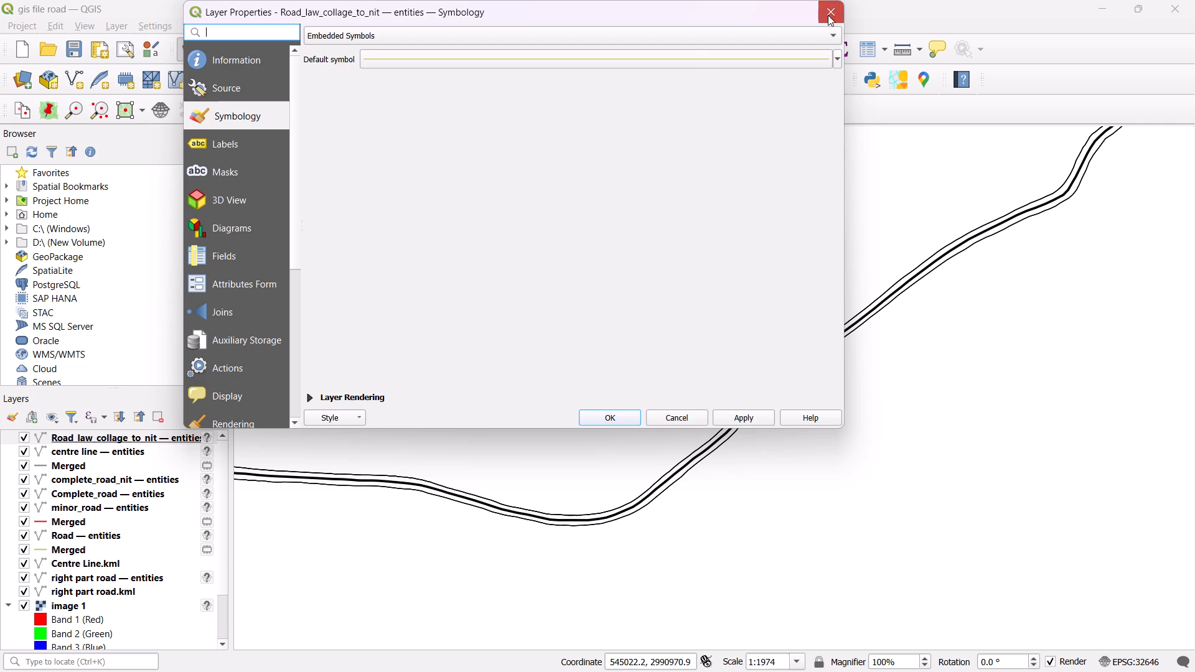
pyautogui.scroll(-5, 156, 457)
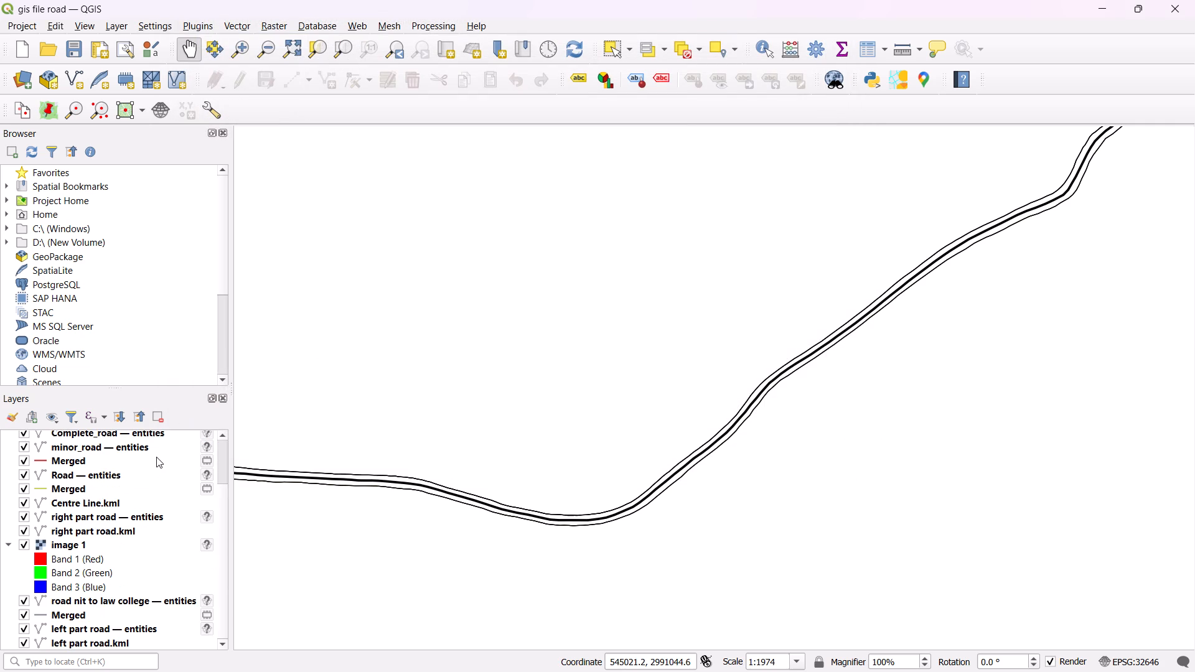
pyautogui.click(107, 604)
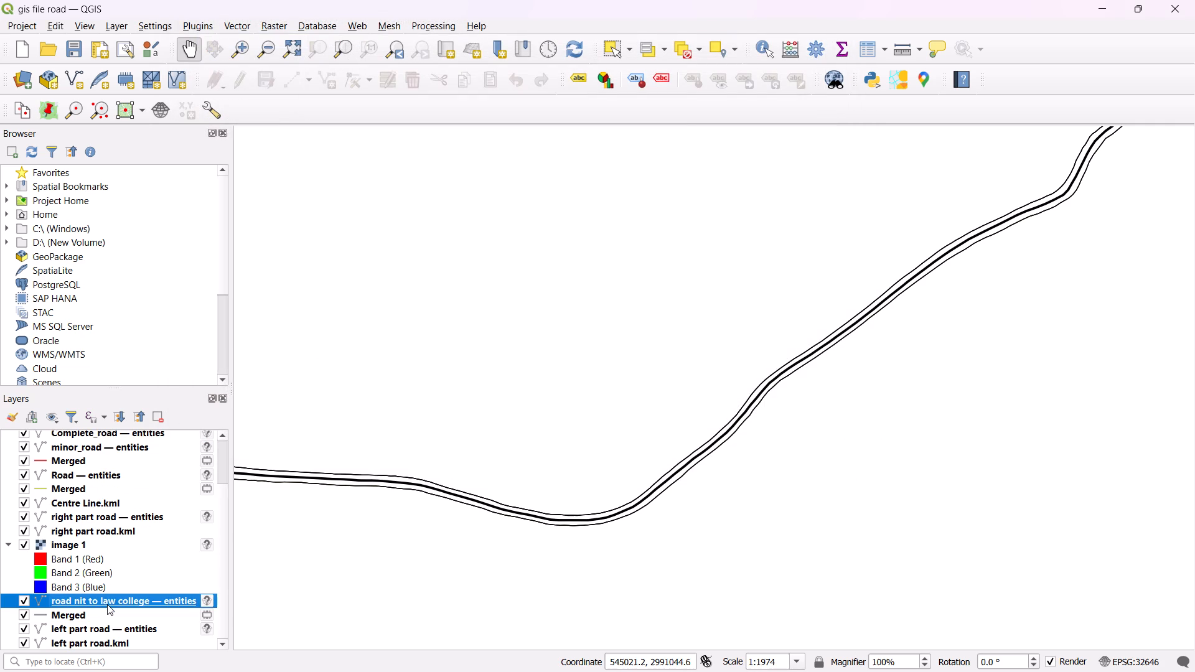
pyautogui.doubleClick(107, 604)
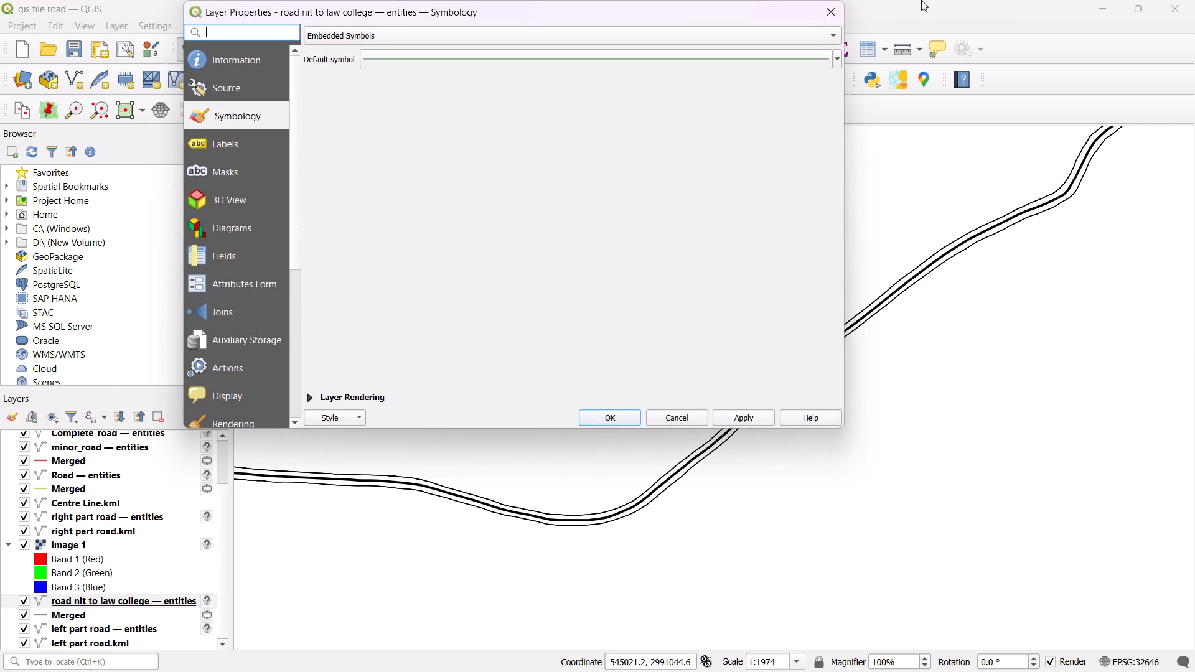
pyautogui.click(836, 14)
# Look through the project's layers and check the coordinate reference system options of left part road.kml.
pyautogui.scroll(3, 78, 487)
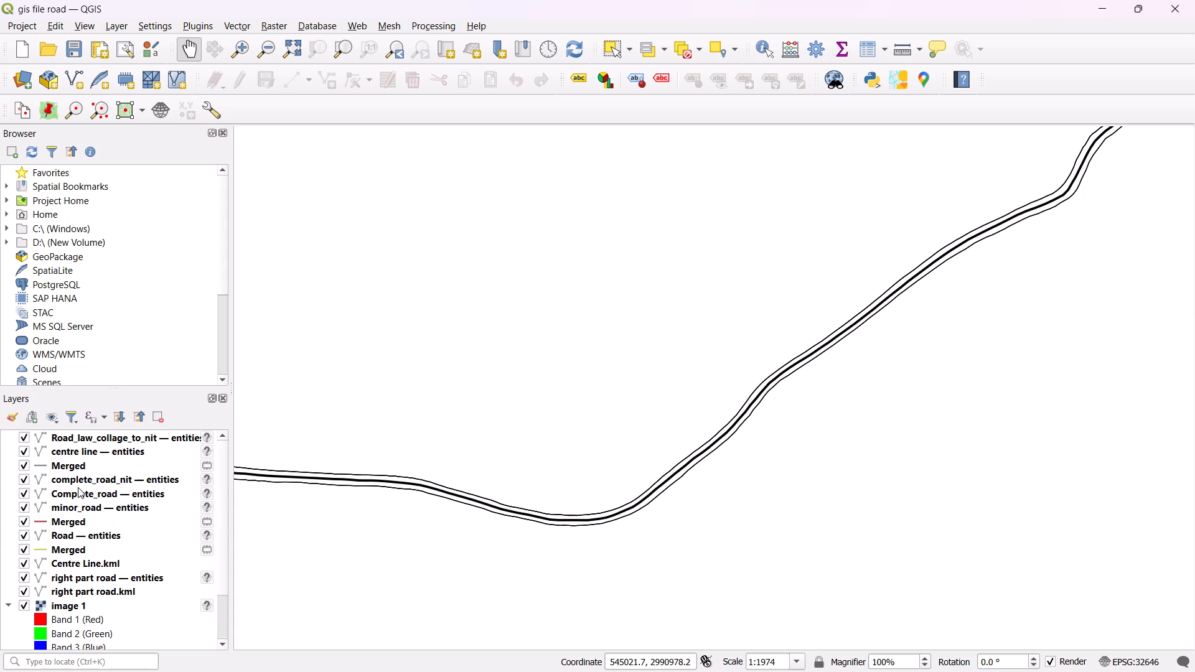
pyautogui.scroll(2, 78, 487)
pyautogui.scroll(-5, 100, 442)
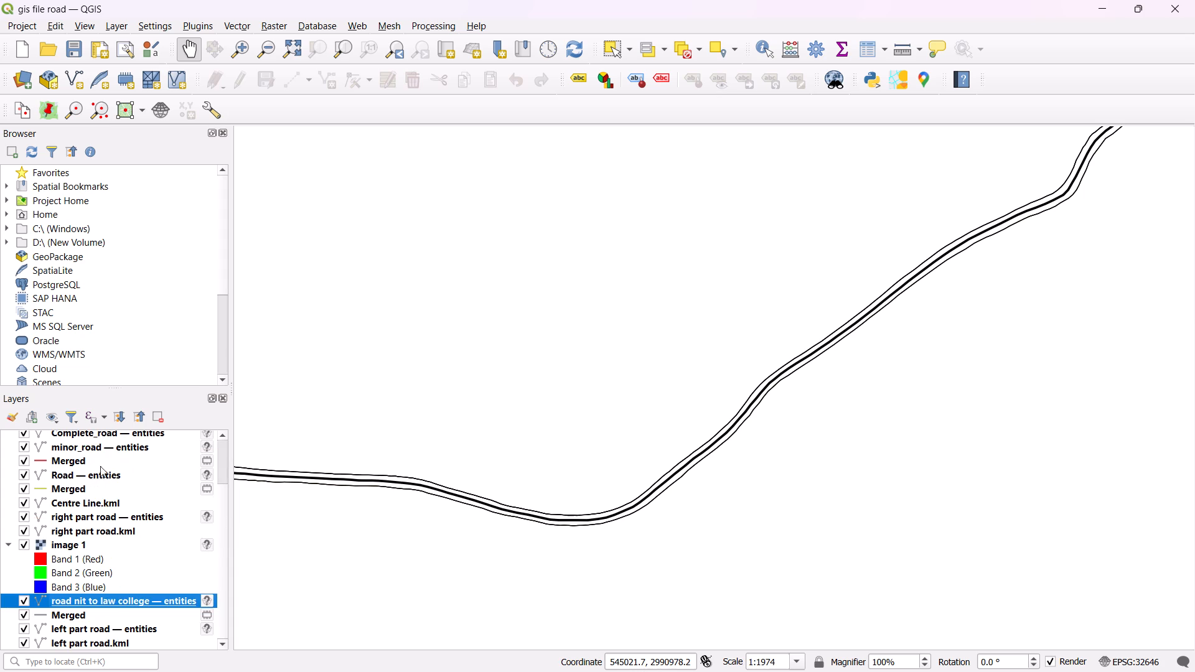
pyautogui.click(121, 641)
pyautogui.rightClick(121, 641)
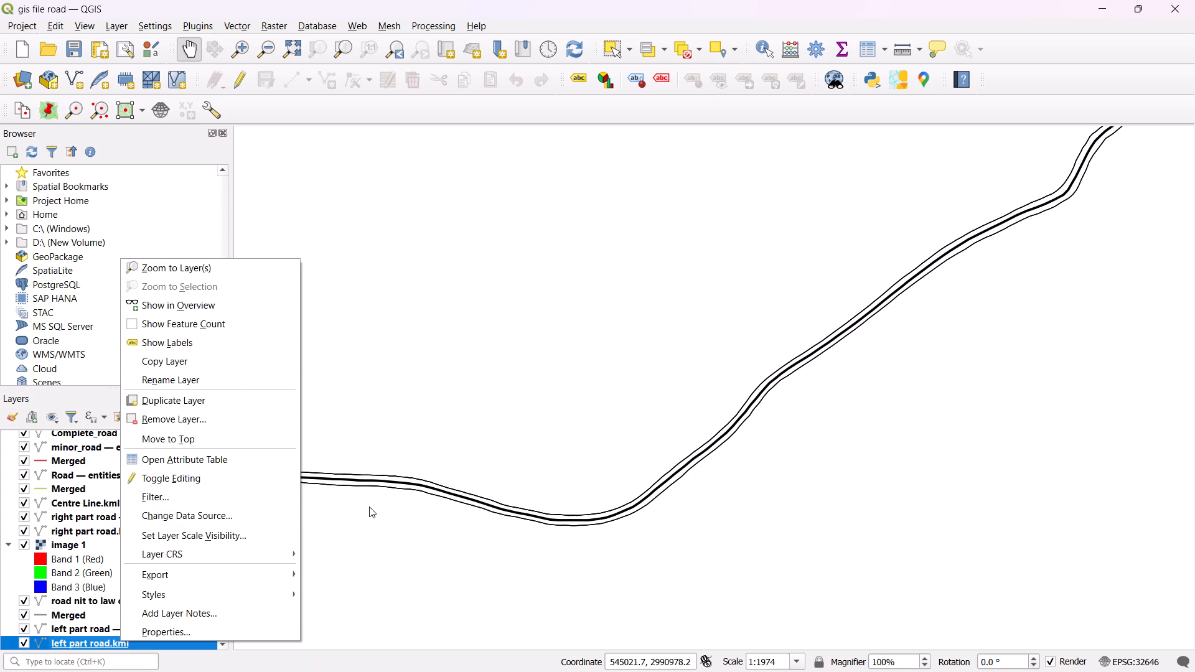
pyautogui.click(421, 490)
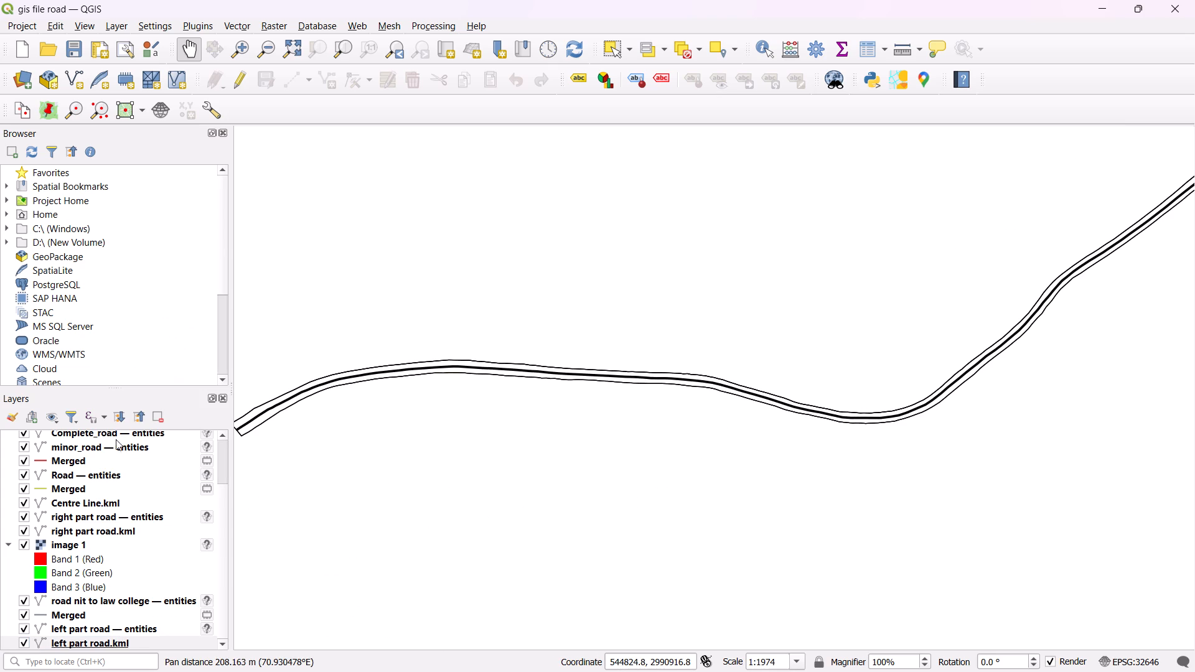
# Show all layers and inspect the road lines near their western end at closer and wider scales.
pyautogui.click(48, 411)
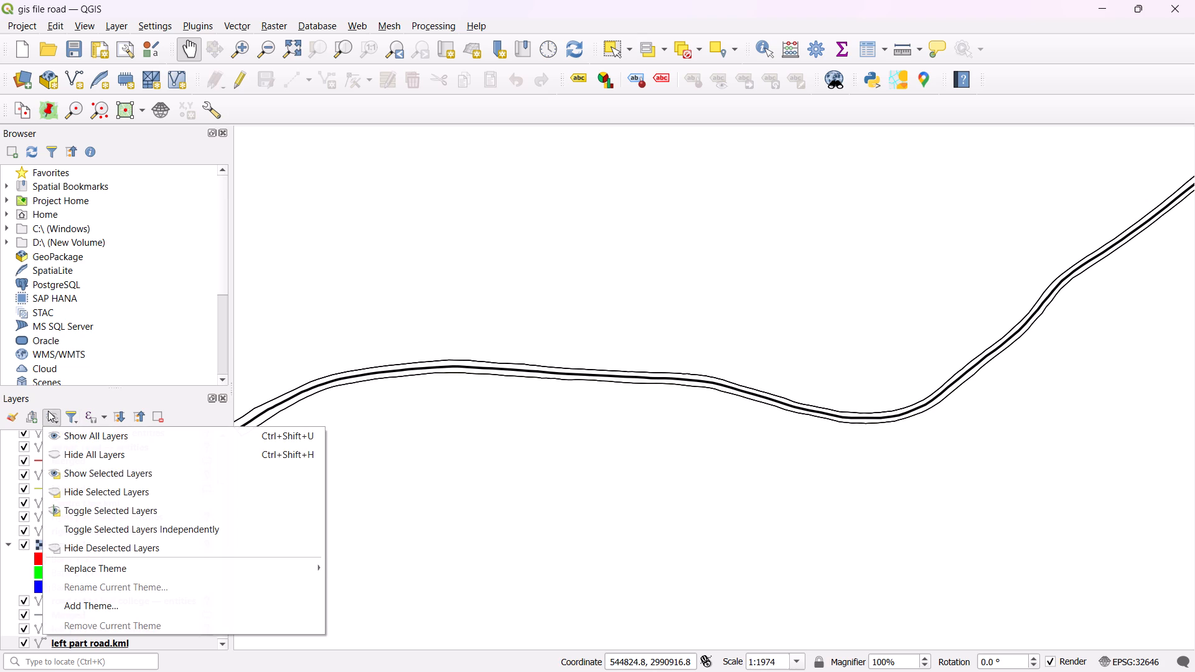
pyautogui.click(85, 432)
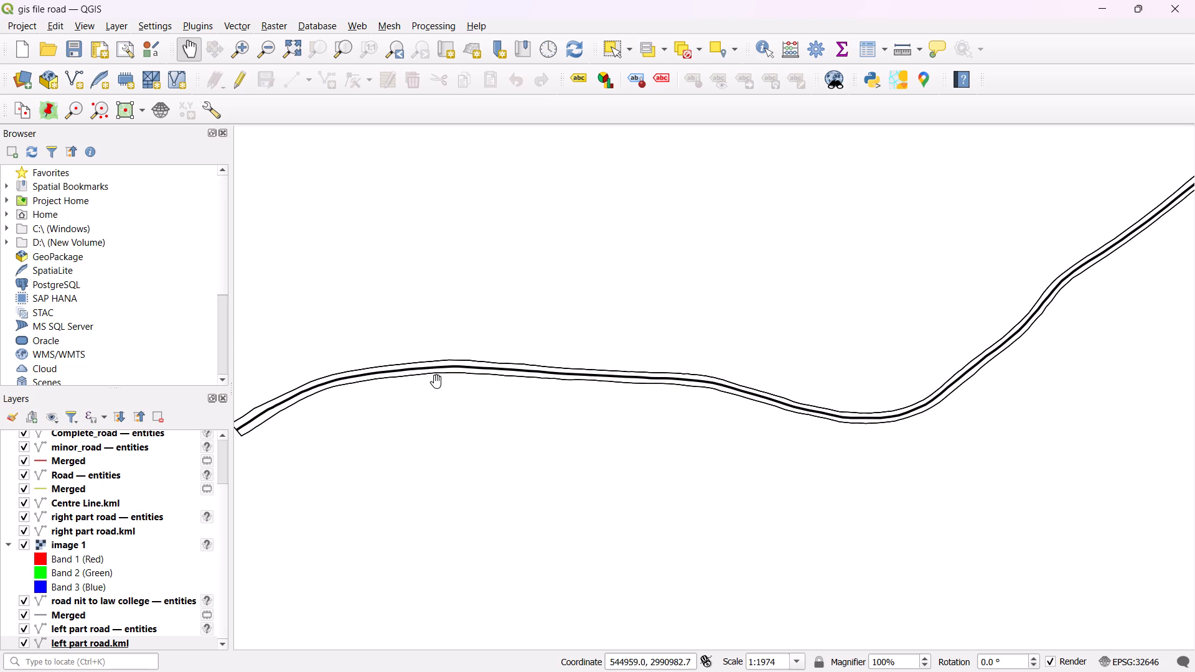
pyautogui.scroll(-4, 437, 382)
pyautogui.scroll(8, 437, 382)
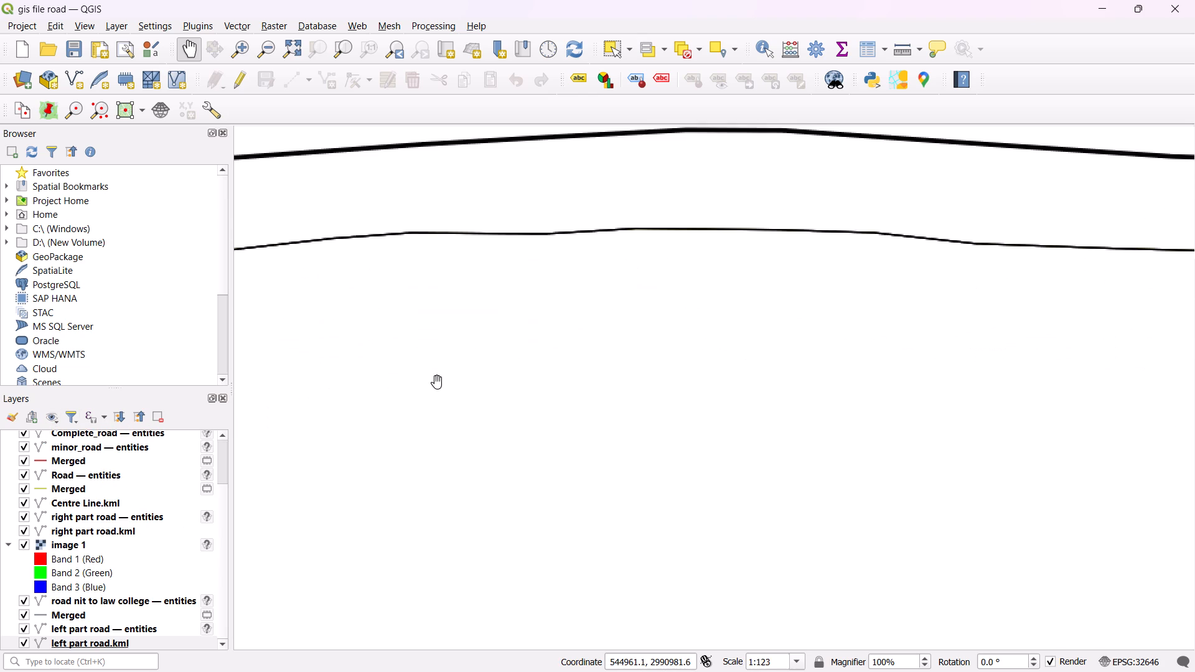
pyautogui.scroll(-5, 437, 382)
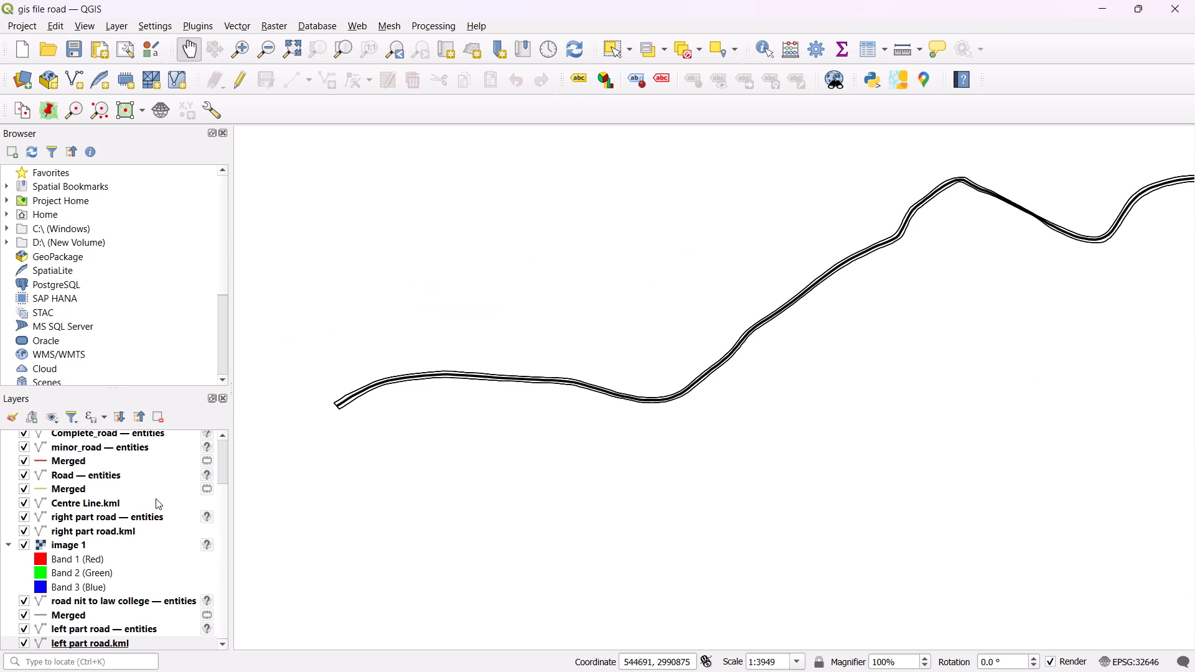
# Hide the Road_law_collage_to_nit, centre line, complete_road_nit, Complete_road, minor_road and Road entities layers, plus the three Merged layers above Centre Line.kml.
pyautogui.scroll(5, 103, 533)
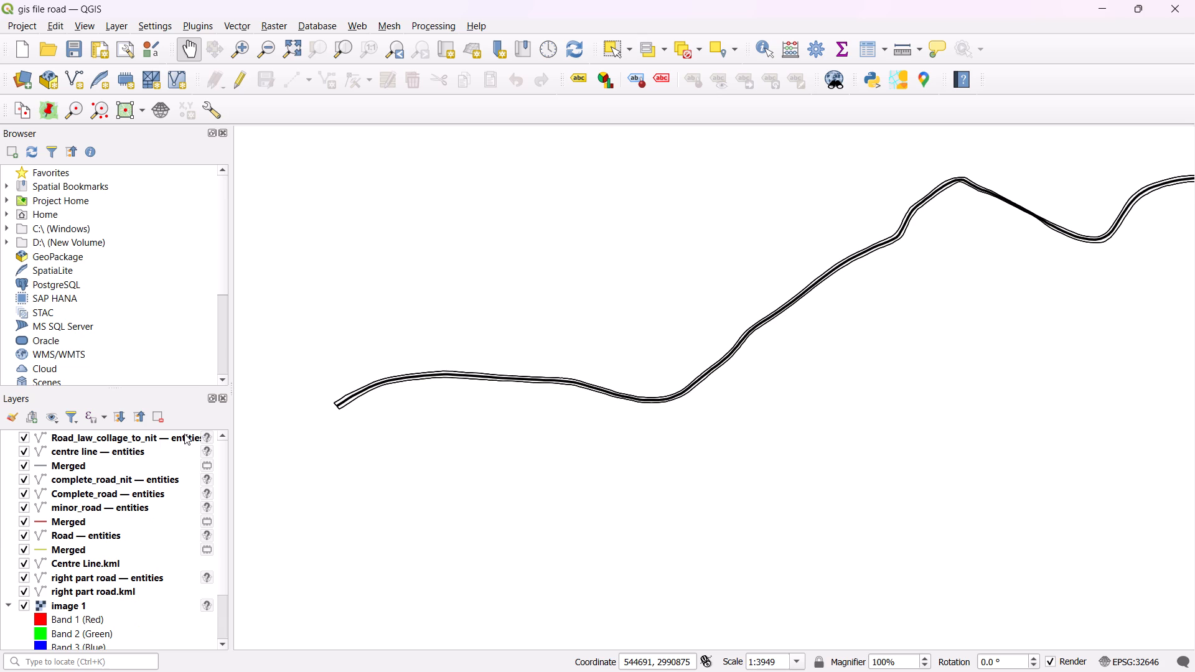
pyautogui.click(181, 434)
pyautogui.click(22, 438)
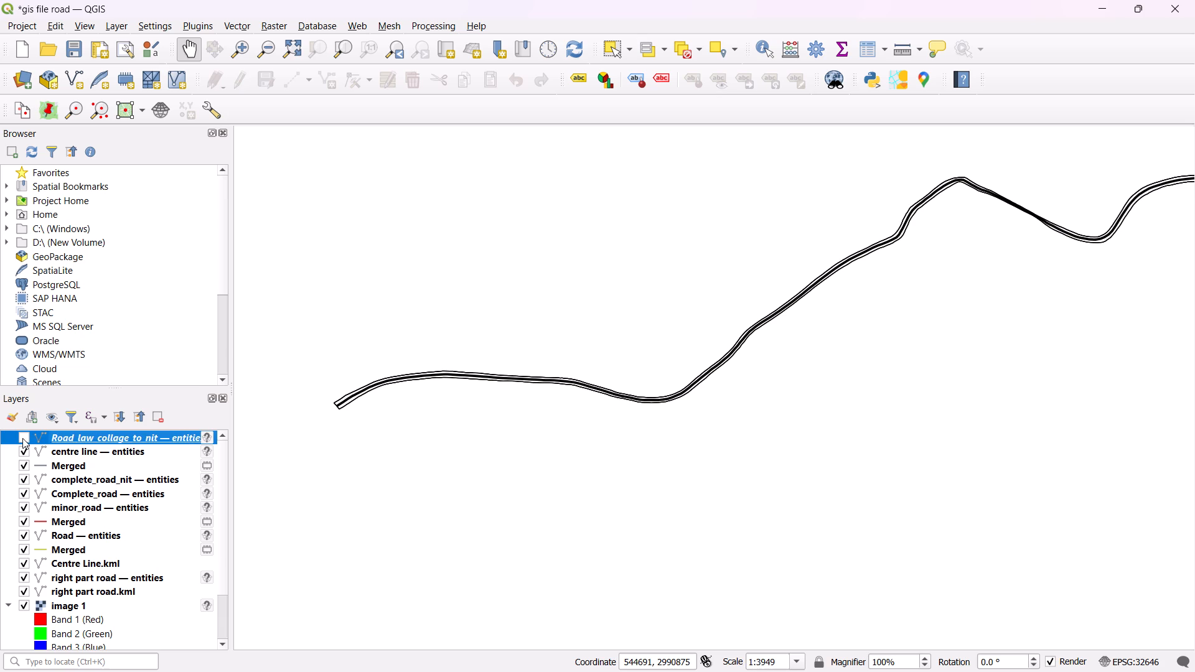
pyautogui.click(23, 455)
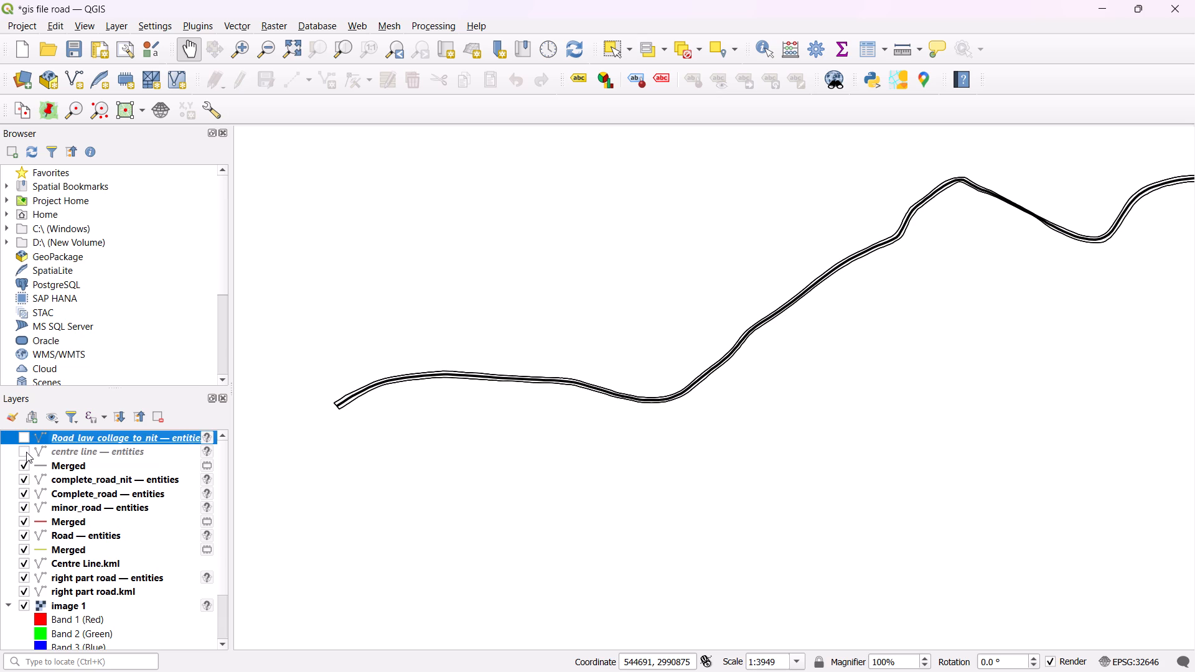
pyautogui.click(26, 466)
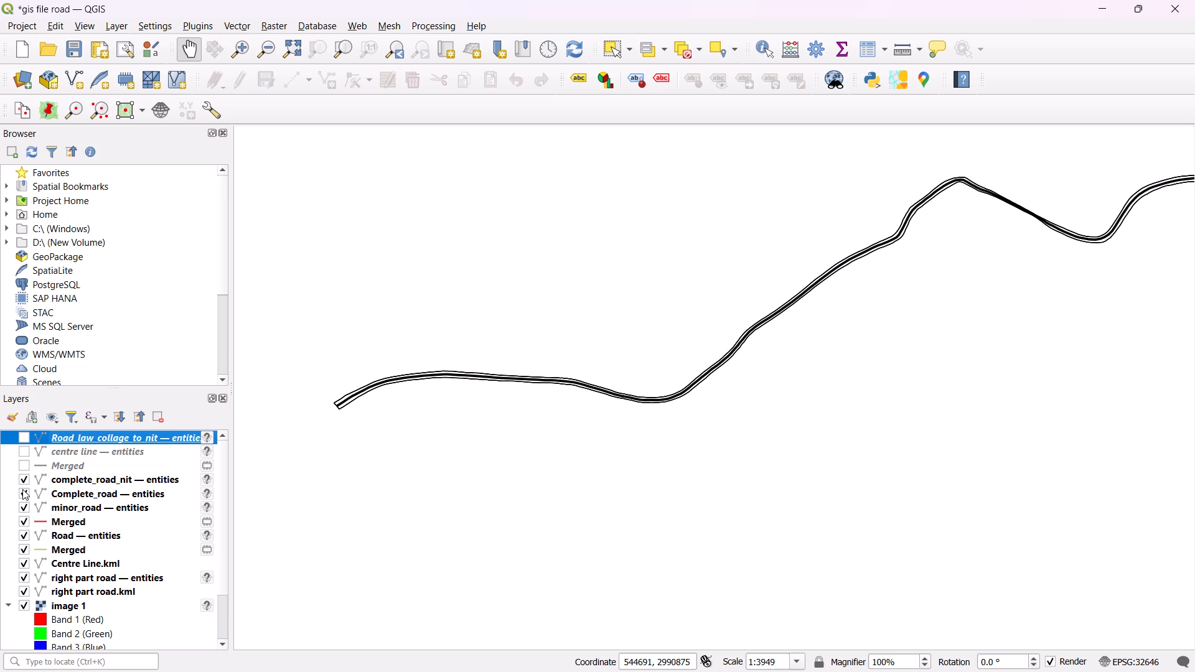
pyautogui.click(24, 481)
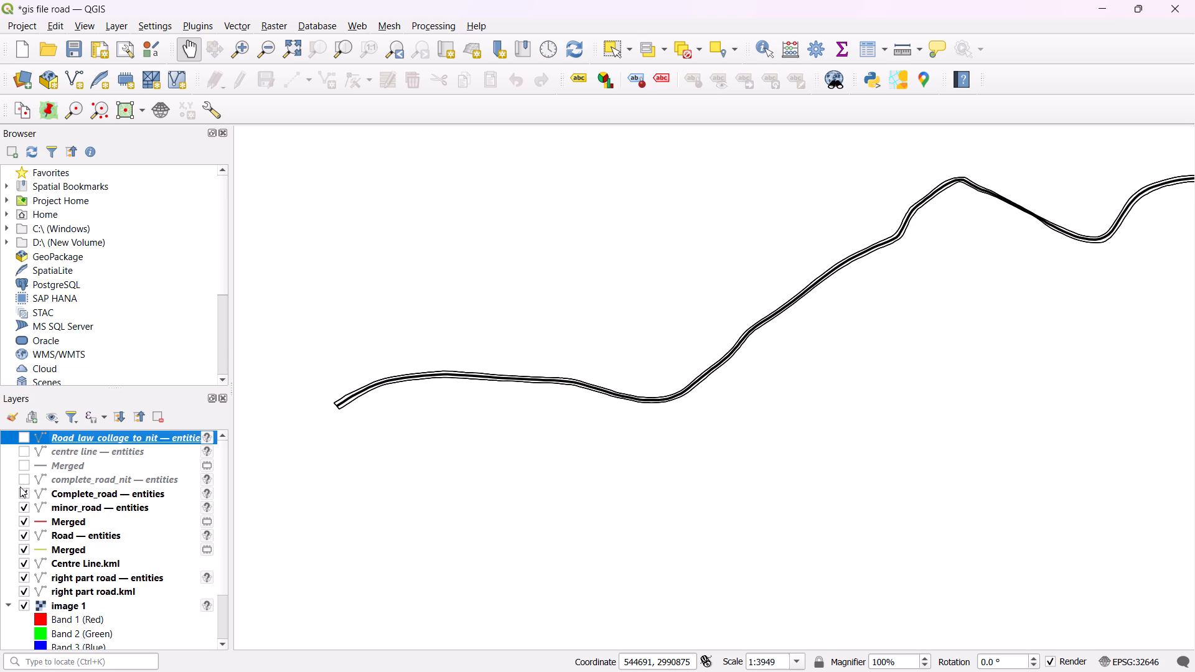
pyautogui.click(24, 494)
pyautogui.scroll(-2, 24, 494)
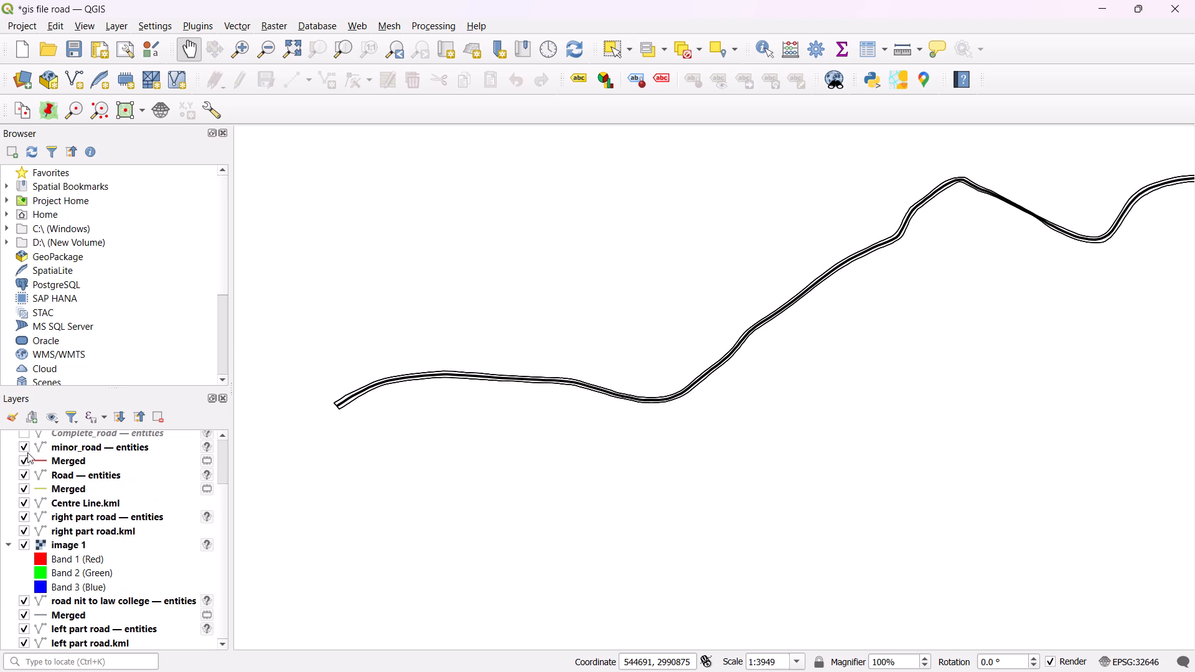
pyautogui.click(25, 448)
pyautogui.click(23, 463)
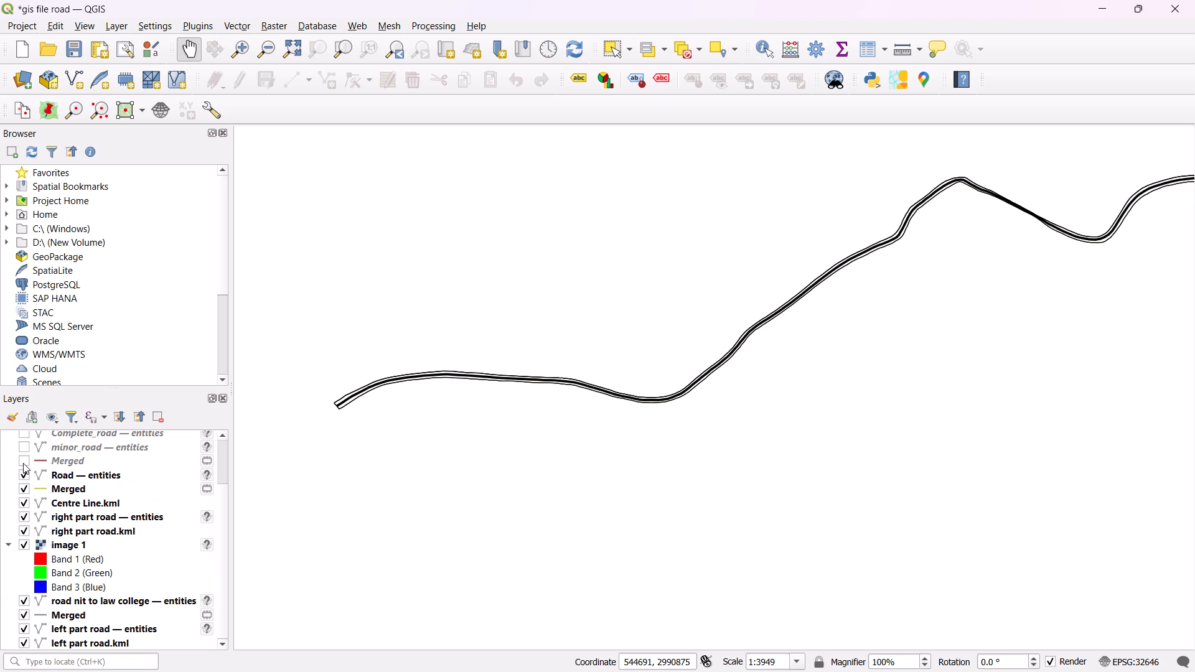
pyautogui.click(21, 471)
pyautogui.click(26, 485)
# Switch the Centre Line.kml layer off and back on to check which line it draws.
pyautogui.click(25, 506)
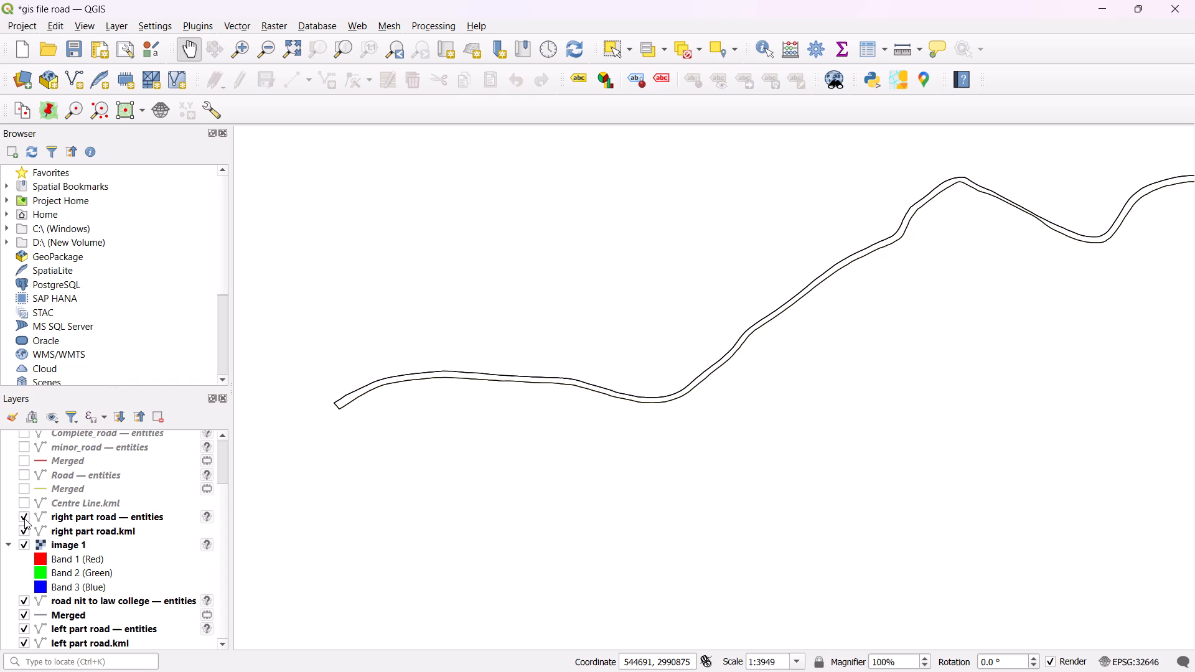
pyautogui.click(23, 503)
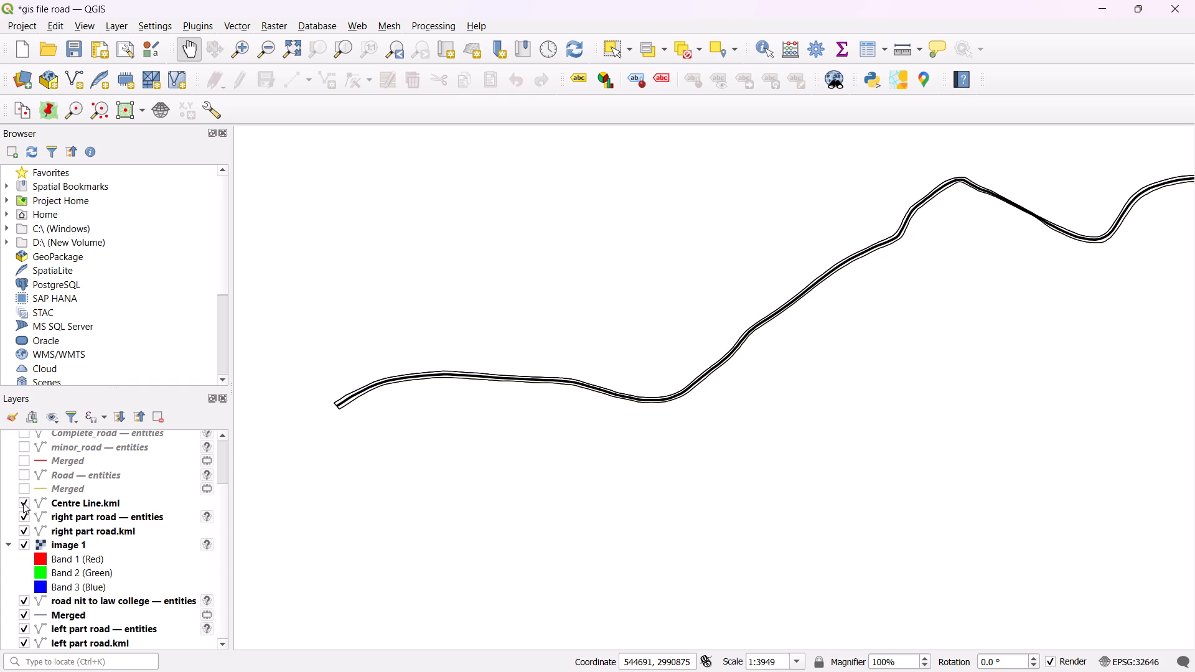
# Review the layer information of Centre Line.kml, including its source, extent and coordinate reference system.
pyautogui.click(76, 499)
pyautogui.rightClick(76, 499)
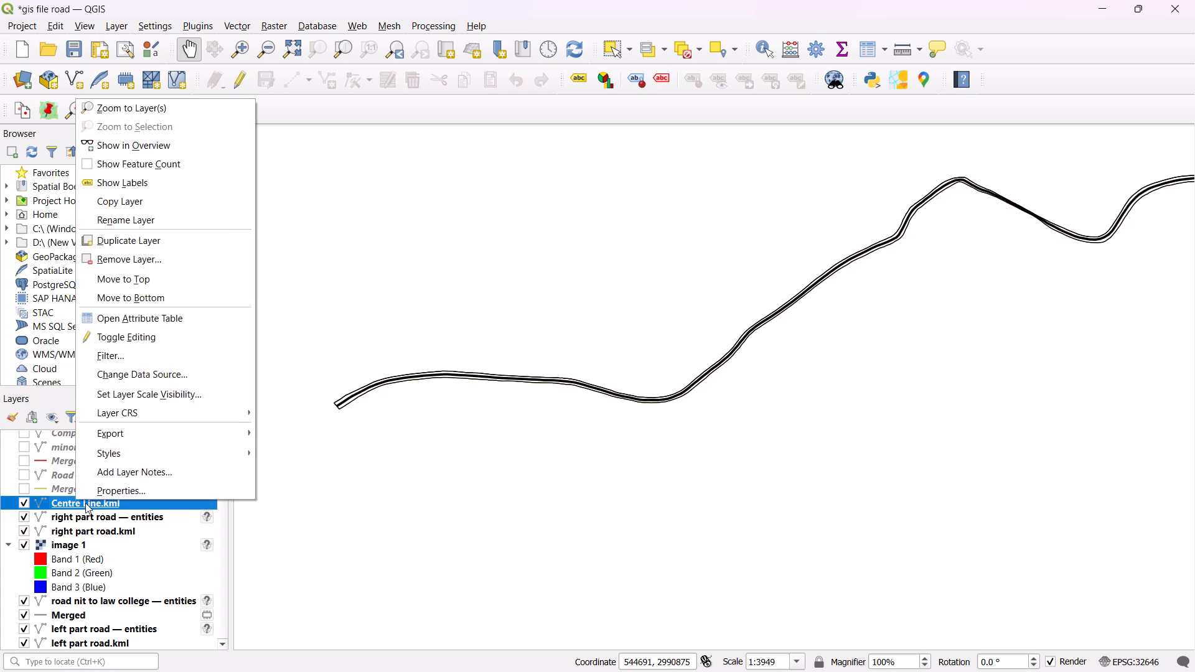
pyautogui.click(118, 487)
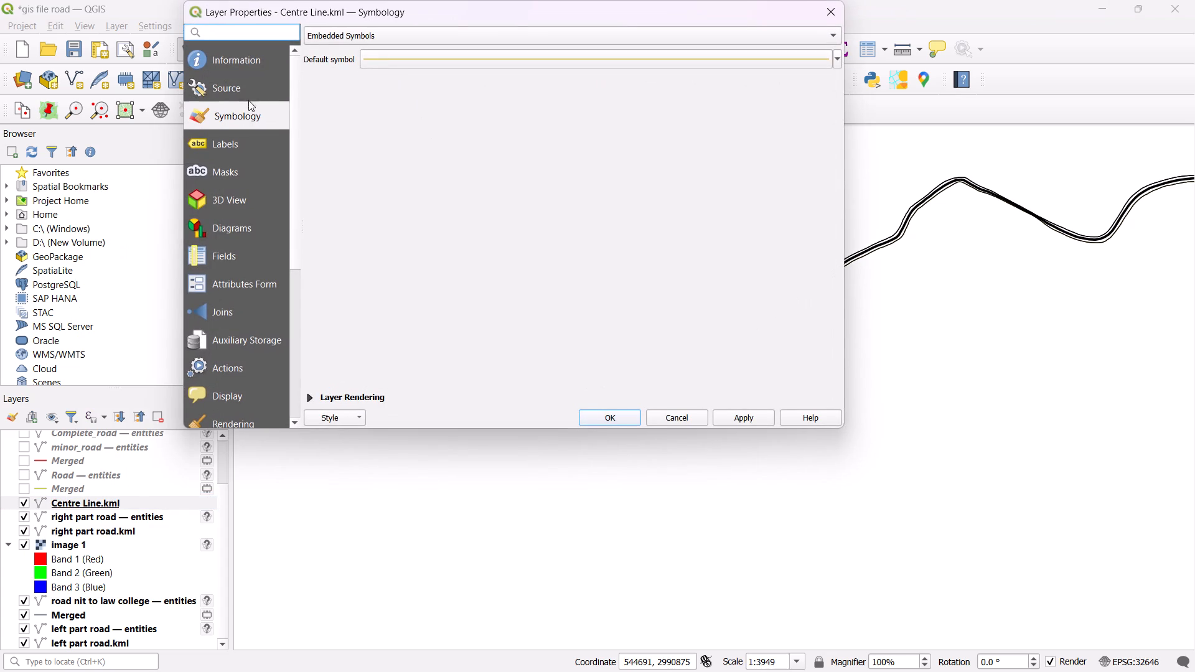
pyautogui.click(216, 65)
pyautogui.scroll(-6, 535, 238)
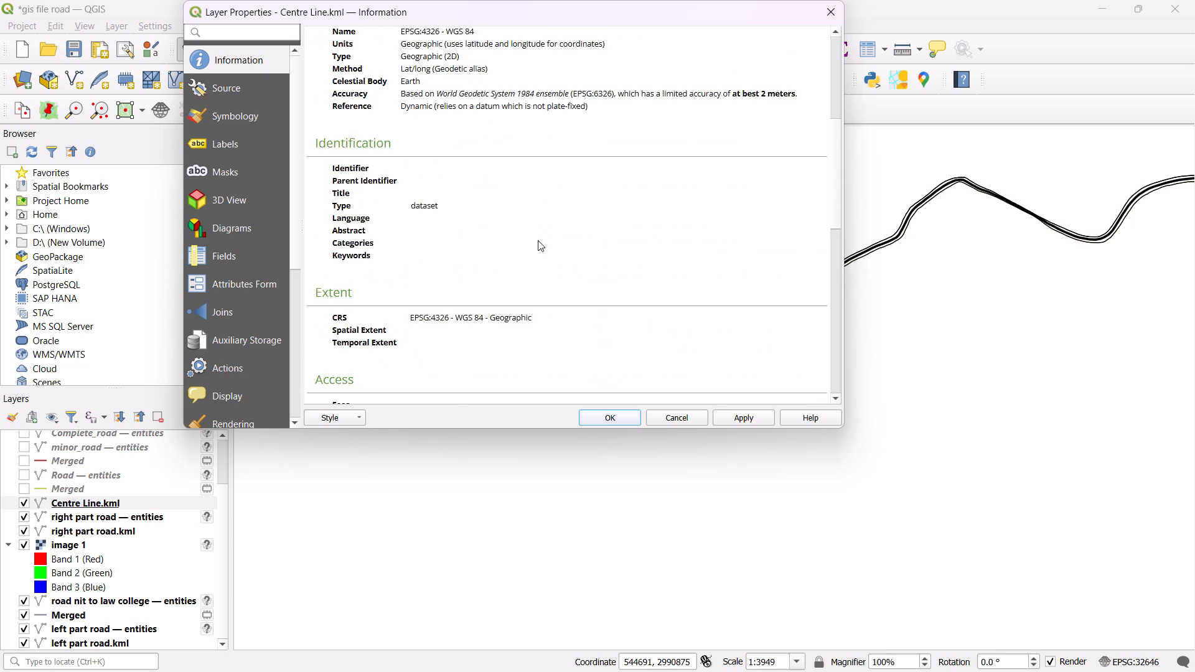
pyautogui.scroll(-12, 540, 244)
pyautogui.scroll(2, 549, 257)
pyautogui.scroll(-4, 549, 257)
pyautogui.scroll(3, 549, 257)
pyautogui.scroll(-3, 549, 257)
pyautogui.scroll(13, 549, 257)
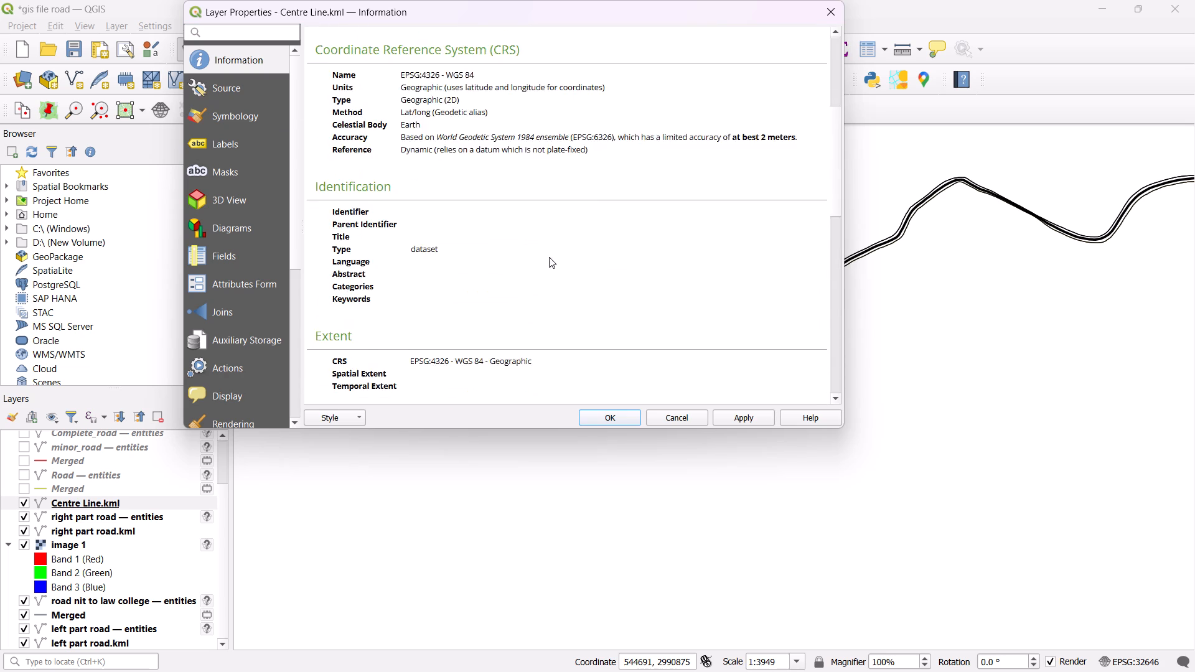
pyautogui.scroll(10, 549, 257)
pyautogui.scroll(-1, 549, 257)
pyautogui.scroll(5, 549, 257)
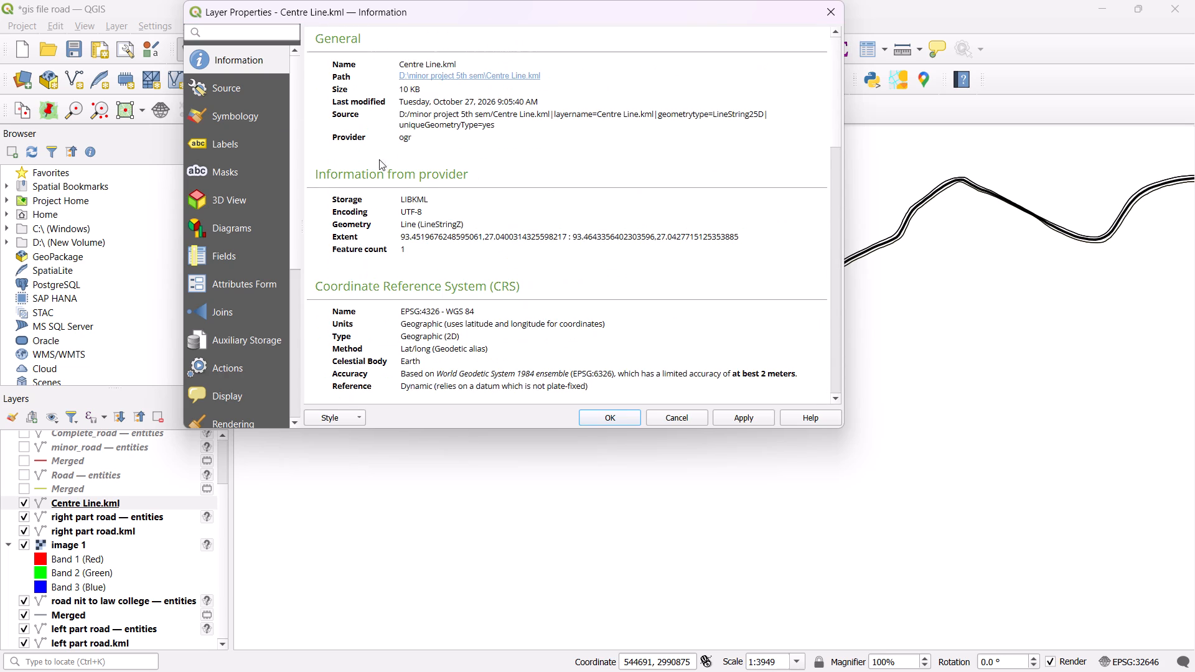
pyautogui.click(846, 9)
pyautogui.click(838, 10)
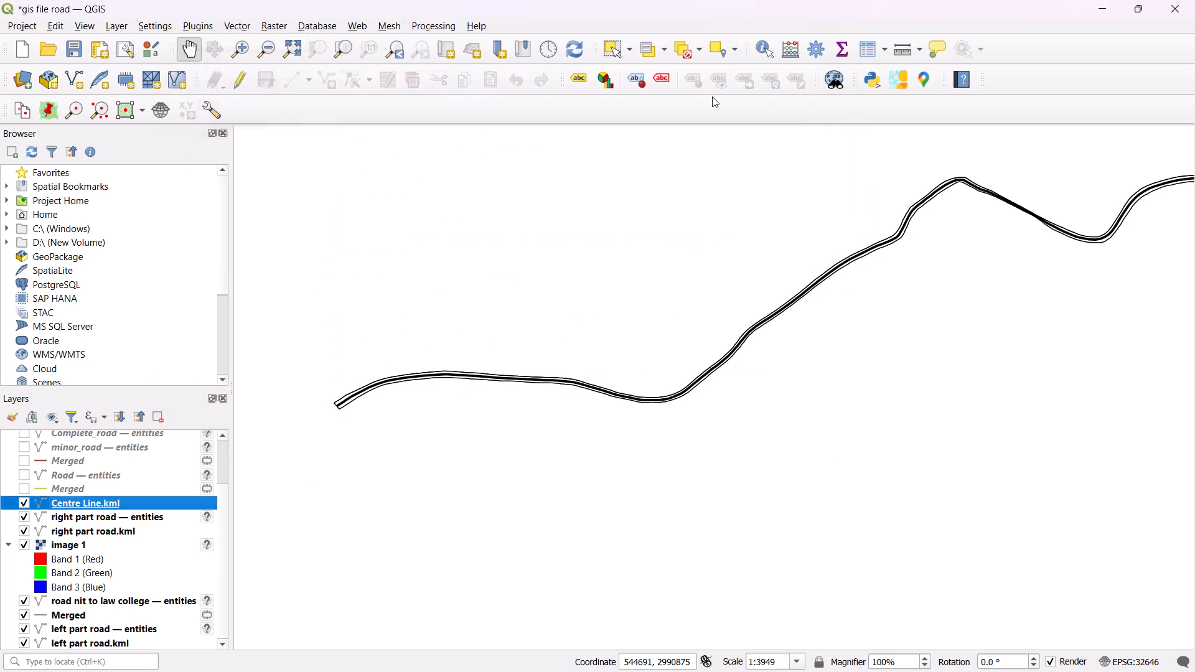
# Look through the Centre Line.kml properties, including its information, legend, fields, 3D view, labels and source settings.
pyautogui.rightClick(196, 502)
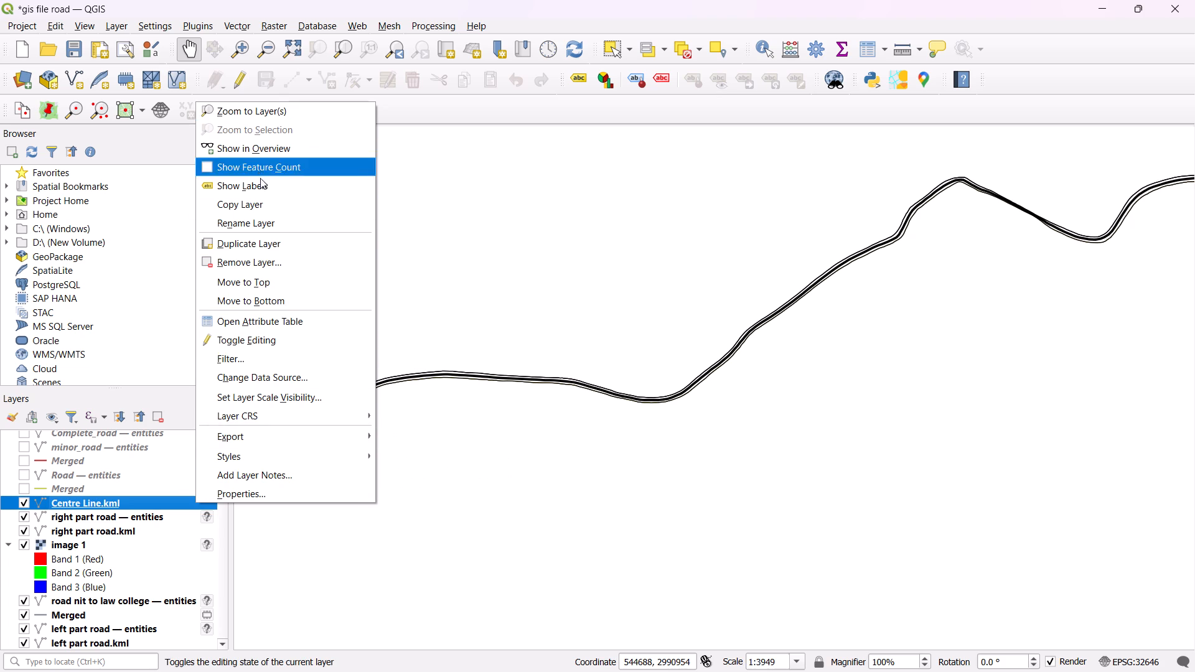
pyautogui.click(284, 499)
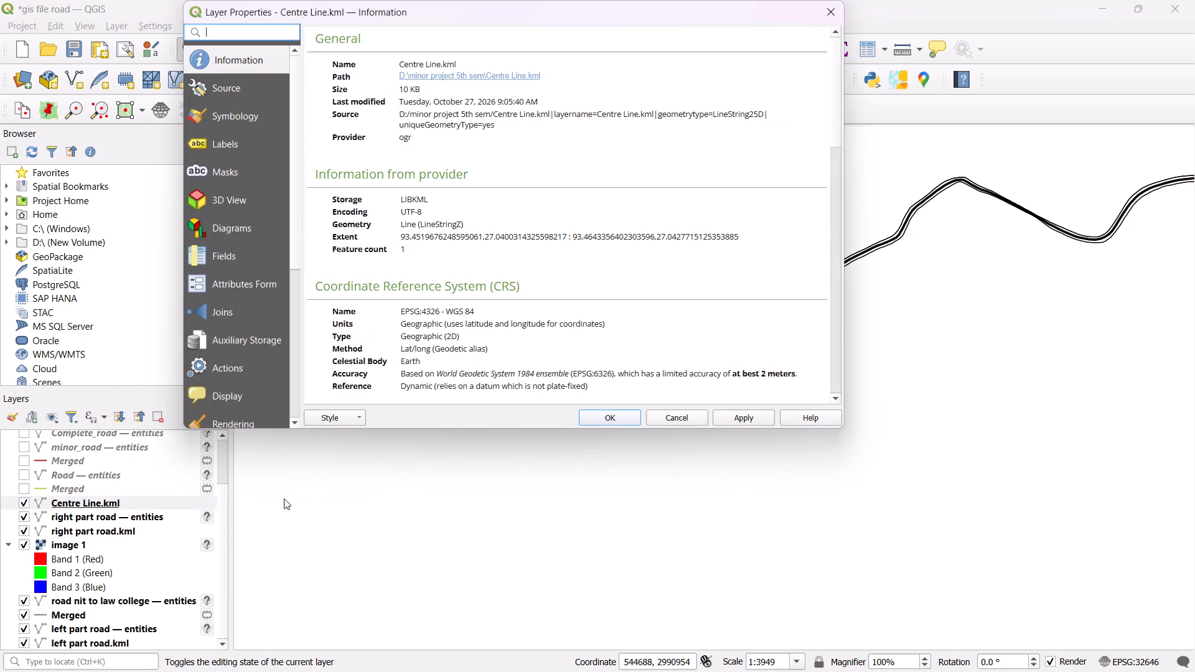
pyautogui.scroll(-18, 450, 254)
pyautogui.scroll(-6, 449, 254)
pyautogui.scroll(15, 449, 264)
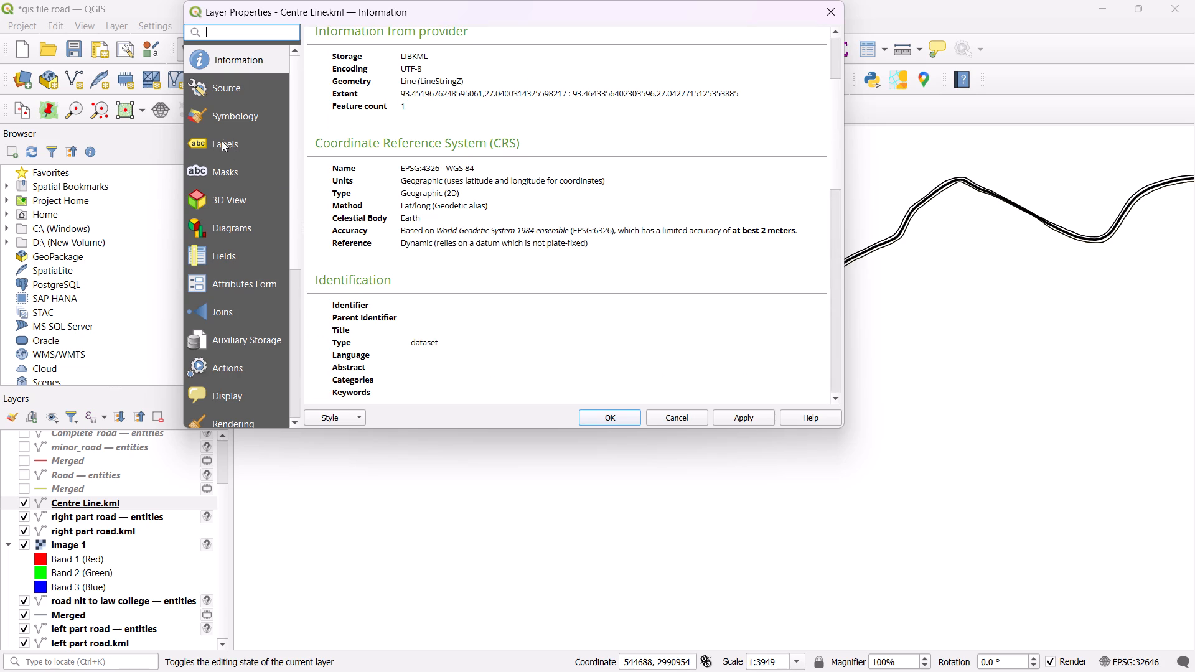
pyautogui.scroll(1, 222, 140)
pyautogui.scroll(-8, 220, 141)
pyautogui.click(249, 345)
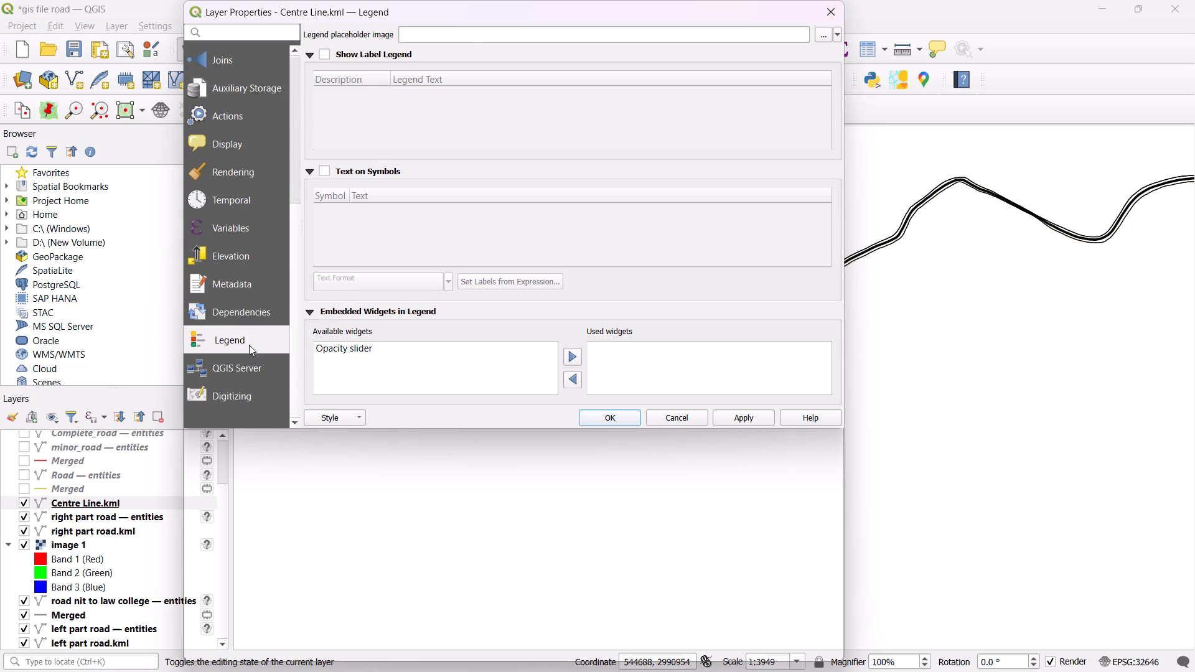
pyautogui.click(221, 251)
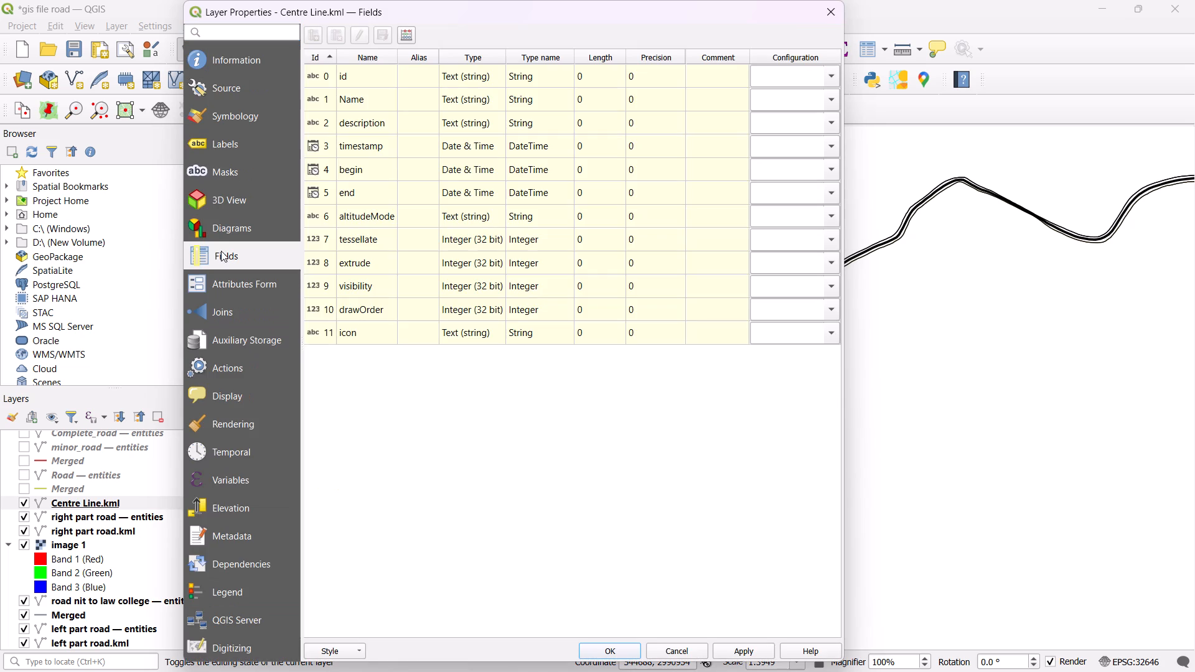
pyautogui.click(231, 225)
pyautogui.click(232, 200)
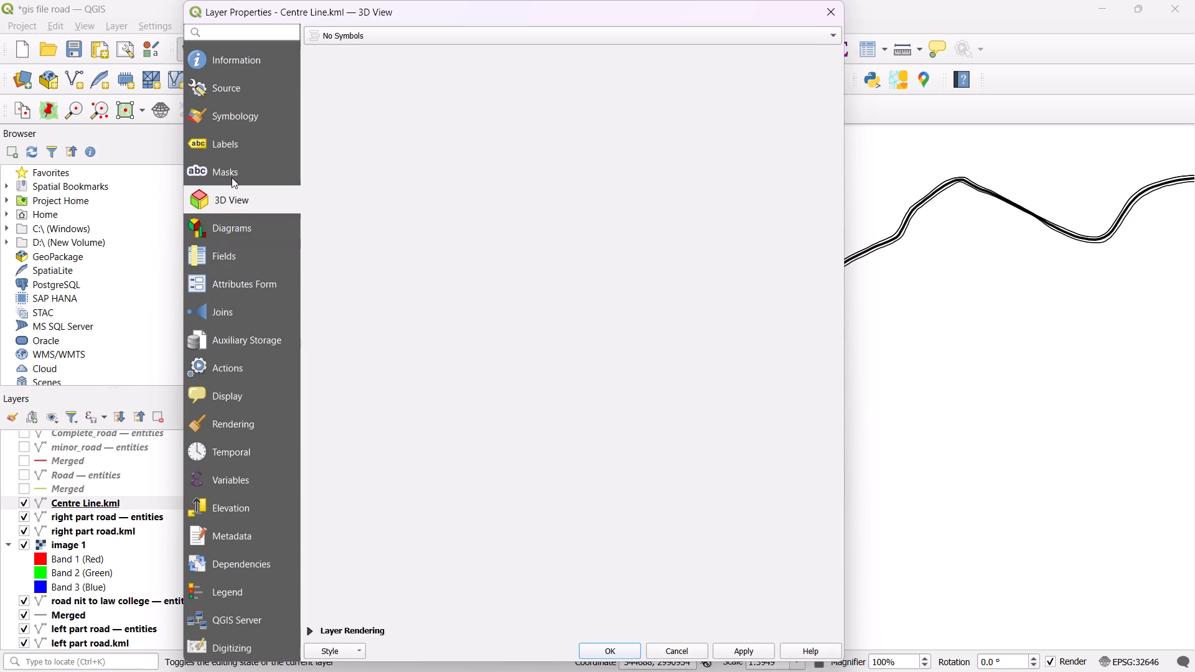
pyautogui.click(232, 177)
pyautogui.click(226, 144)
pyautogui.click(223, 113)
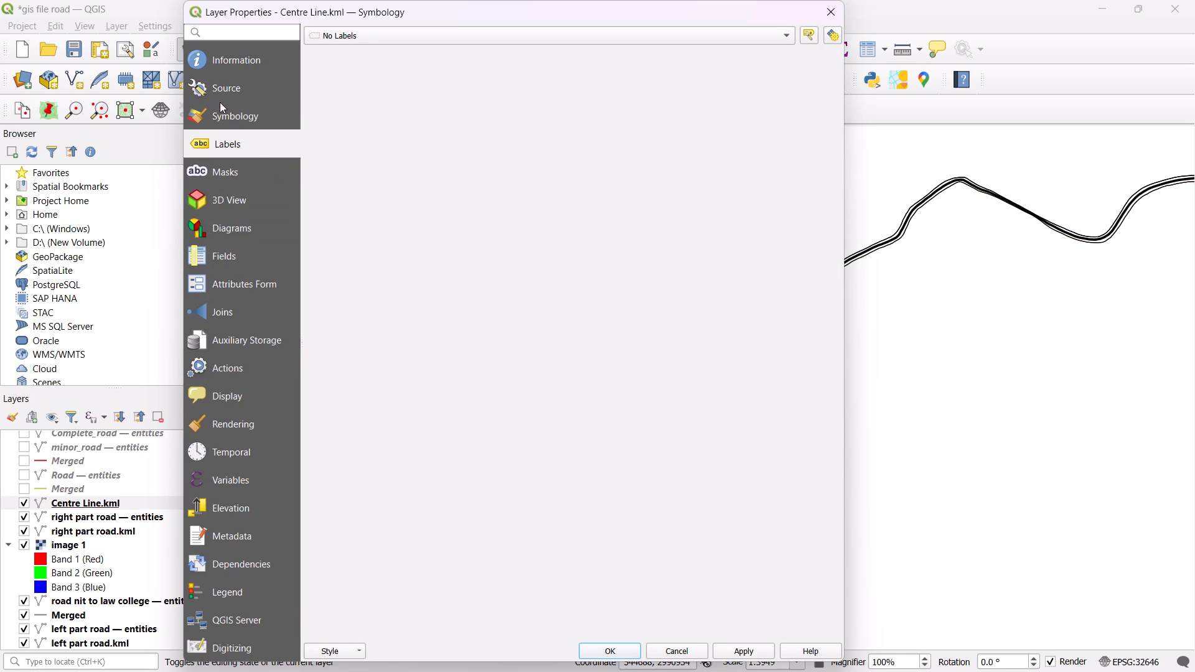
pyautogui.click(220, 102)
pyautogui.click(222, 91)
pyautogui.click(237, 34)
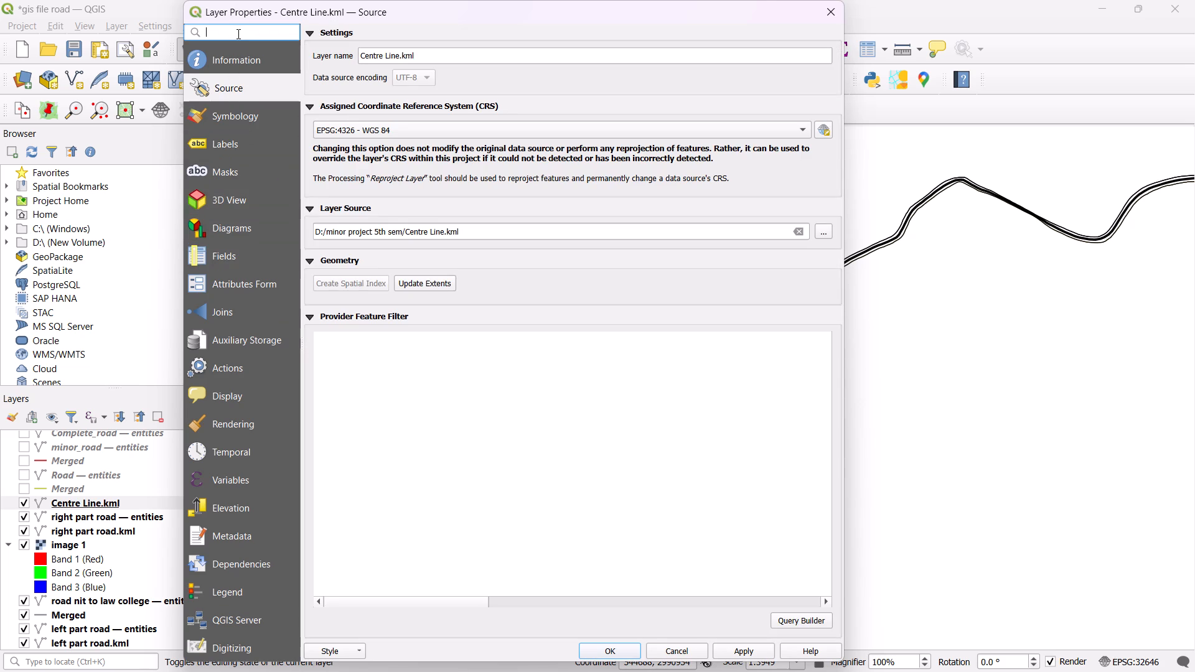
pyautogui.click(834, 21)
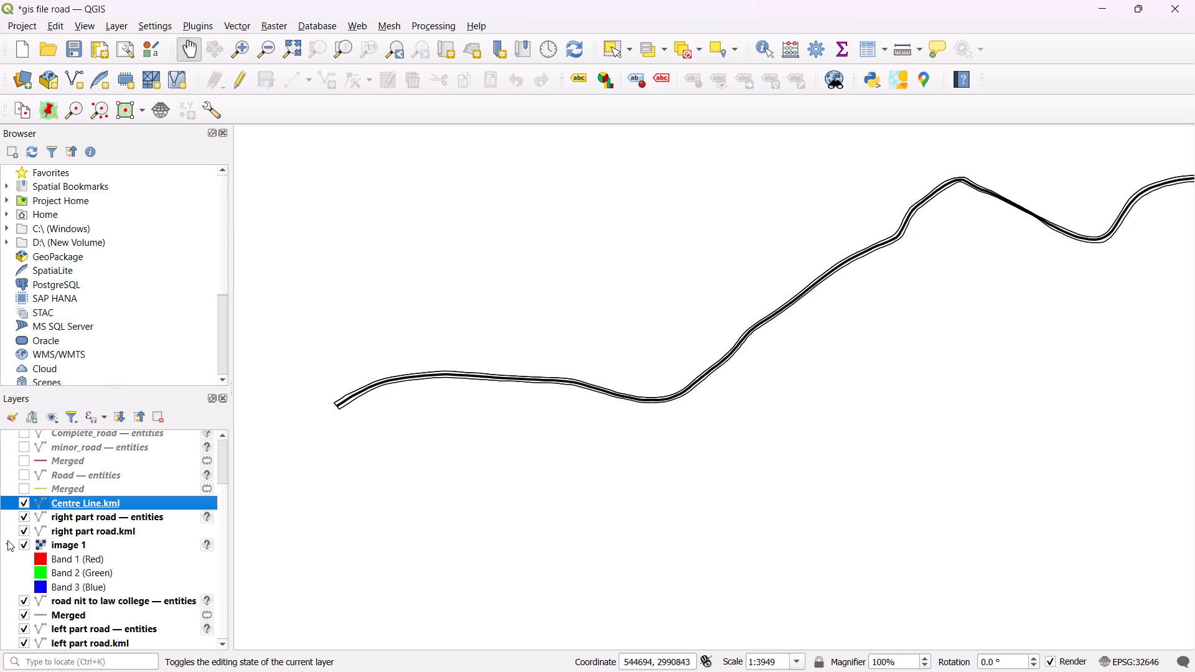
# Switch right part road.kml and right part road — entities off and back on to check which lines they draw.
pyautogui.click(26, 526)
pyautogui.click(26, 526)
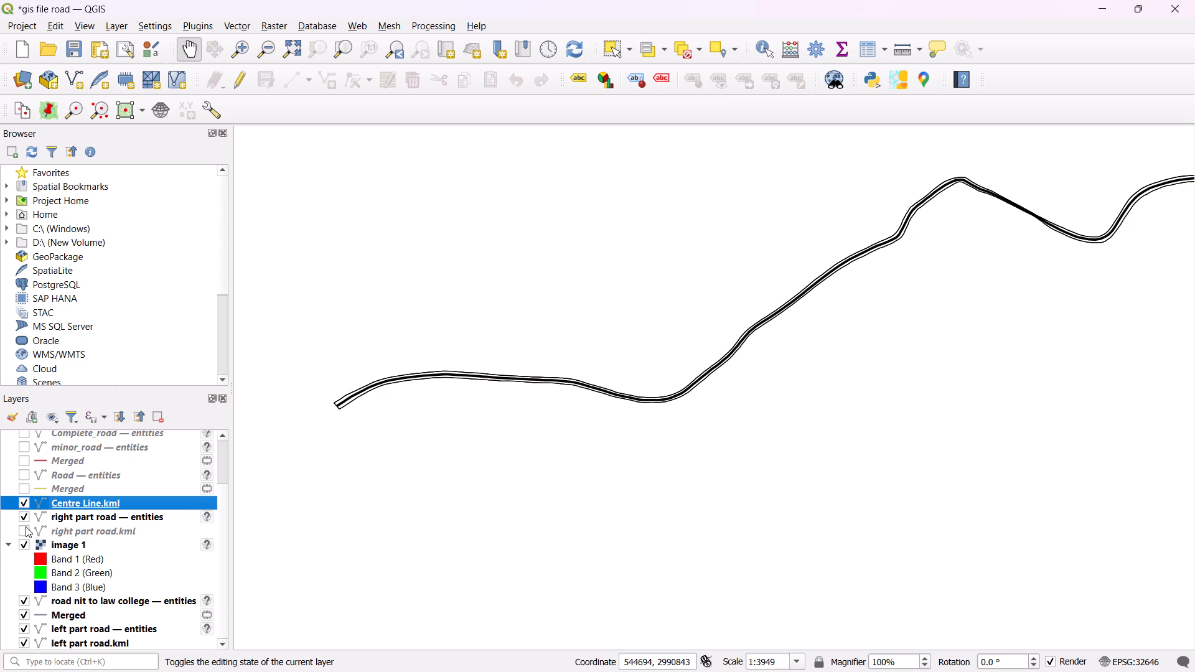
pyautogui.click(24, 516)
pyautogui.click(24, 516)
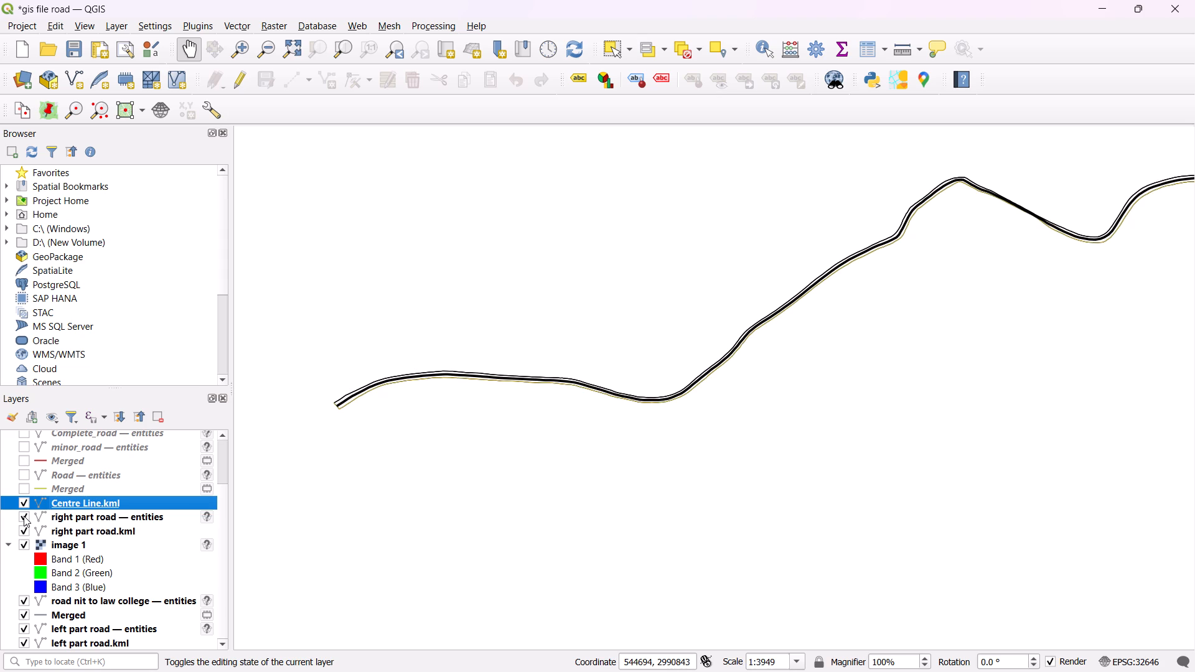
pyautogui.click(24, 516)
pyautogui.click(24, 516)
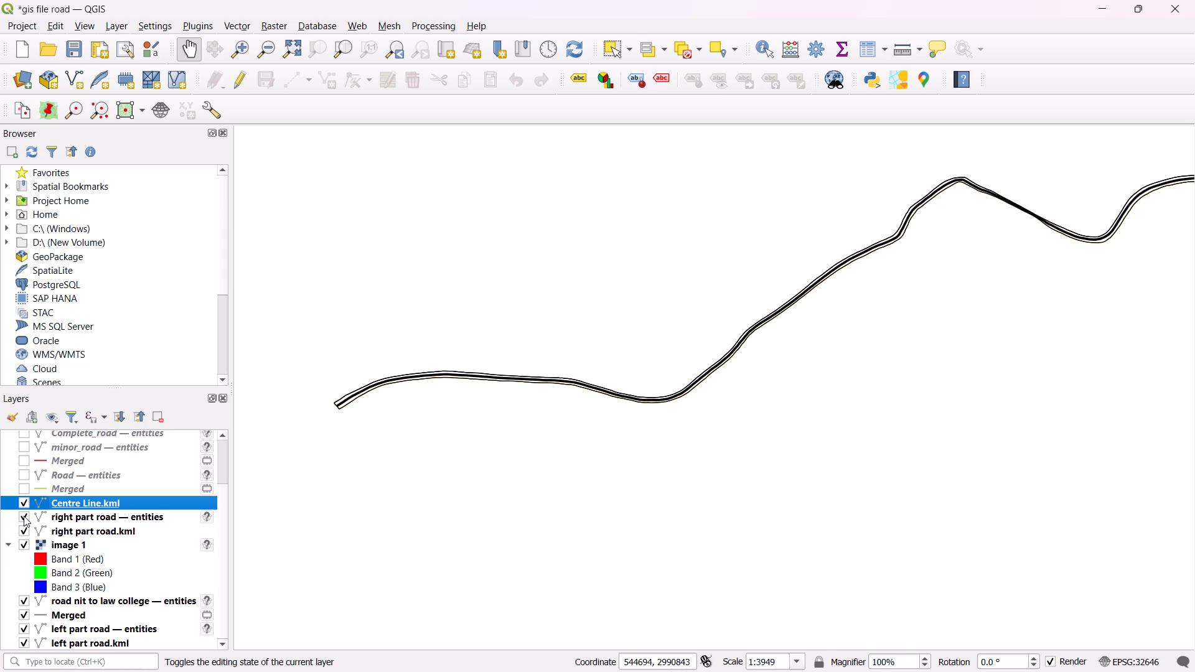
# Hide the left part road.kml, left part road — entities and road nit to law college — entities layers, keeping the adjacent Merged layer shown.
pyautogui.scroll(-4, 19, 533)
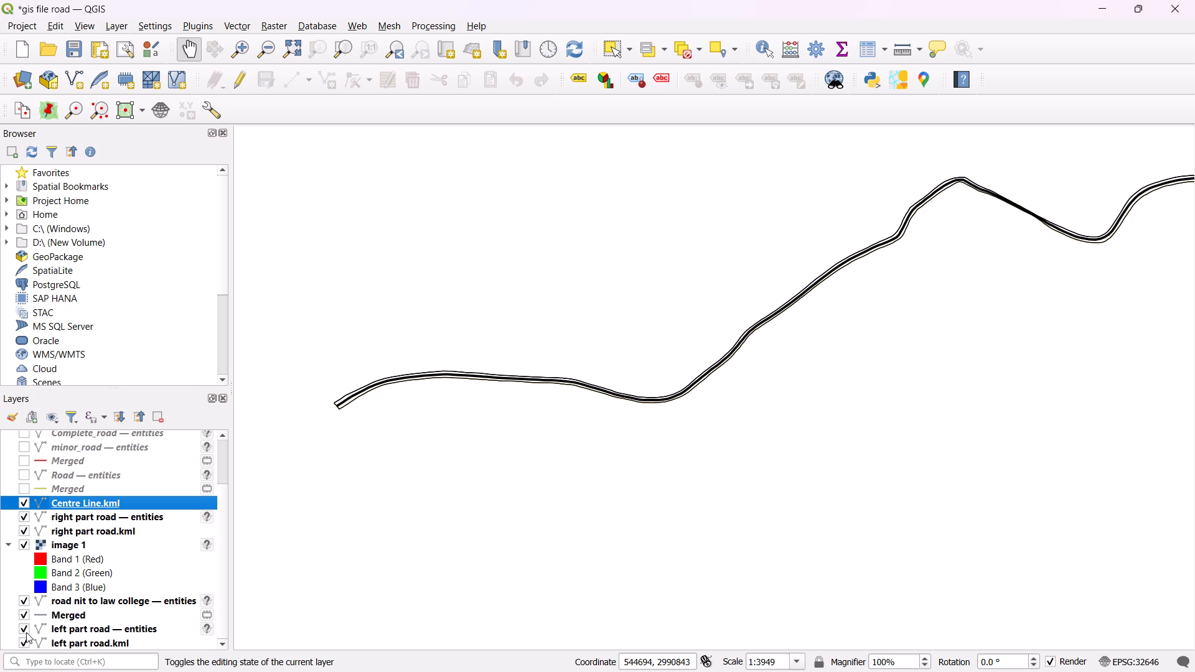
pyautogui.click(23, 638)
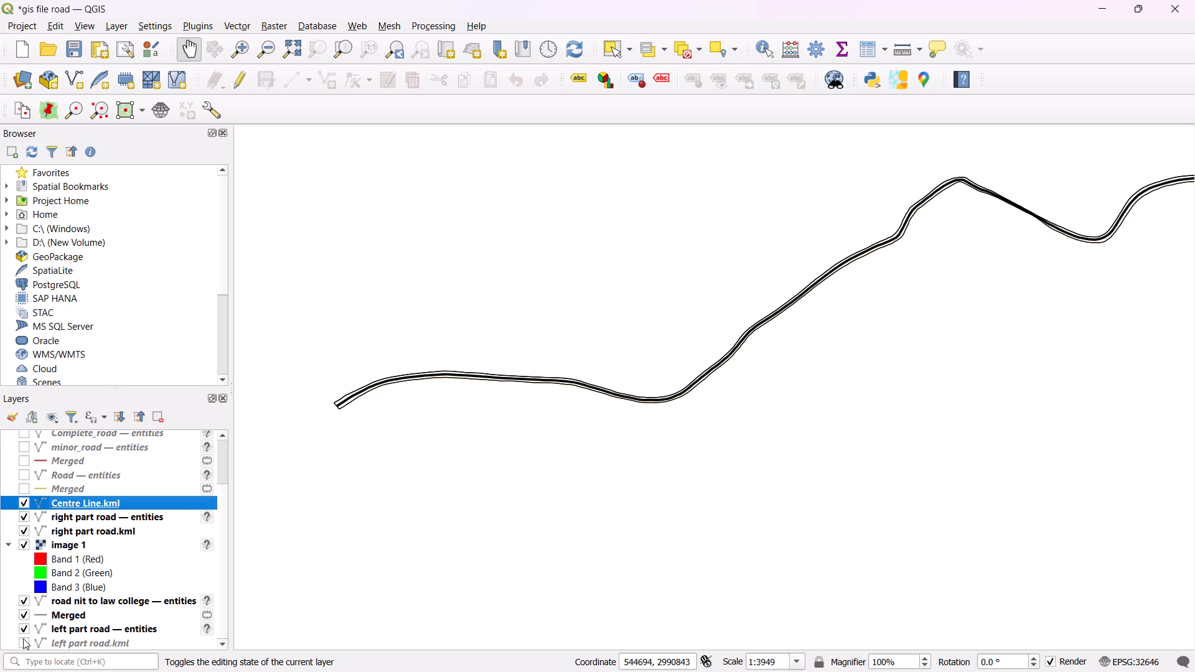
pyautogui.click(23, 638)
pyautogui.click(22, 640)
pyautogui.click(22, 640)
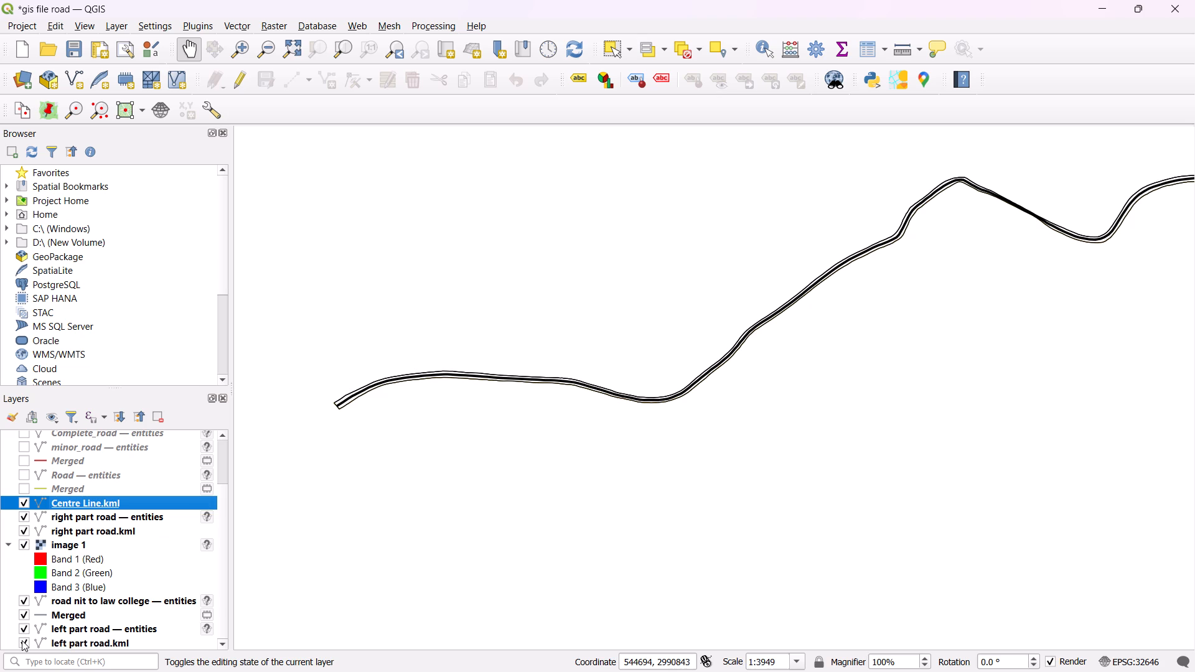
pyautogui.click(22, 640)
pyautogui.click(22, 630)
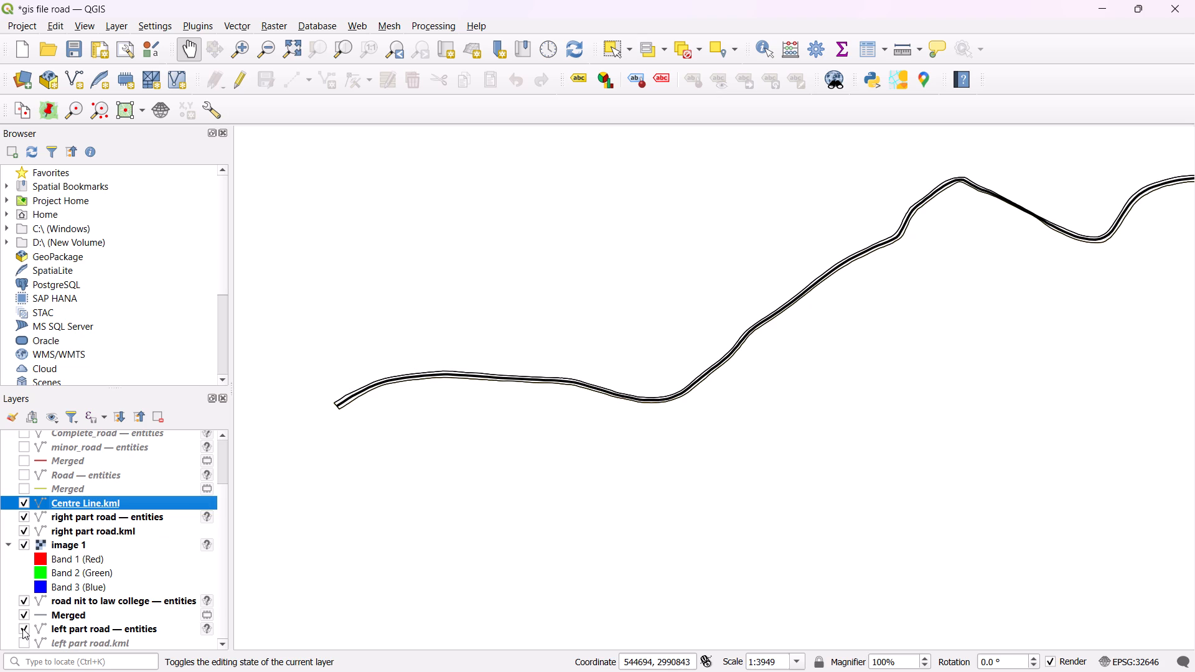
pyautogui.click(25, 614)
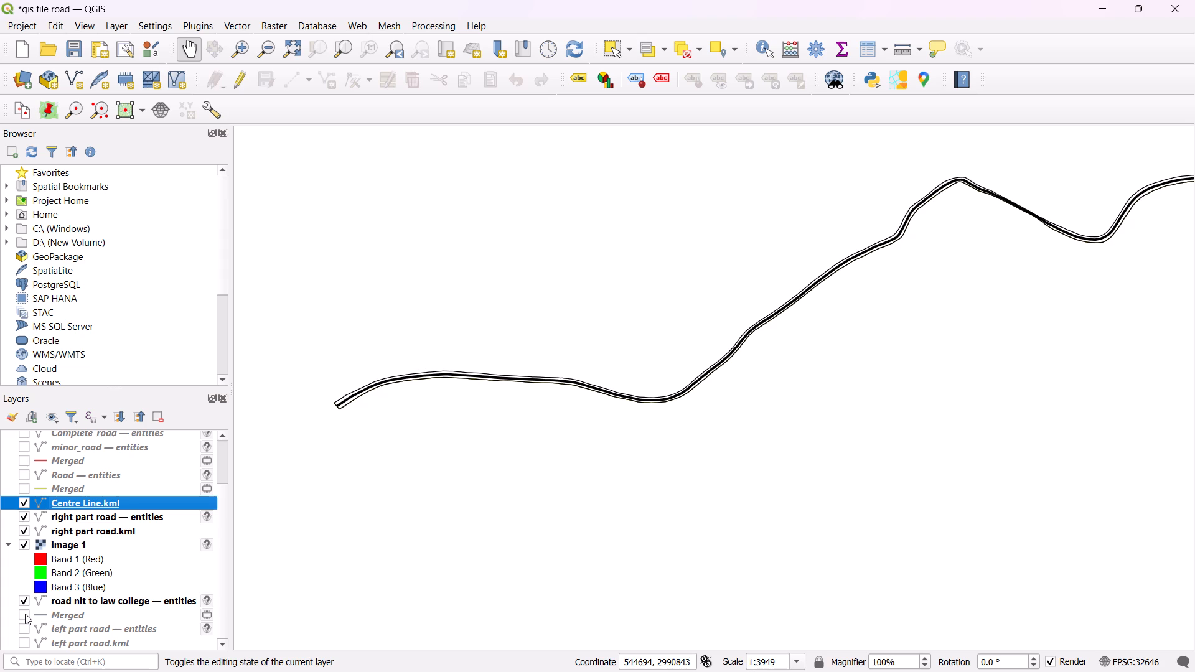
pyautogui.click(25, 614)
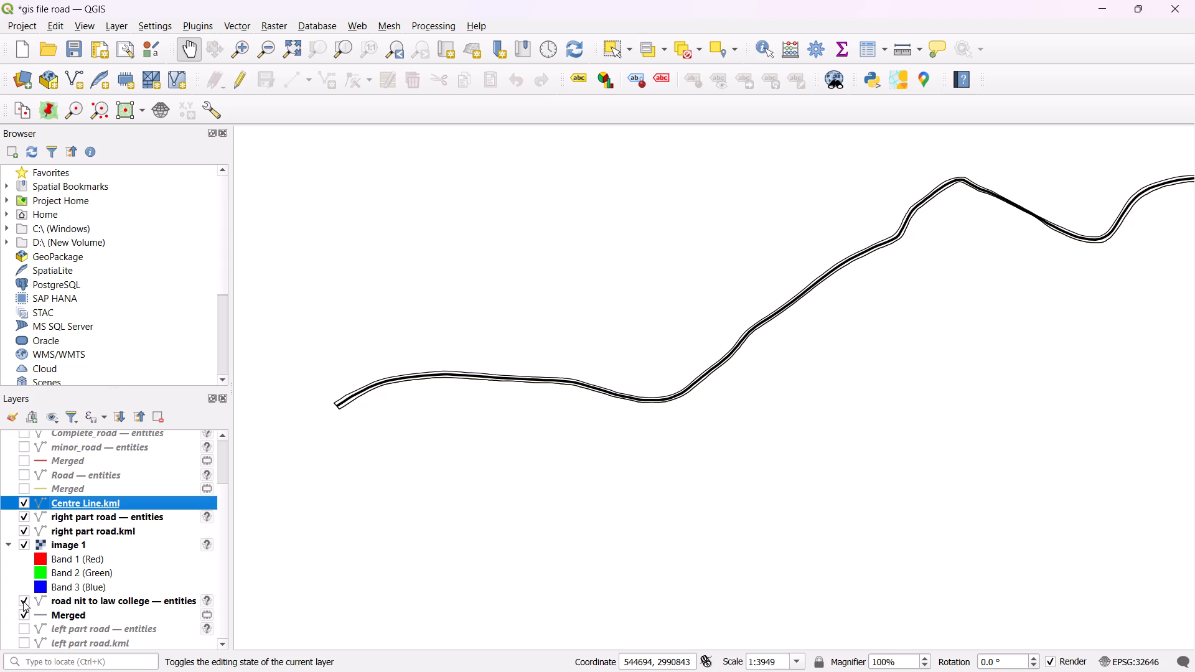
pyautogui.click(23, 601)
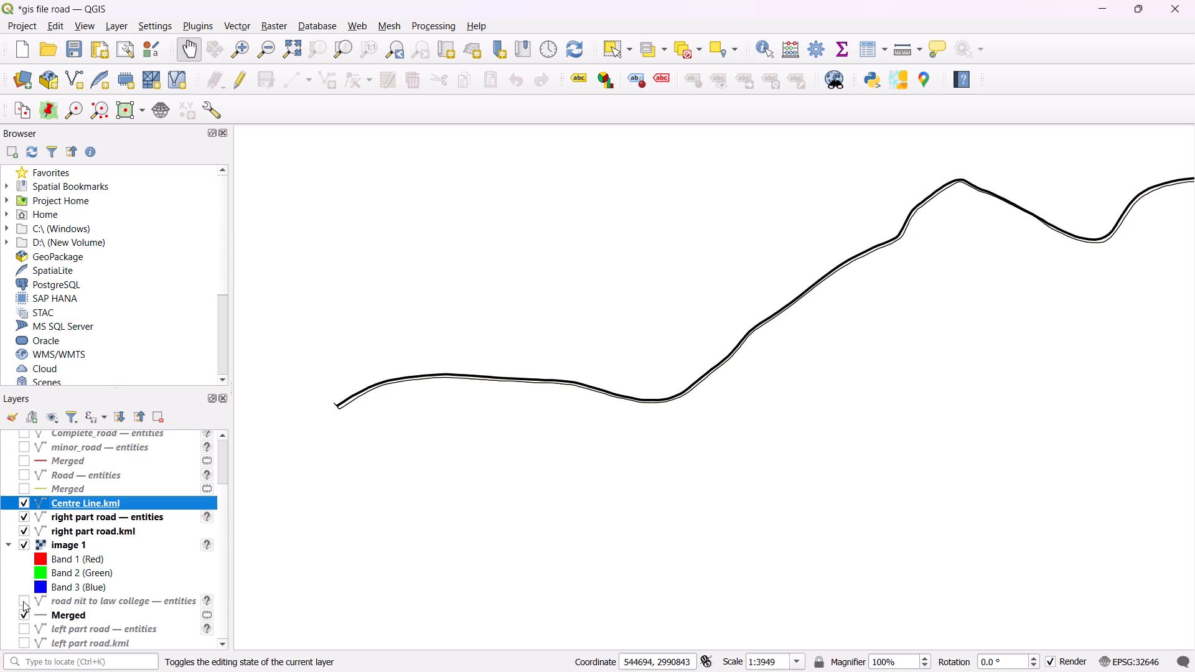
# Show road nit to law college — entities again and hide image 1, right part road.kml and right part road — entities.
pyautogui.click(23, 601)
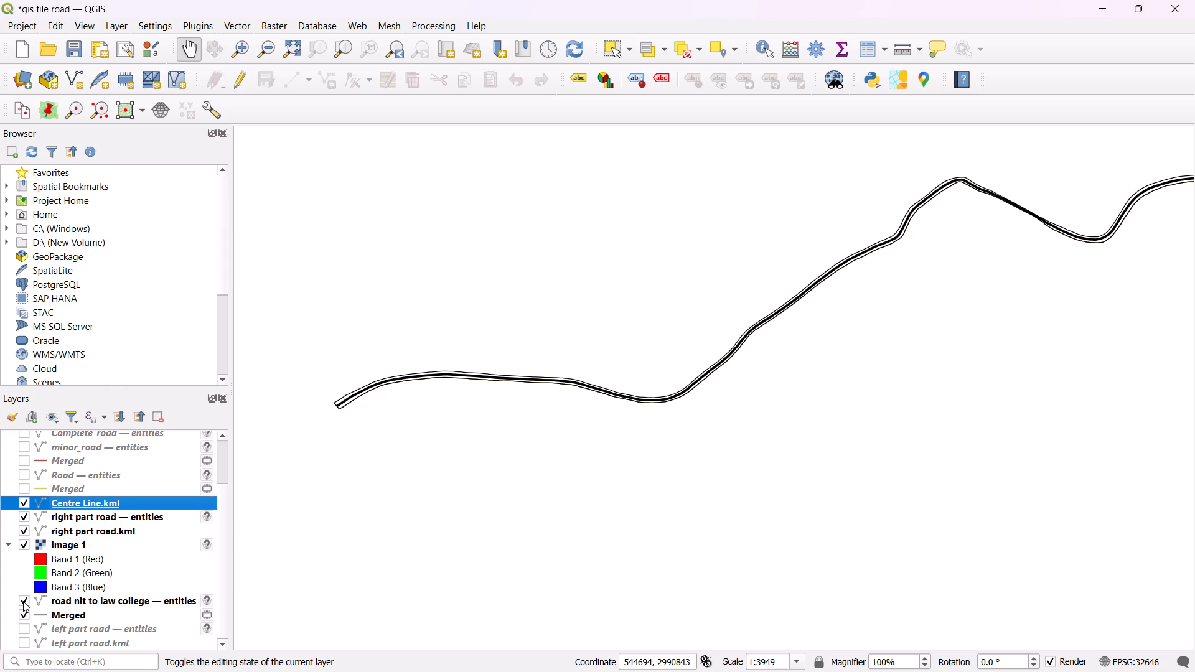
pyautogui.click(28, 543)
pyautogui.click(28, 543)
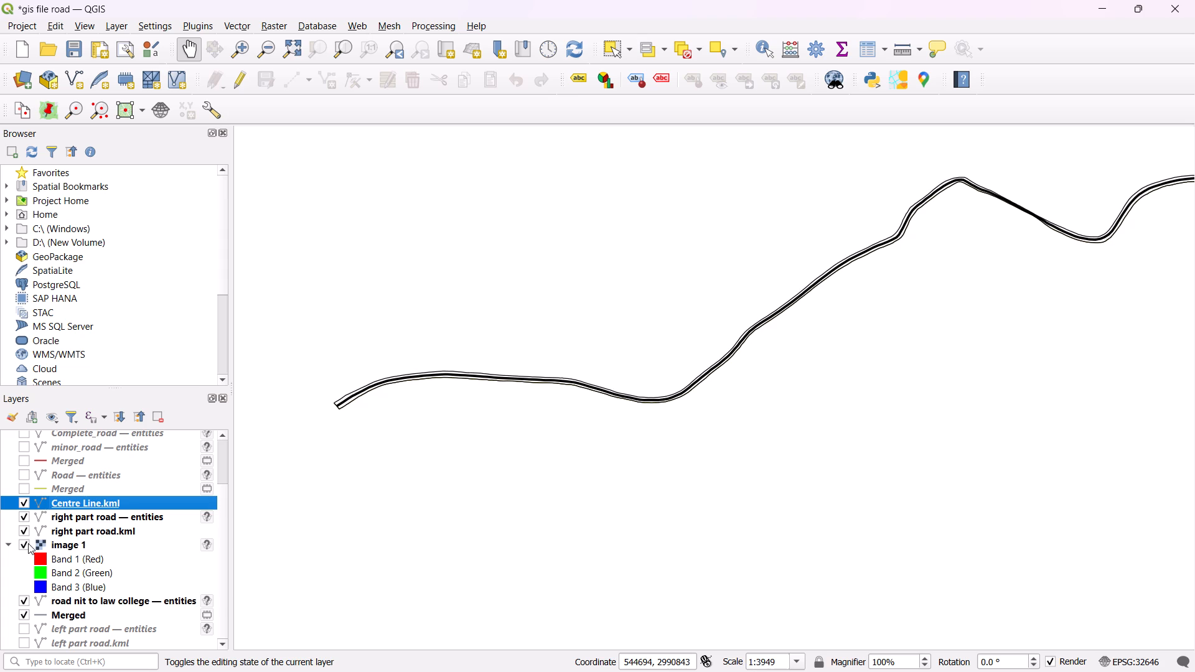
pyautogui.click(28, 543)
pyautogui.click(23, 528)
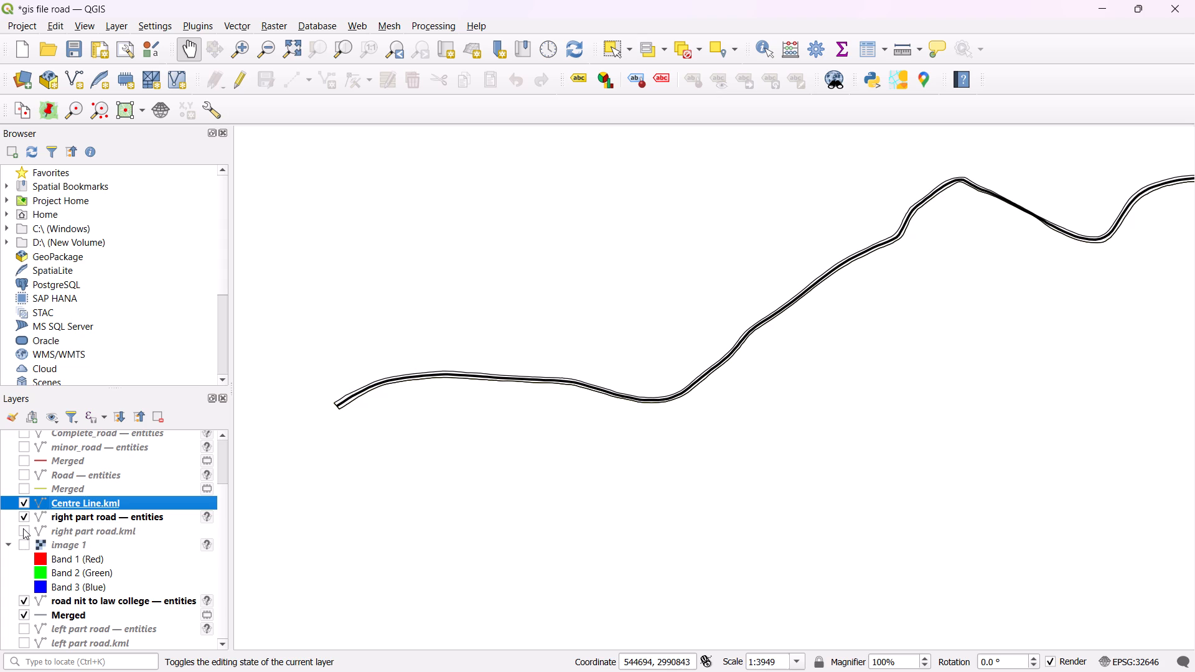
pyautogui.click(23, 516)
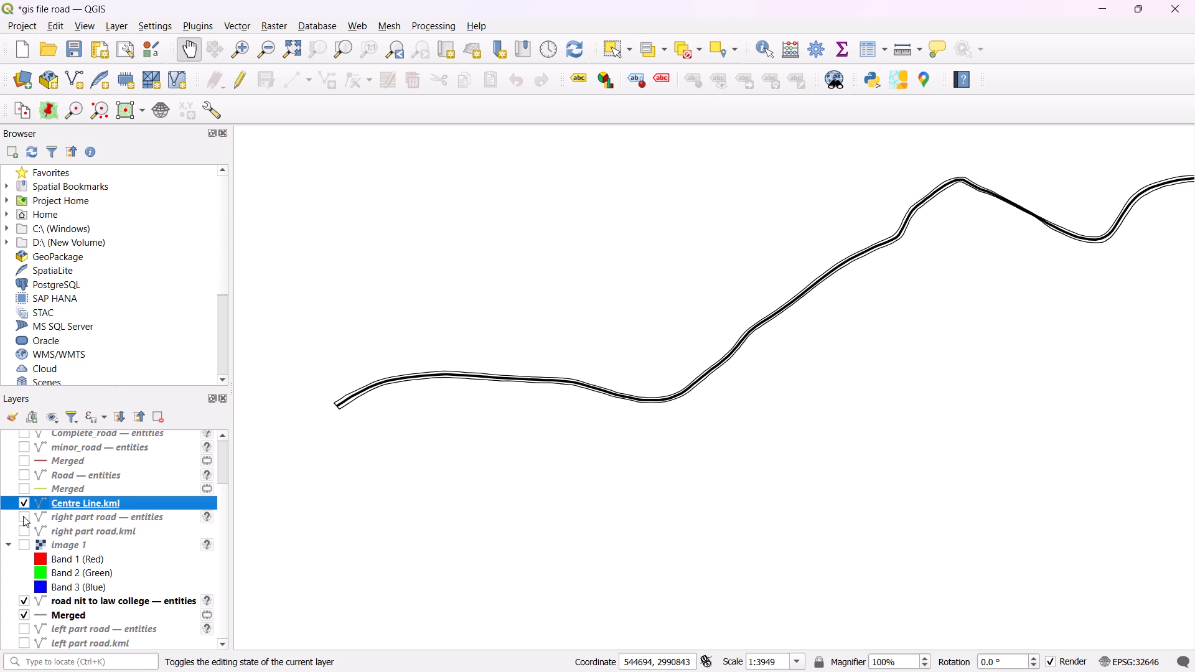
# Hide the adjacent Merged layer, switching Centre Line.kml and road nit to law college — entities off and back on to check their lines.
pyautogui.click(24, 502)
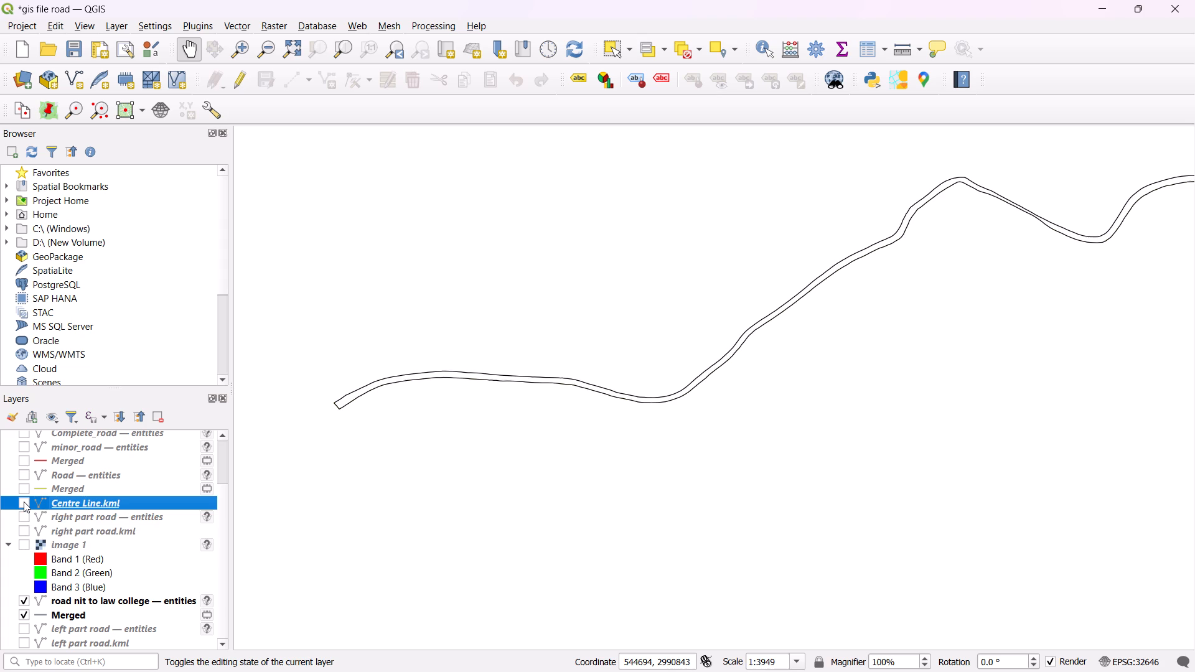
pyautogui.click(24, 502)
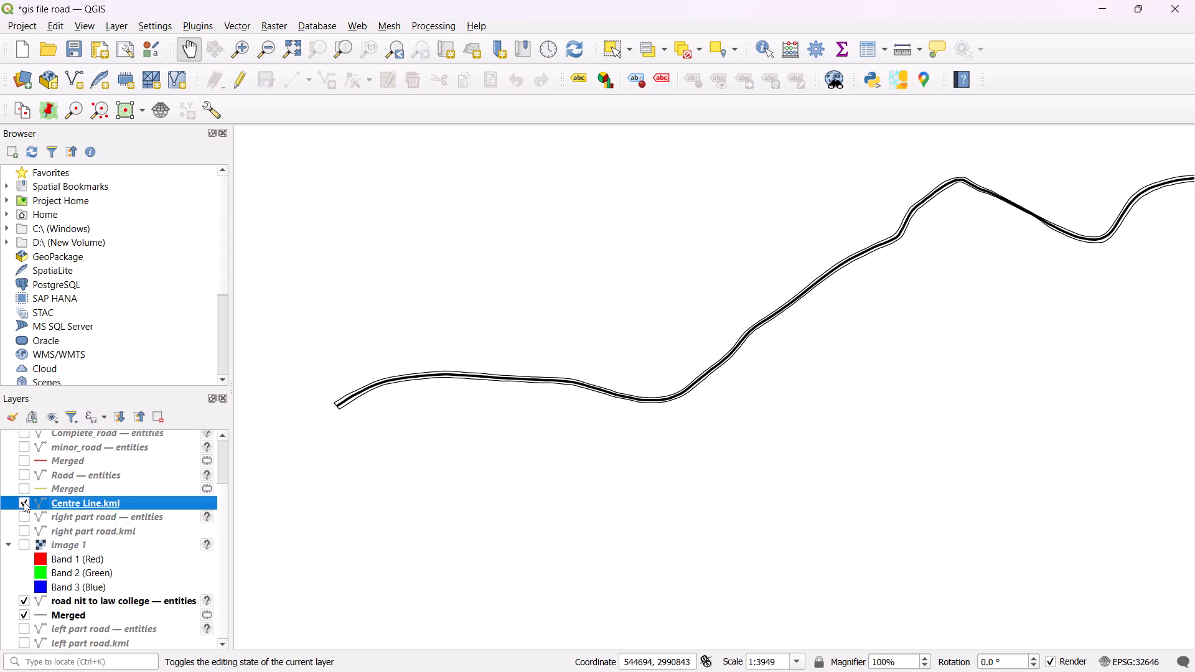
pyautogui.click(22, 614)
pyautogui.click(26, 600)
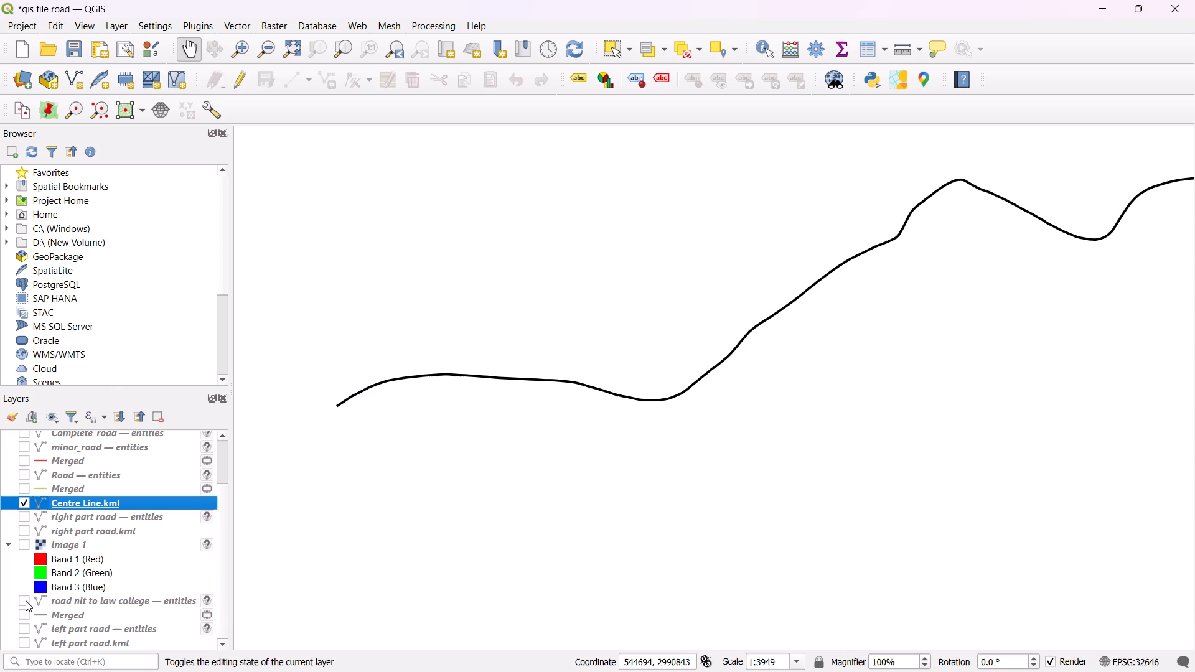
pyautogui.click(26, 600)
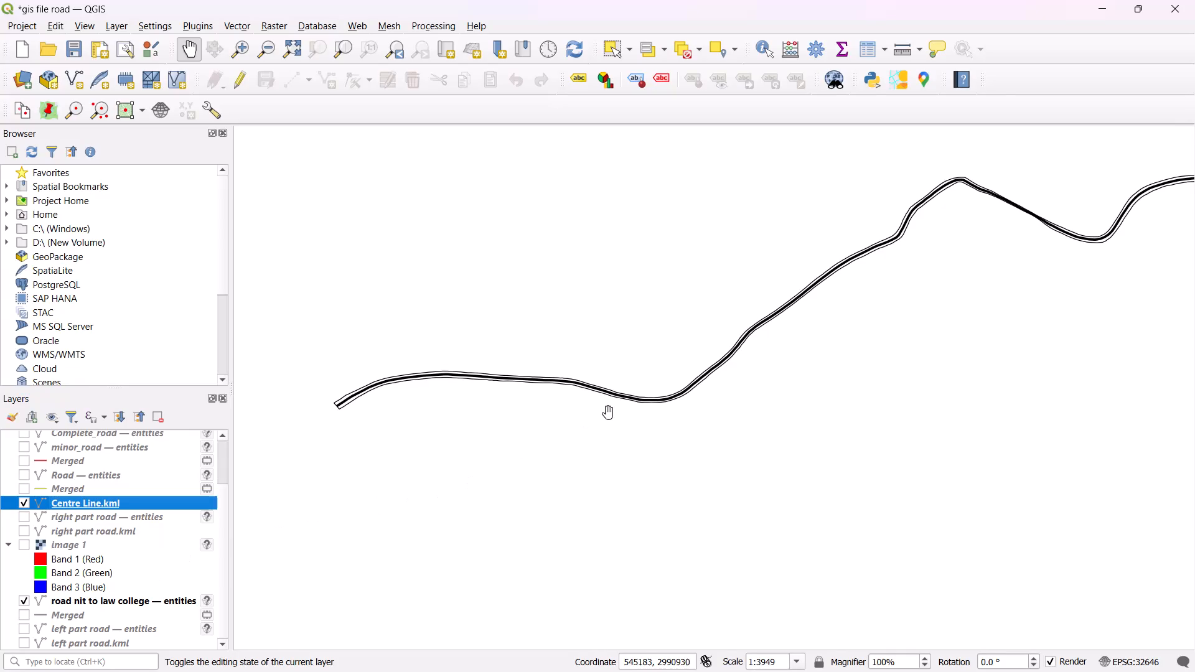
# Zoom to the Centre Line.kml layer and examine how its line runs between the road edges, both overall and close up.
pyautogui.moveTo(610, 390); pyautogui.dragTo(540, 455)
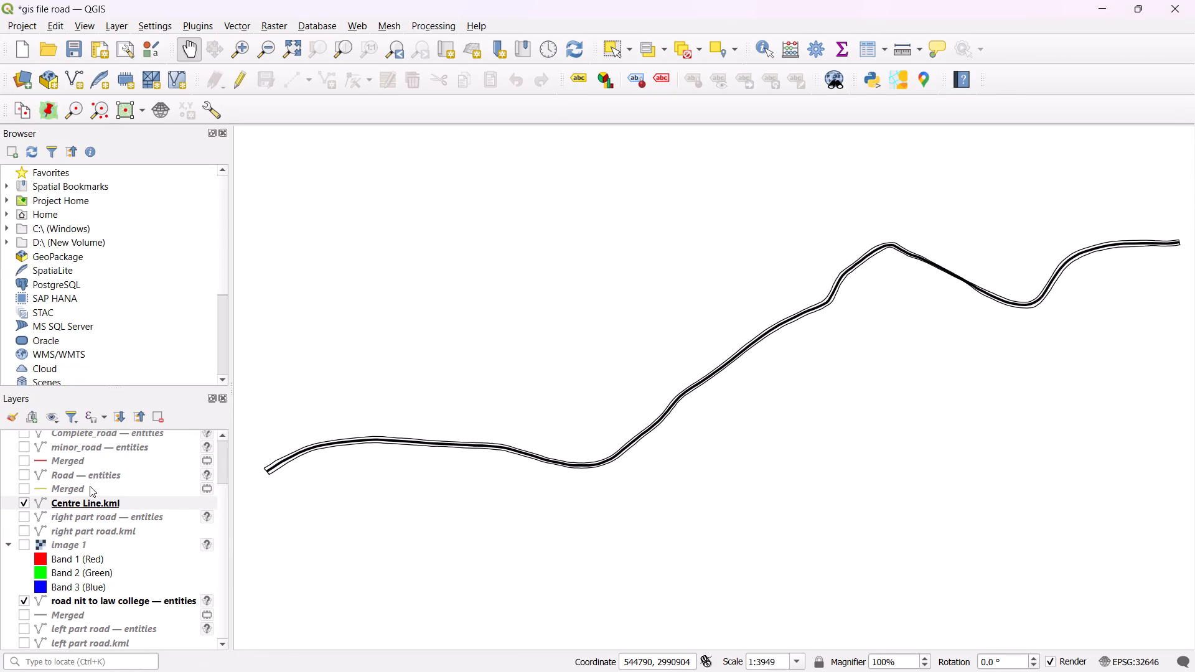
pyautogui.click(104, 508)
pyautogui.rightClick(104, 508)
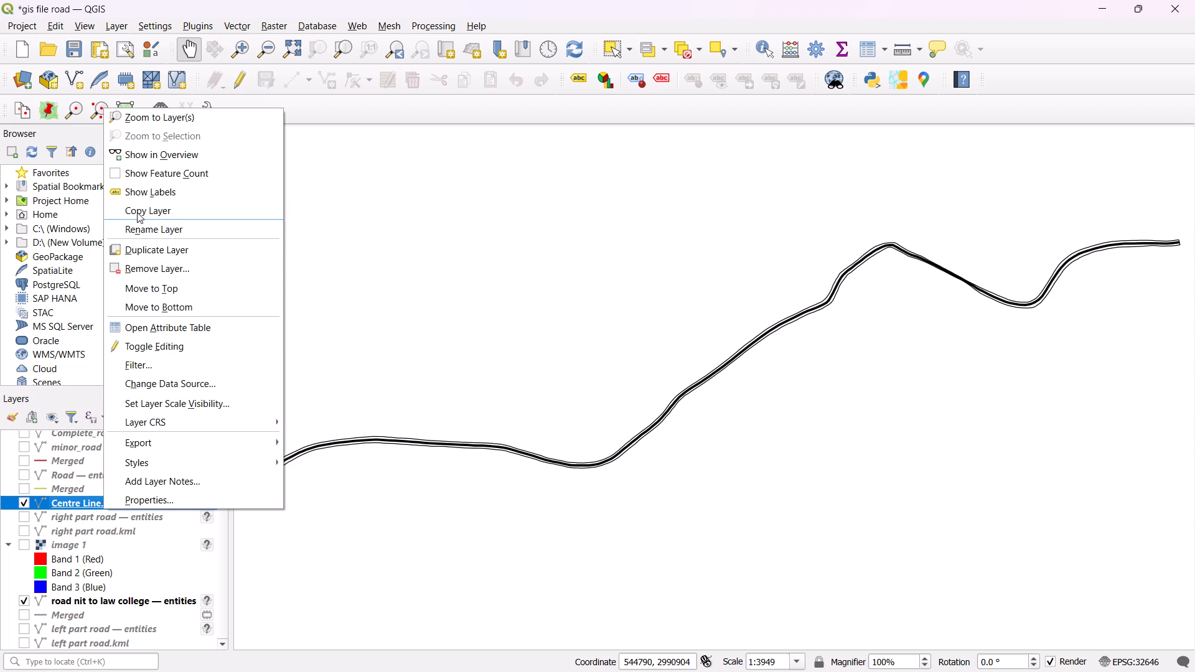
pyautogui.click(170, 121)
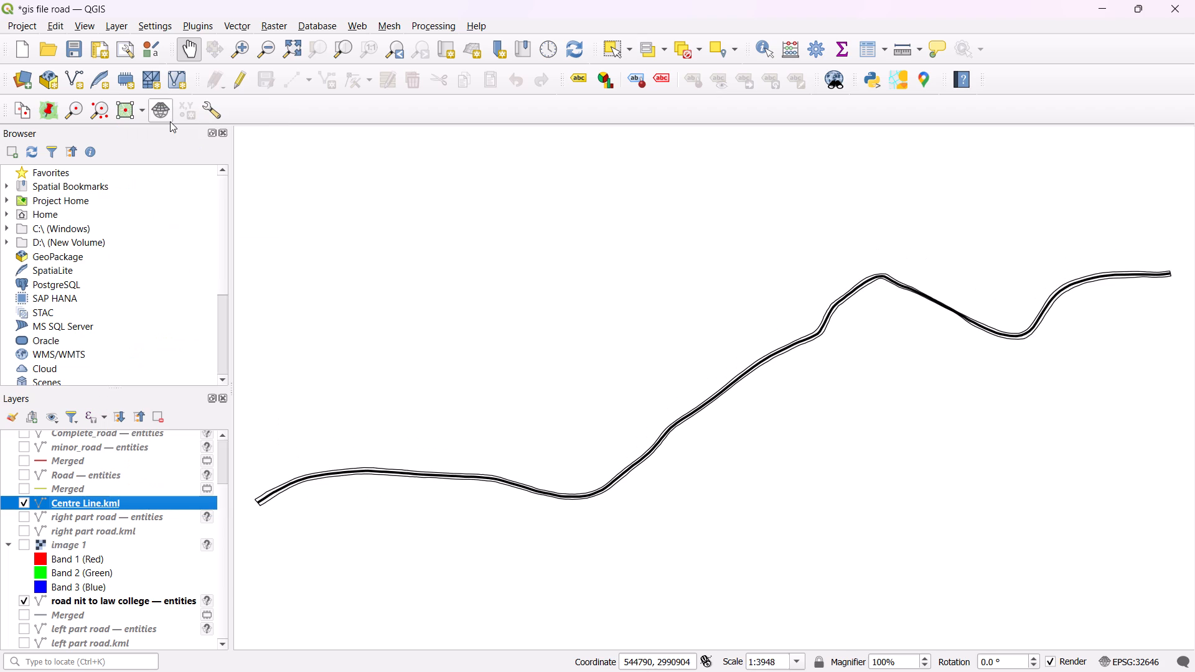
pyautogui.rightClick(115, 500)
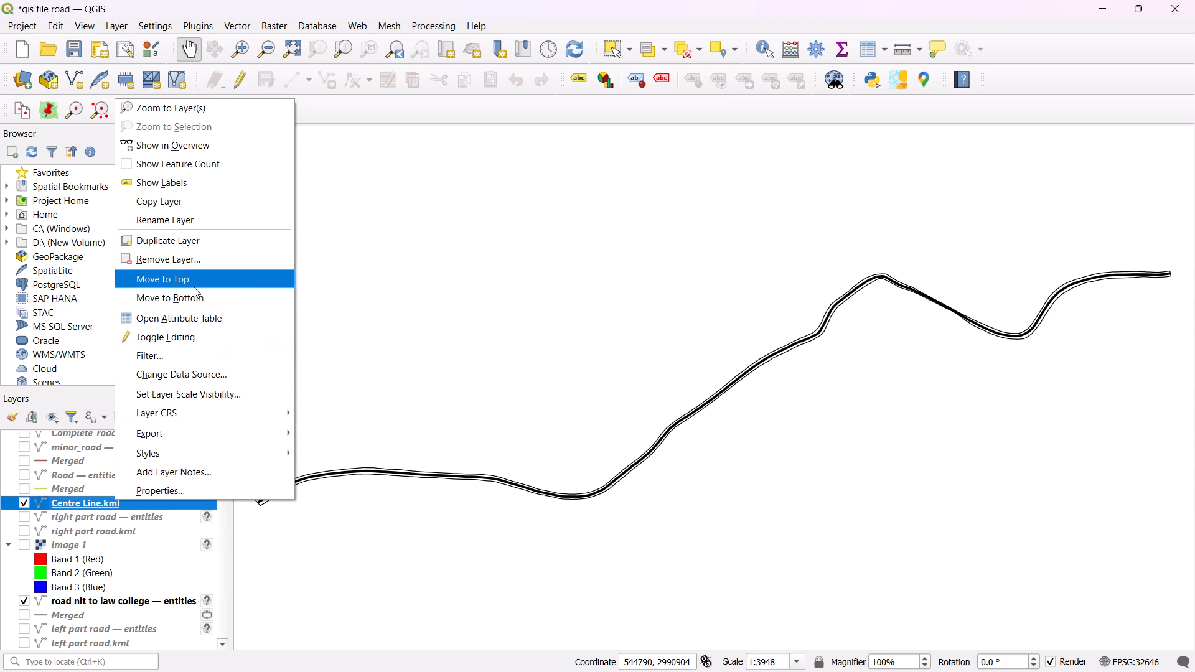
pyautogui.click(388, 272)
pyautogui.scroll(-4, 443, 357)
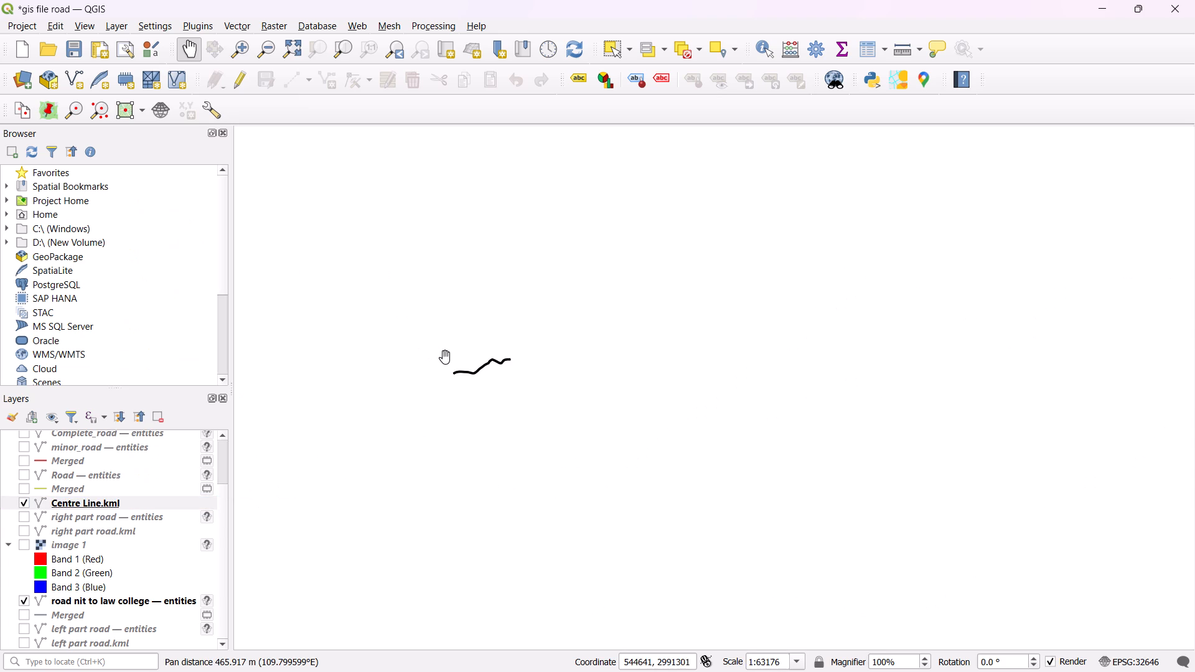
pyautogui.scroll(4, 467, 362)
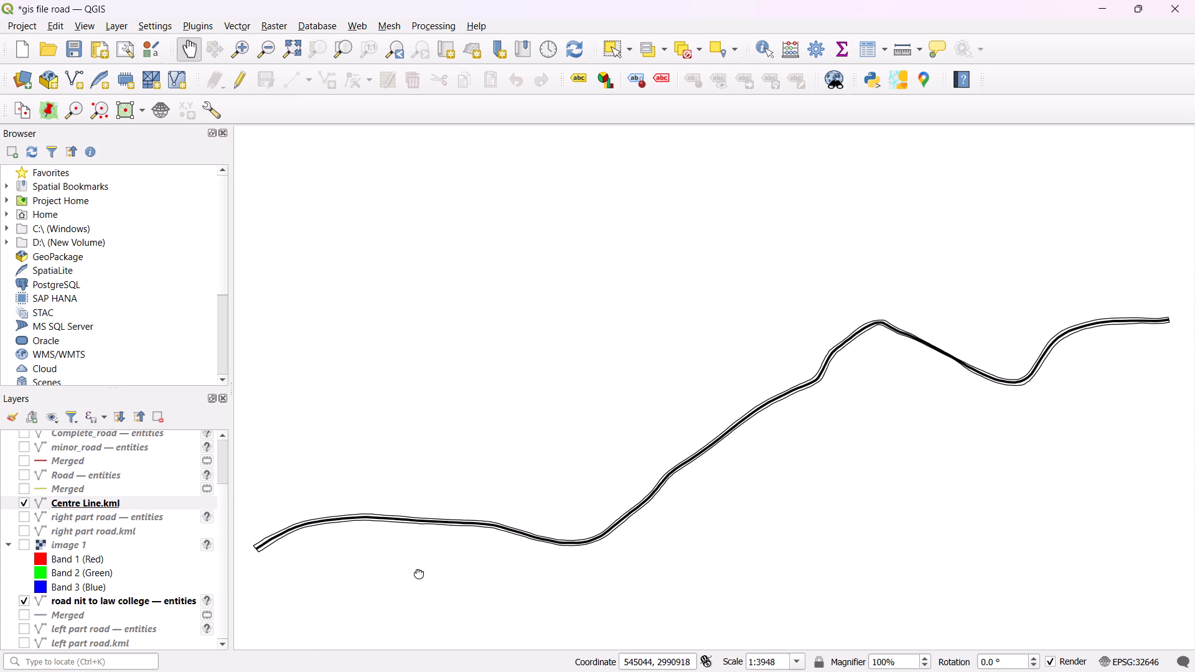
pyautogui.moveTo(419, 572); pyautogui.dragTo(436, 510)
pyautogui.scroll(3, 443, 476)
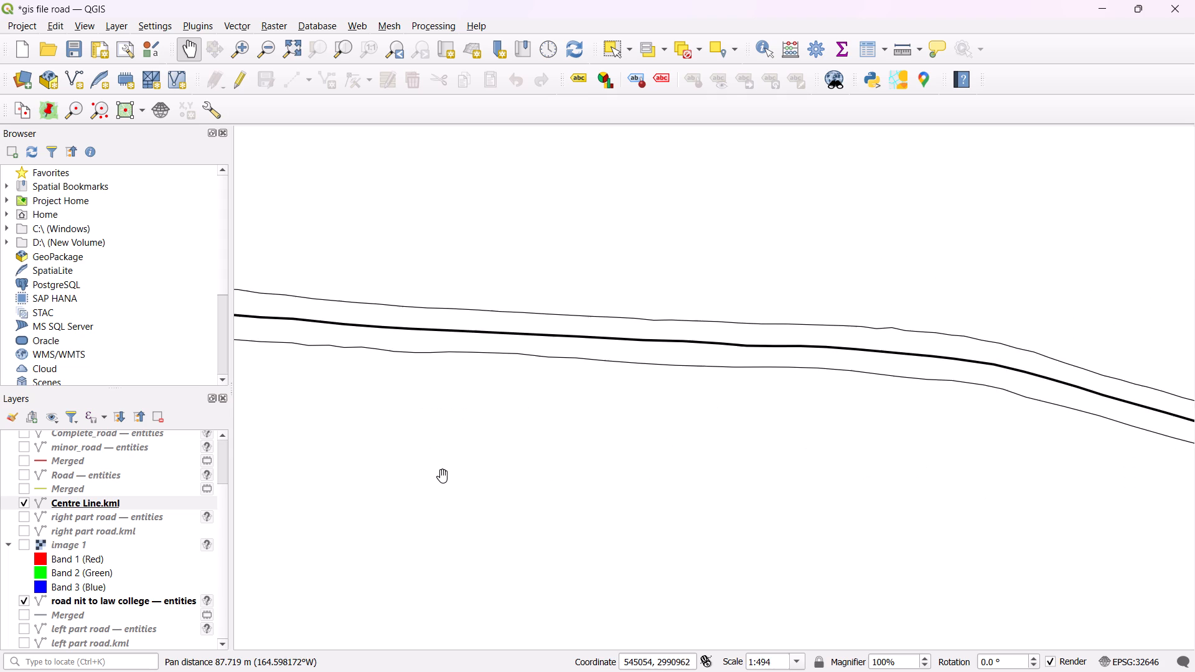
pyautogui.scroll(-3, 443, 476)
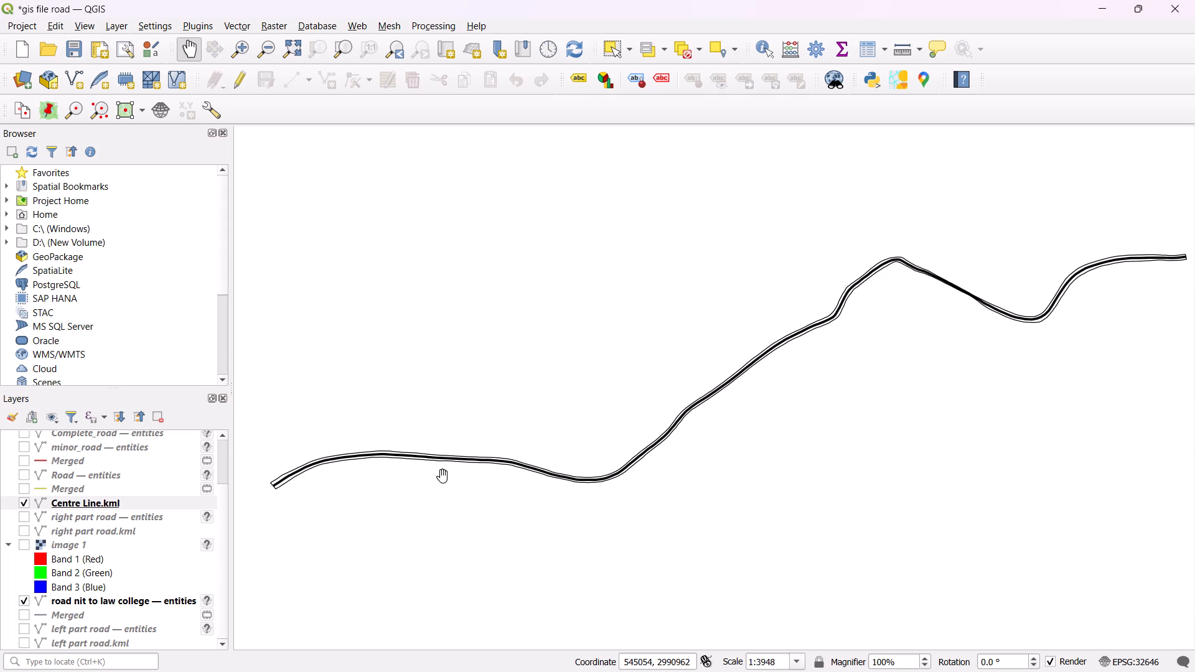
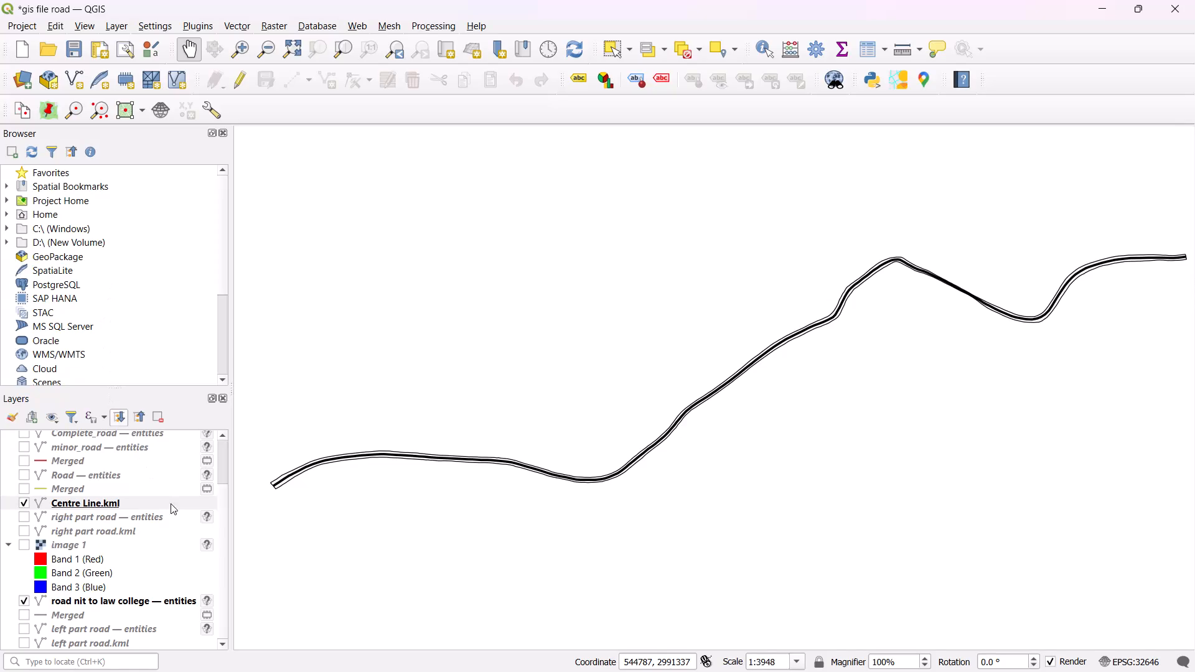
# Set the Centre Line.kml layer's default line symbol width to 0.1 mm and apply it, rechecking the symbol settings.
pyautogui.moveTo(163, 498); pyautogui.dragTo(161, 504, button='right')
pyautogui.rightClick(161, 504)
pyautogui.click(208, 496)
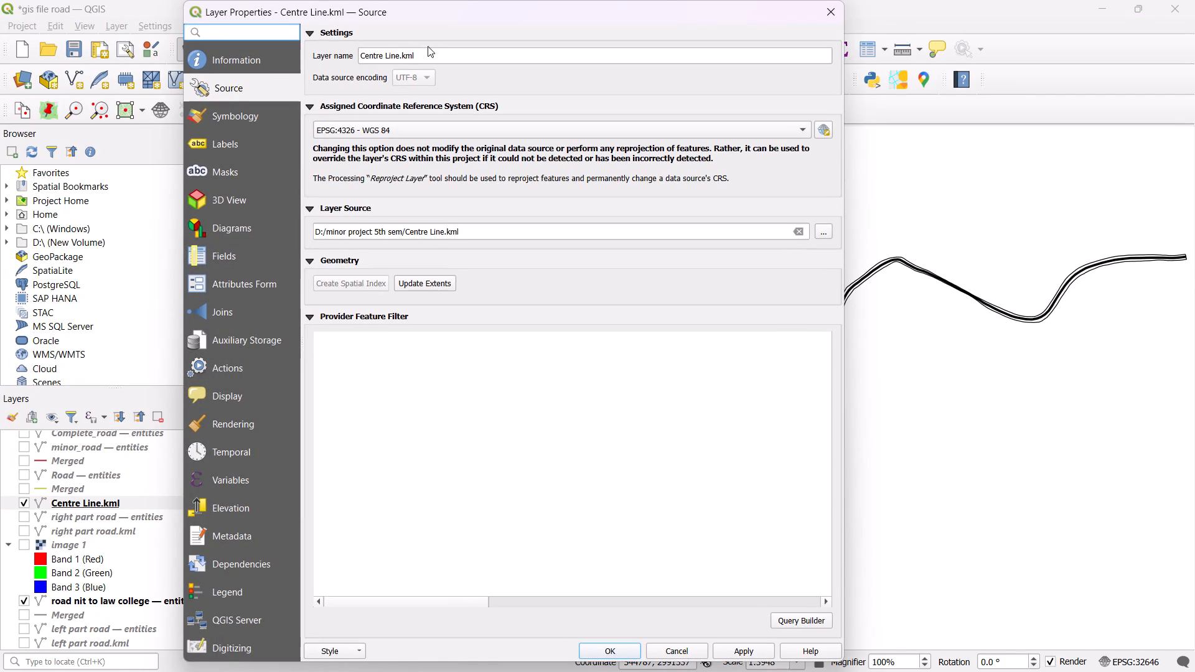
pyautogui.click(238, 114)
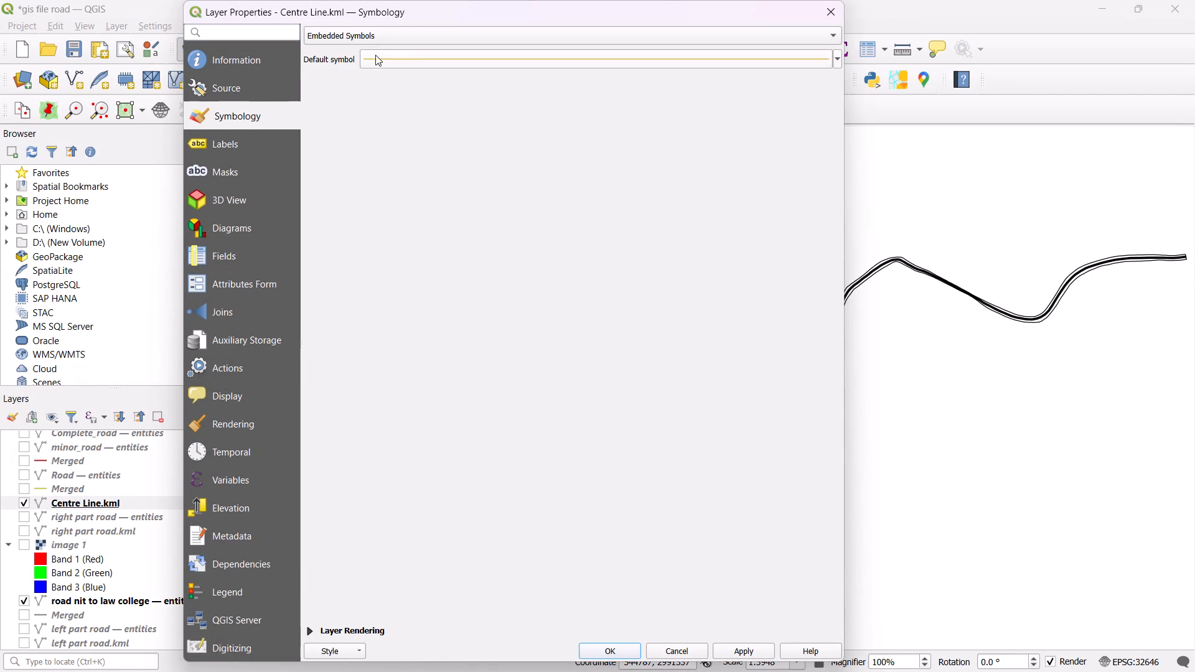
pyautogui.click(390, 61)
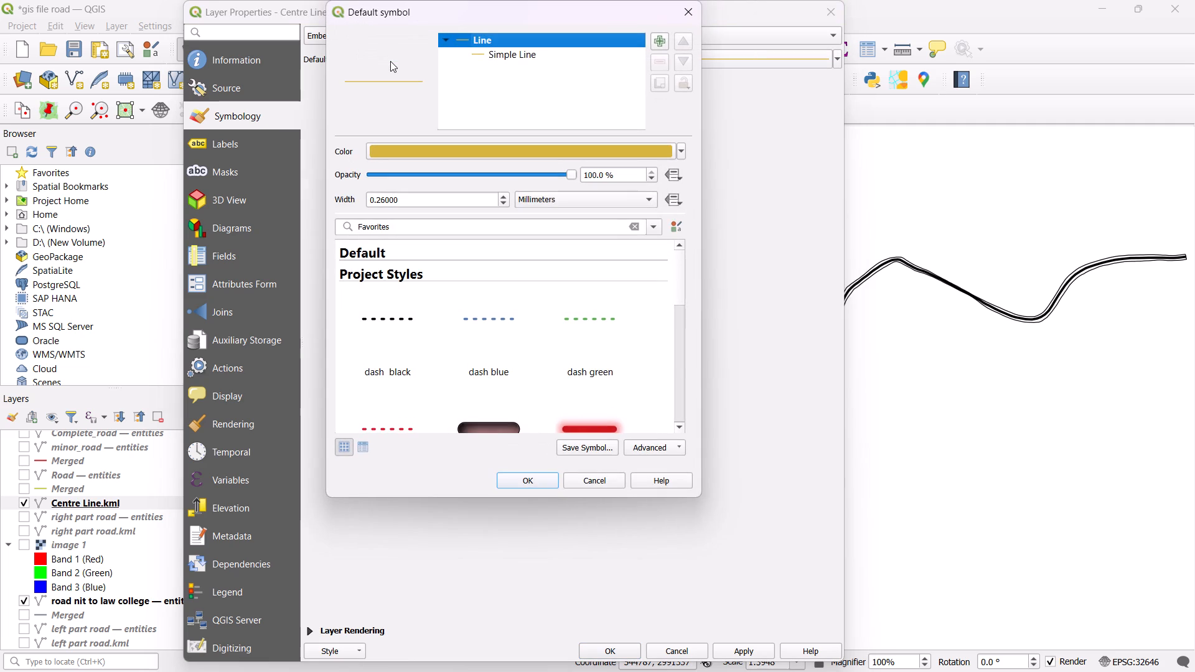
pyautogui.click(464, 202)
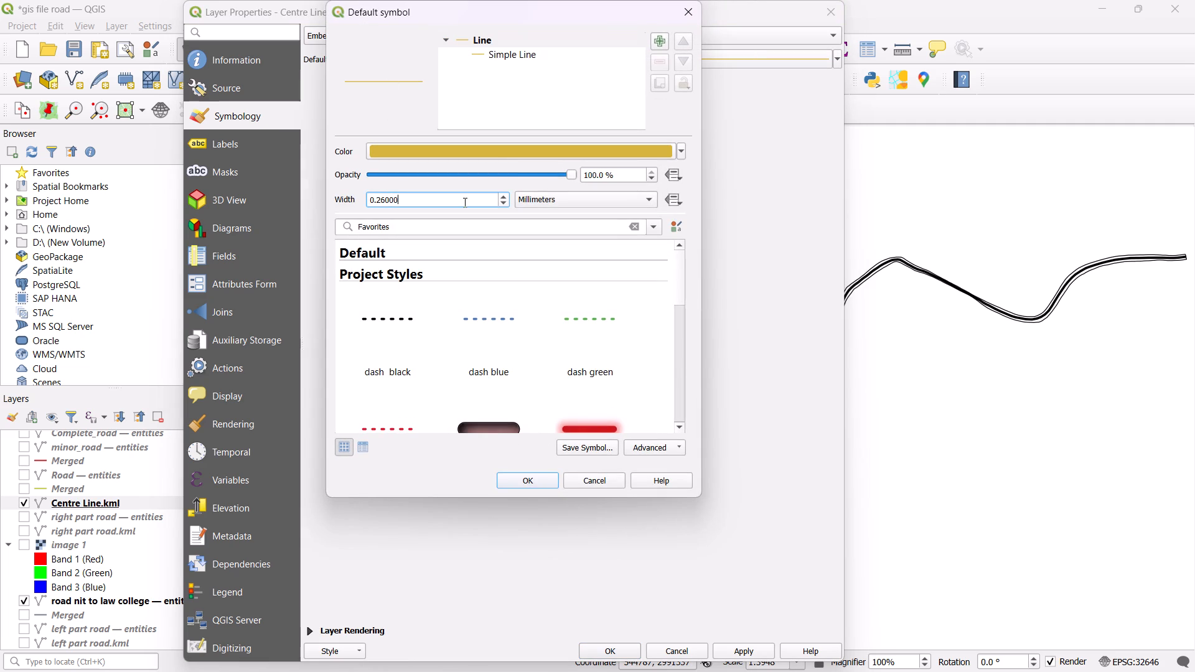
pyautogui.press('BackSpace')
pyautogui.press('BackSpace')
pyautogui.press('BackSpace')
pyautogui.press('BackSpace')
pyautogui.press('BackSpace')
pyautogui.press('1')
pyautogui.press('Return')
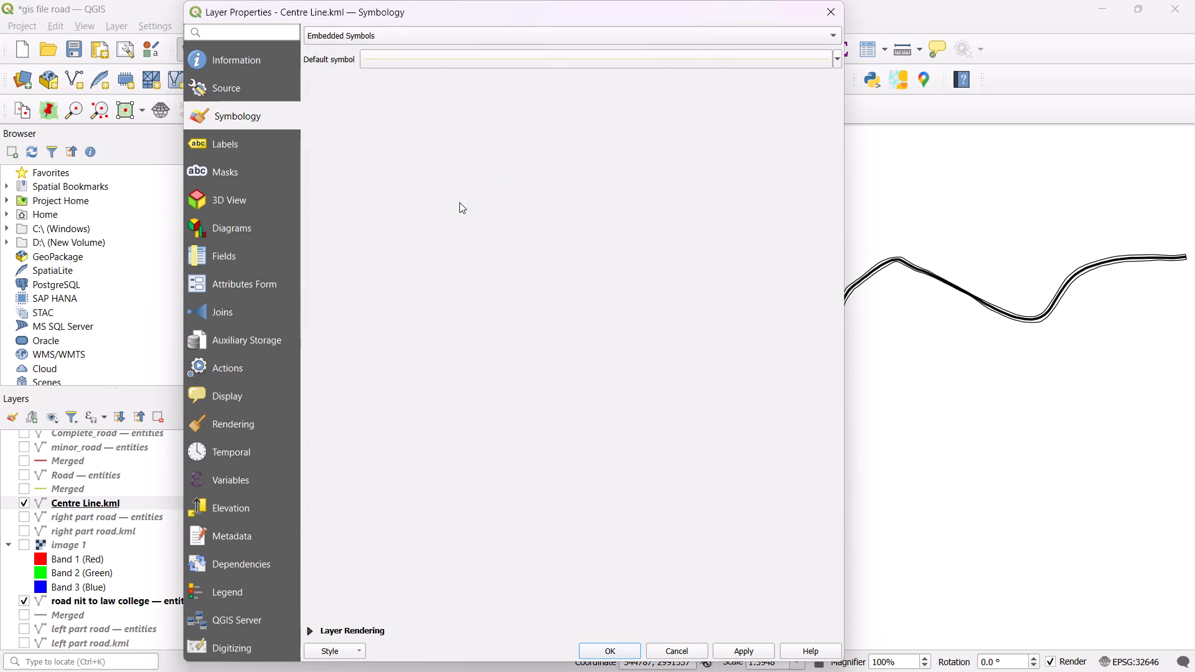
pyautogui.click(741, 655)
pyautogui.click(406, 56)
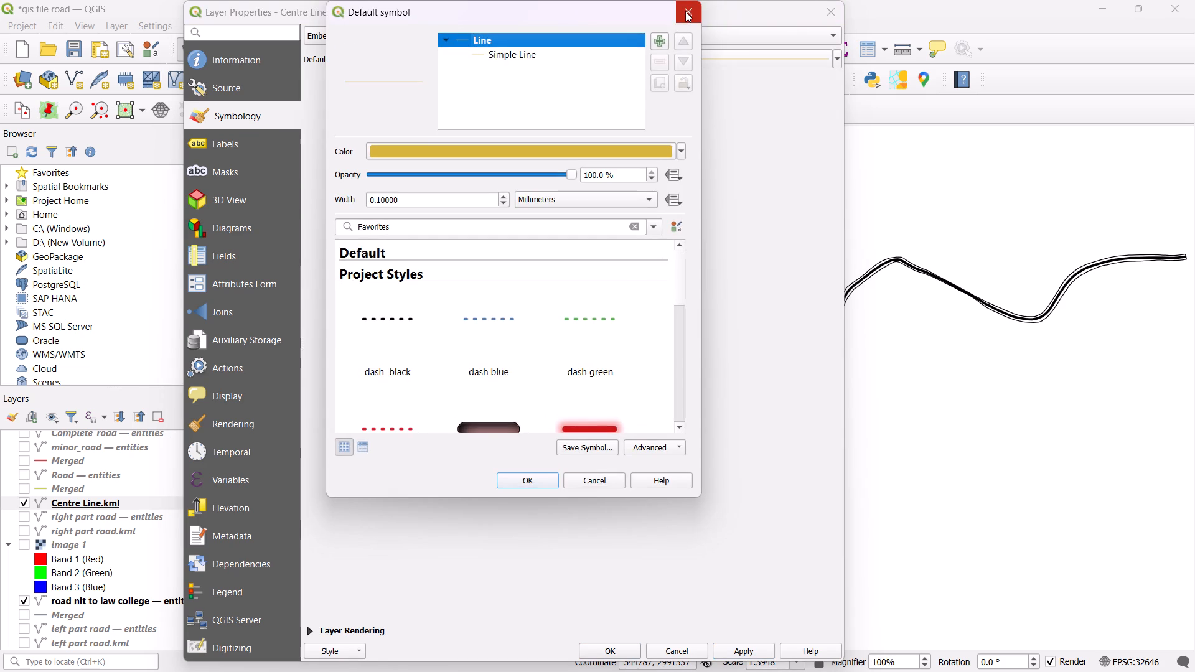
pyautogui.click(685, 11)
pyautogui.click(836, 12)
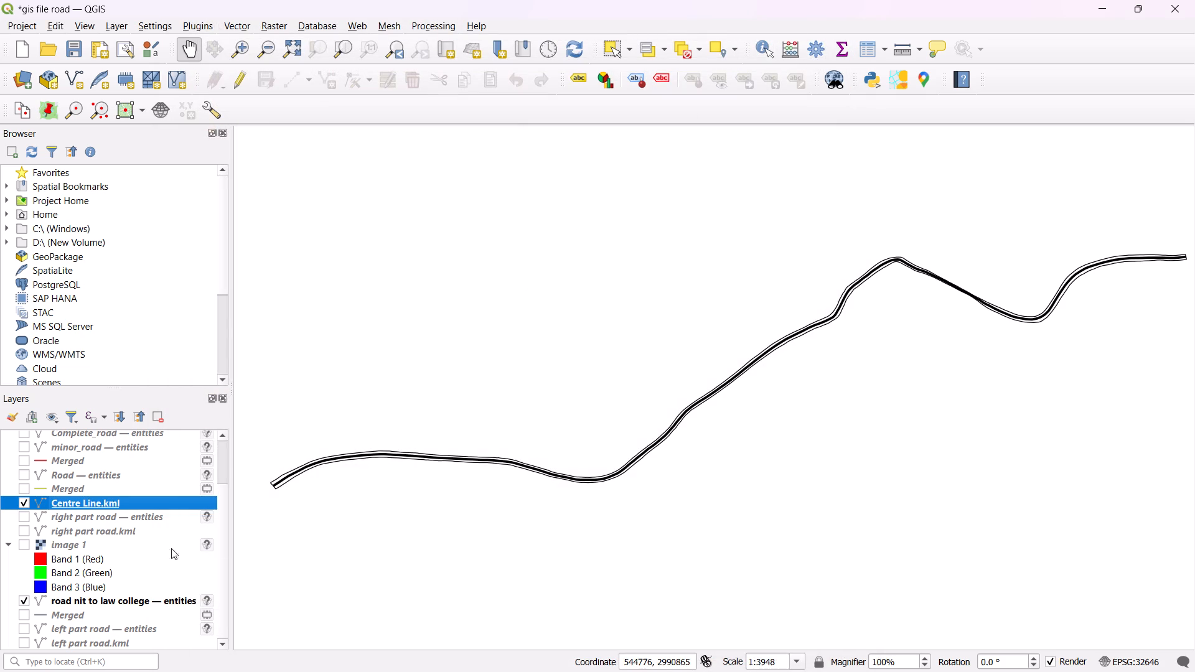
# Check the default line symbol's settings for the road nit to law college — entities layer.
pyautogui.click(139, 599)
pyautogui.rightClick(139, 599)
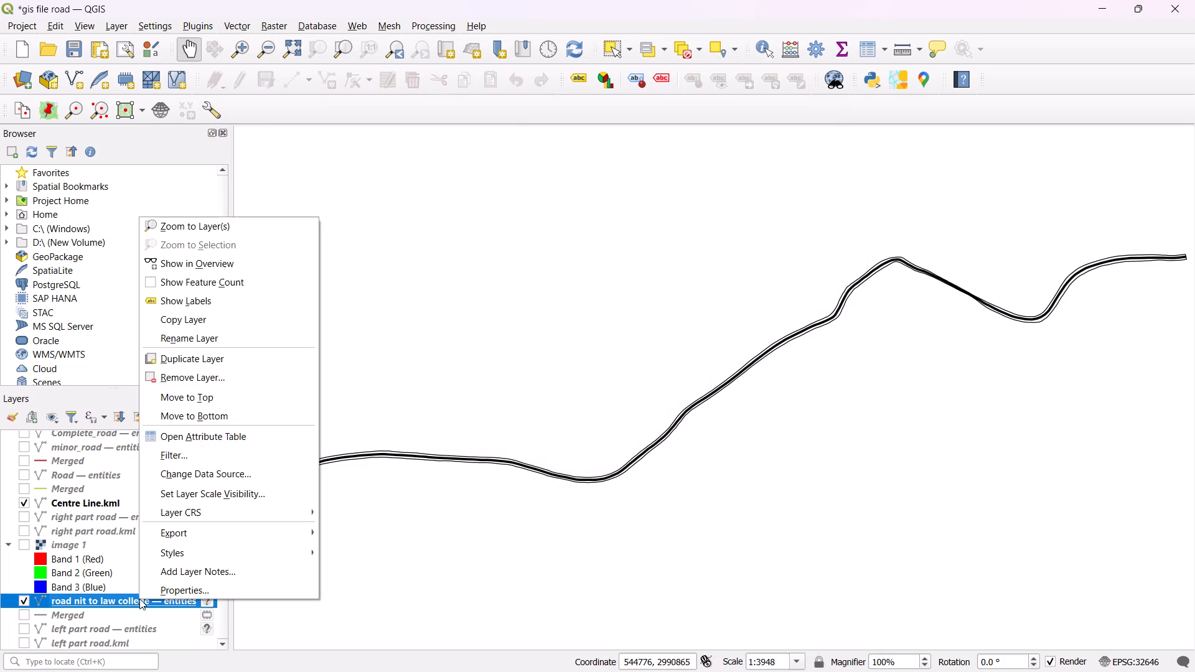
pyautogui.click(184, 584)
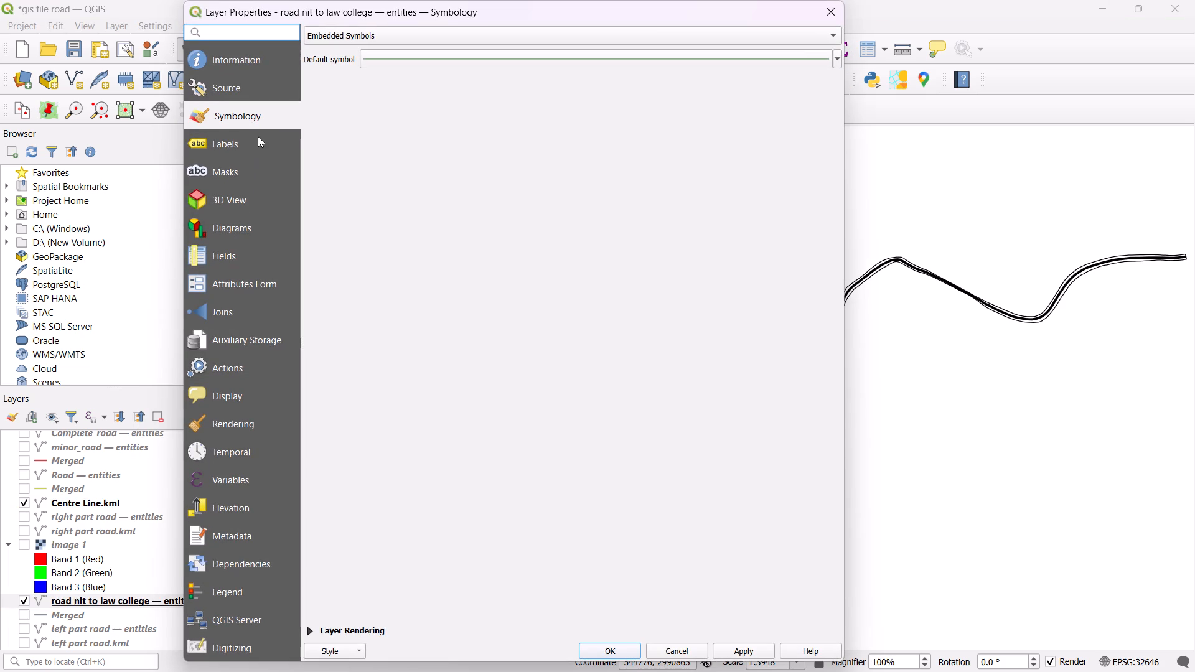
pyautogui.click(392, 55)
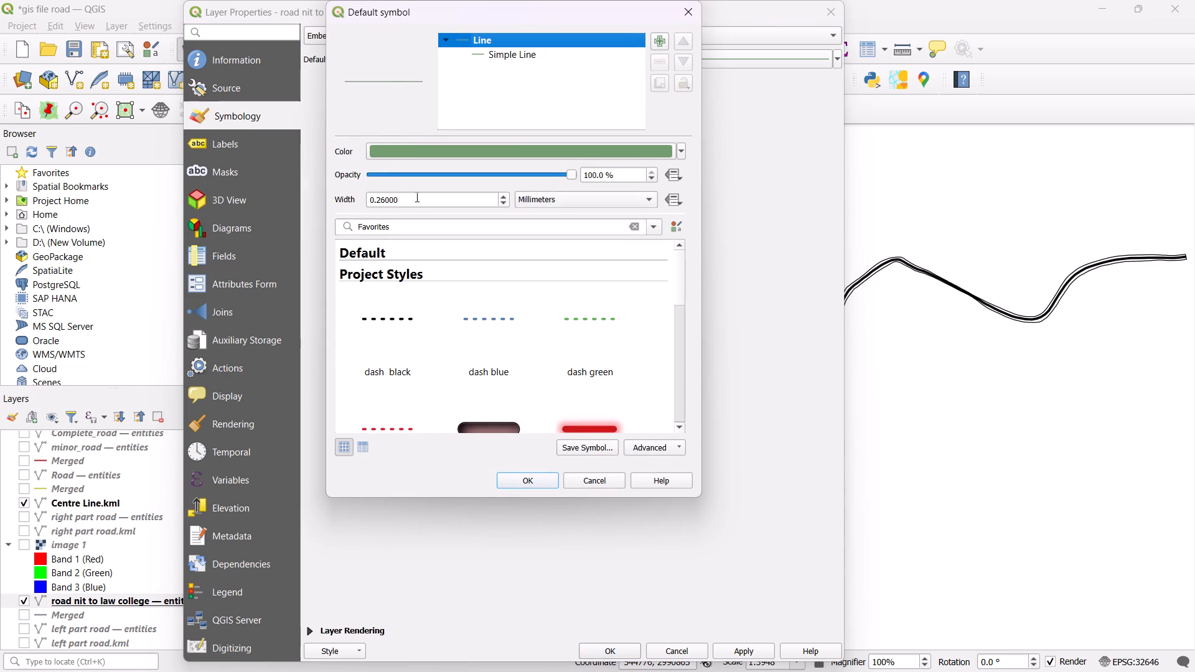
pyautogui.click(699, 2)
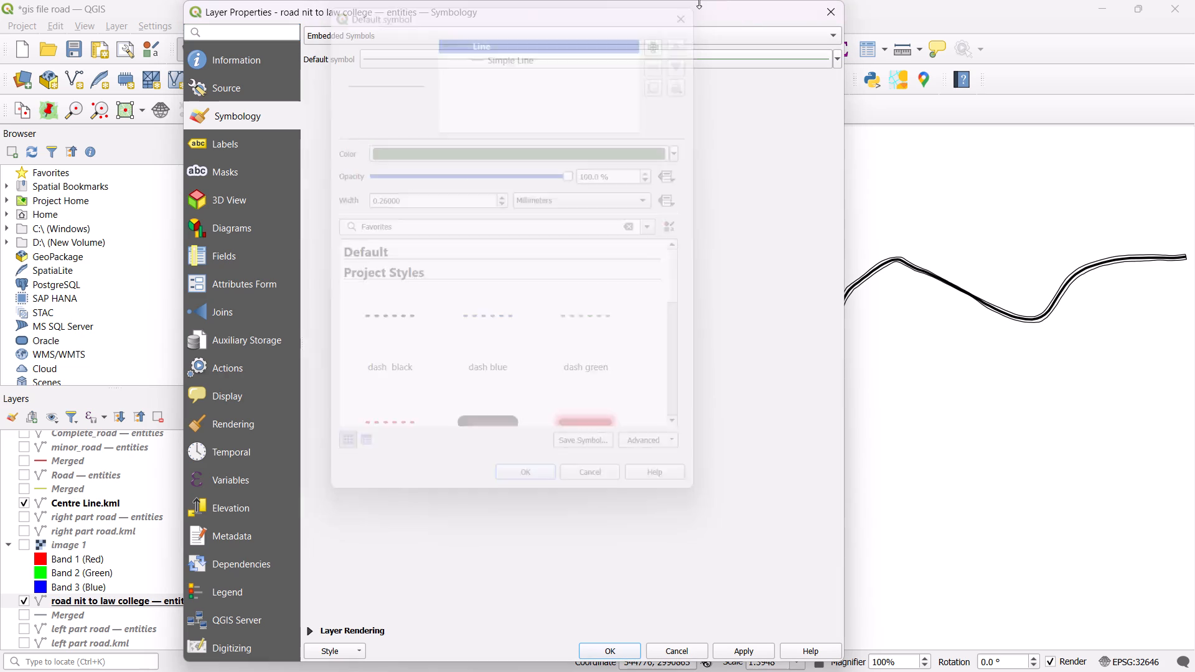
pyautogui.click(832, 10)
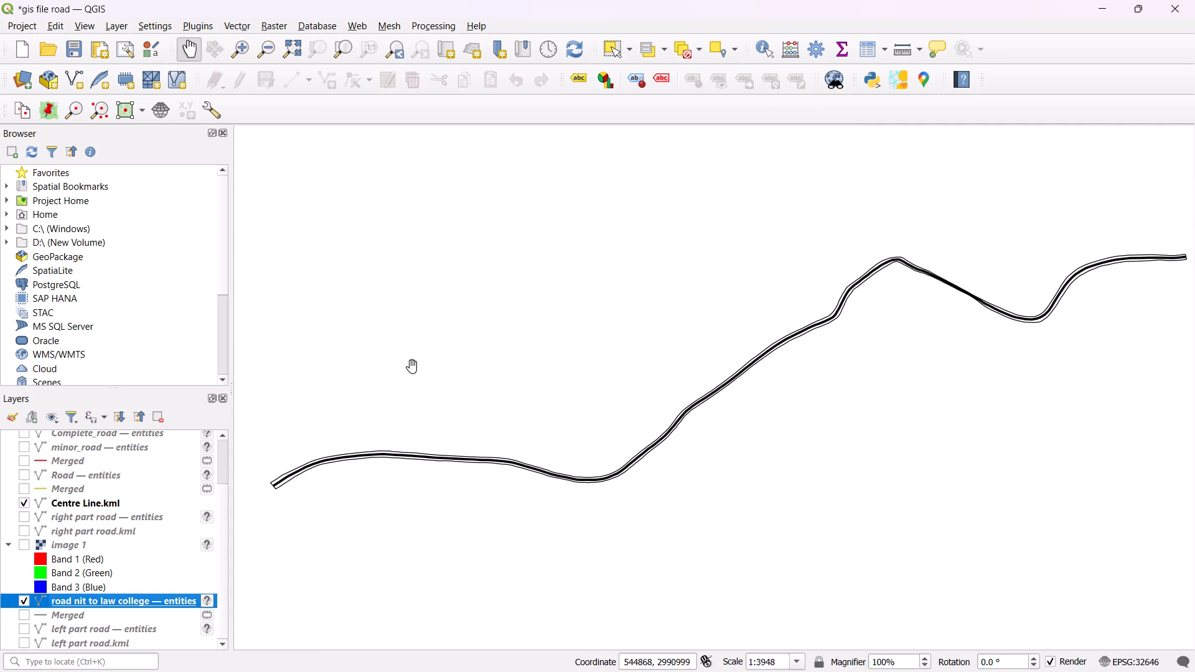
# Switch to Google Earth Pro and zoom to the saved Centre Line path, dismissing the start-up tips and web promotion.
pyautogui.click(1096, 0)
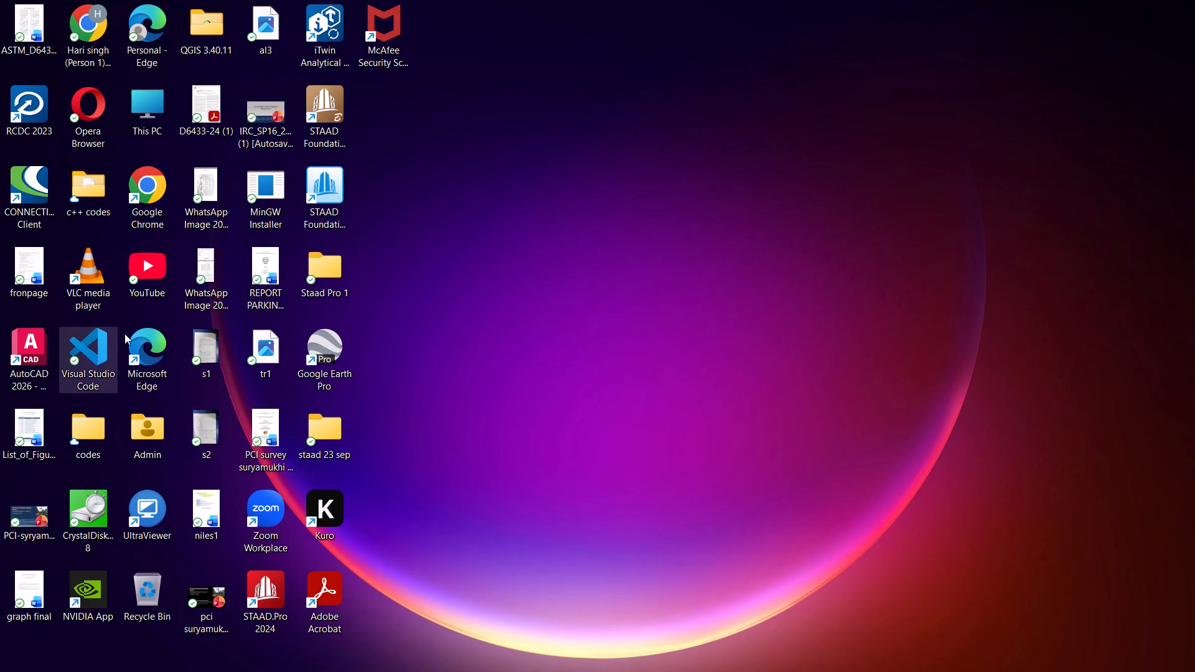
pyautogui.doubleClick(310, 355)
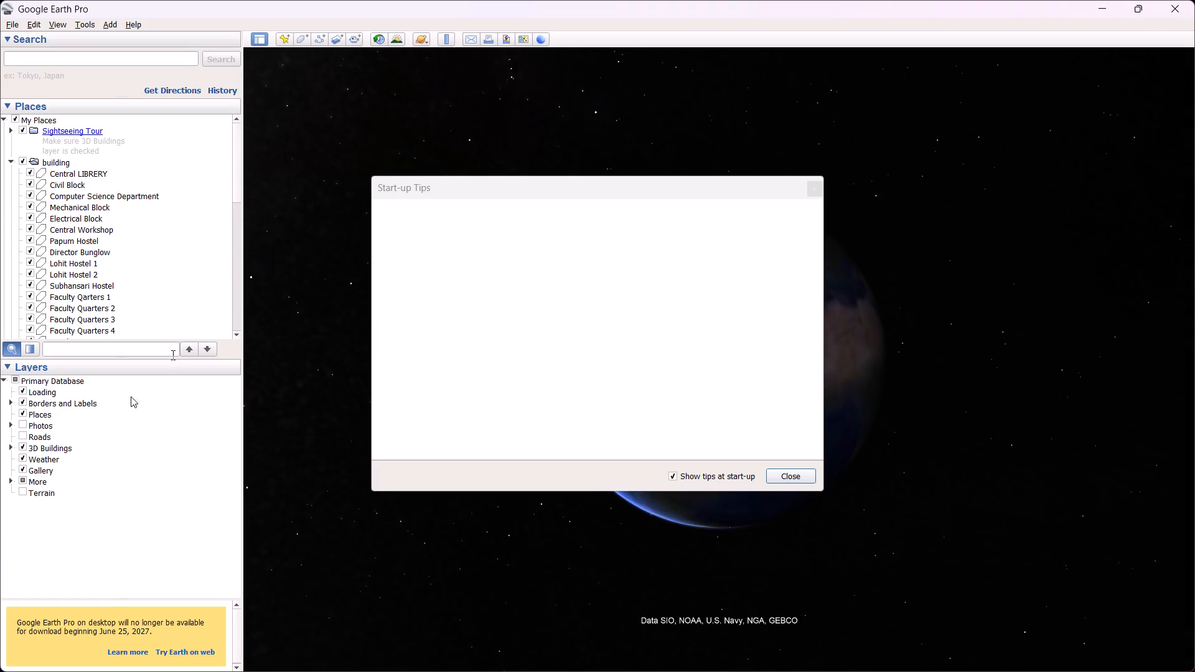
pyautogui.scroll(-4, 82, 264)
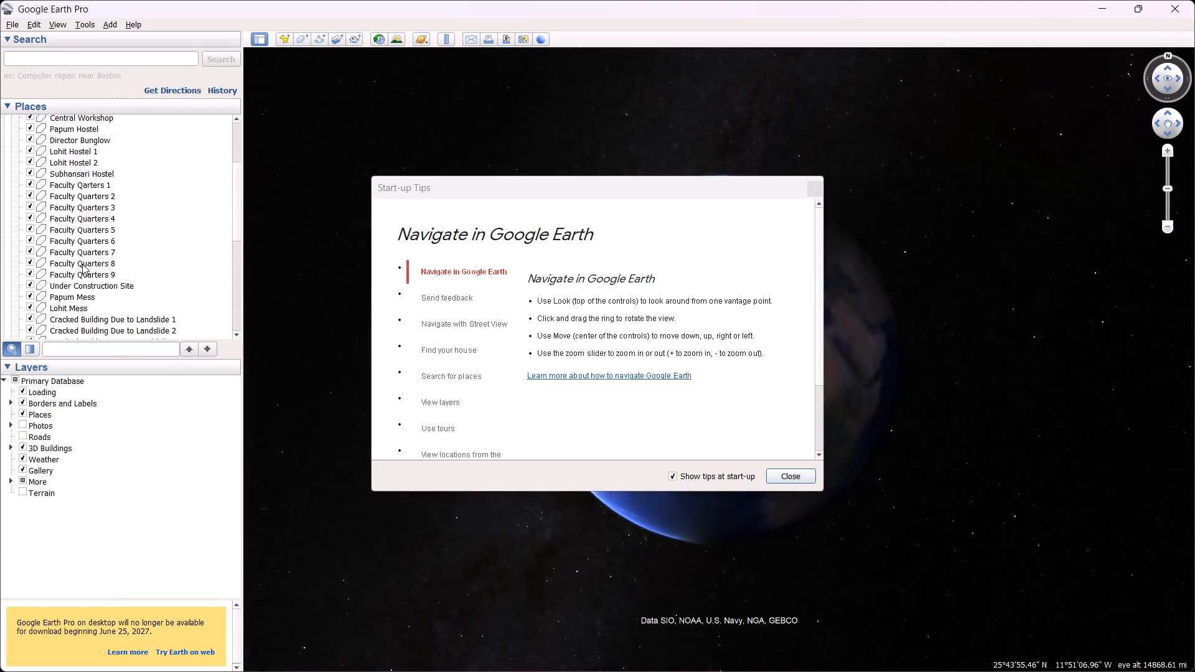
pyautogui.scroll(-17, 82, 264)
pyautogui.doubleClick(85, 317)
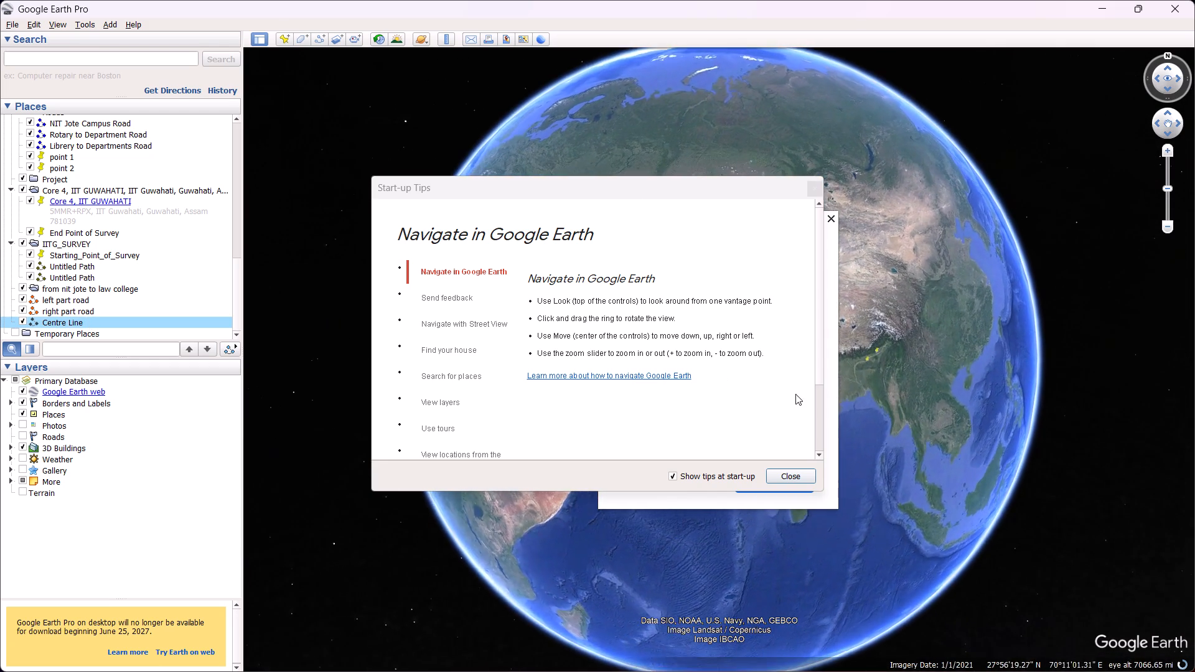
pyautogui.click(807, 477)
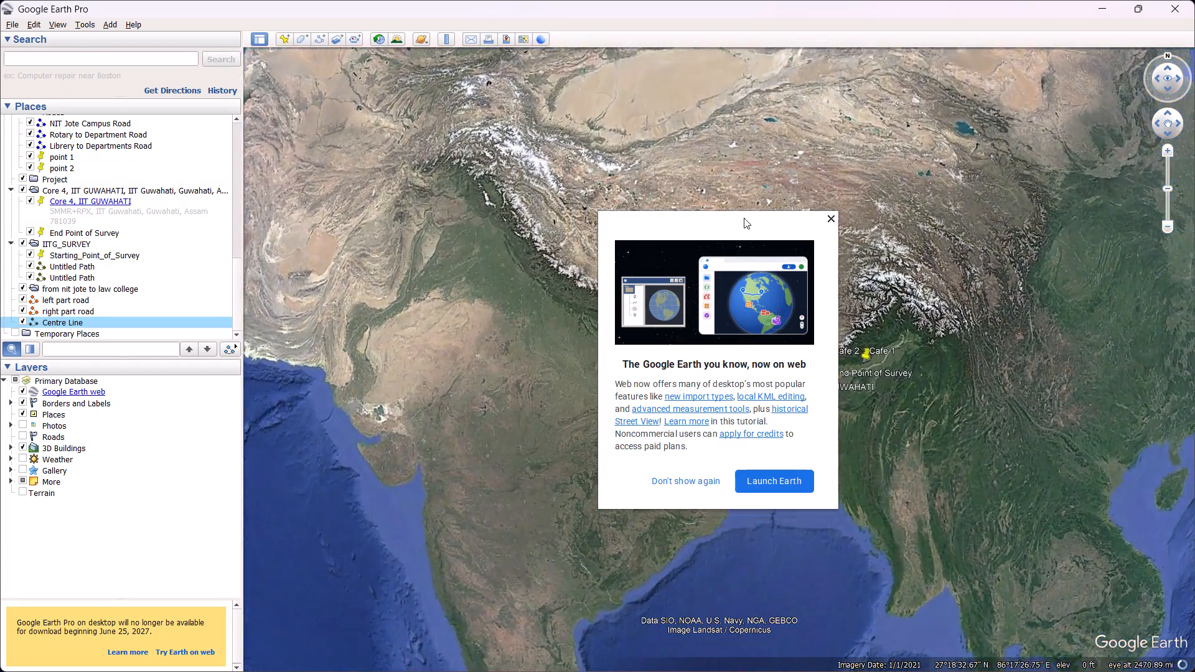
pyautogui.click(832, 213)
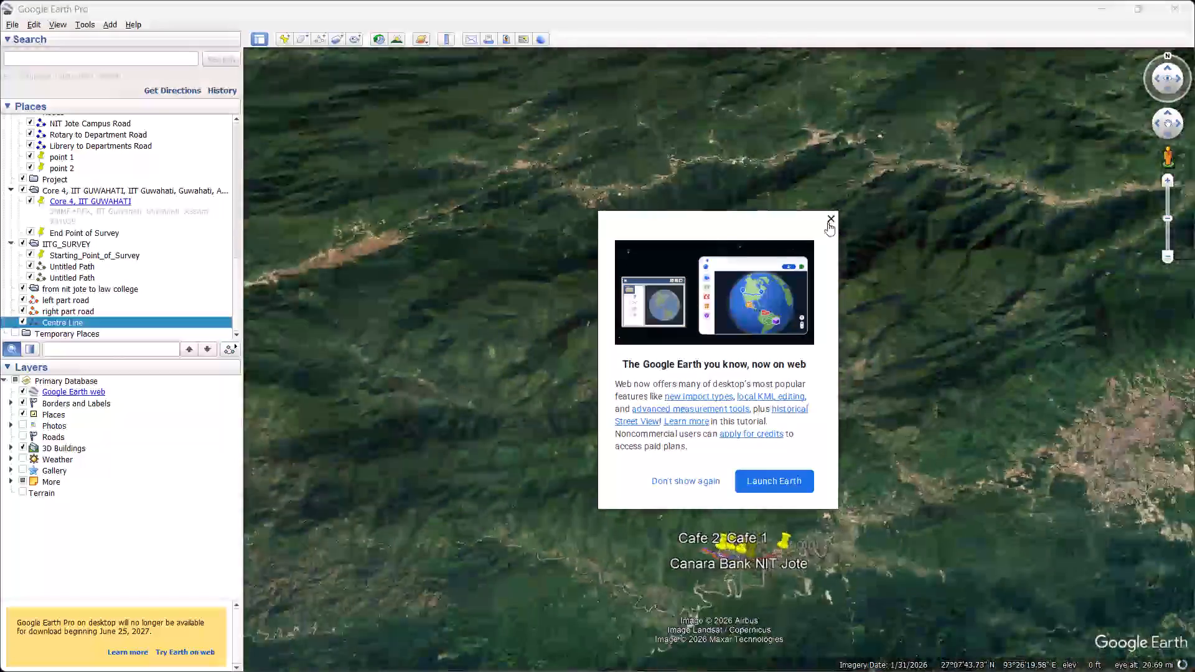
pyautogui.click(833, 220)
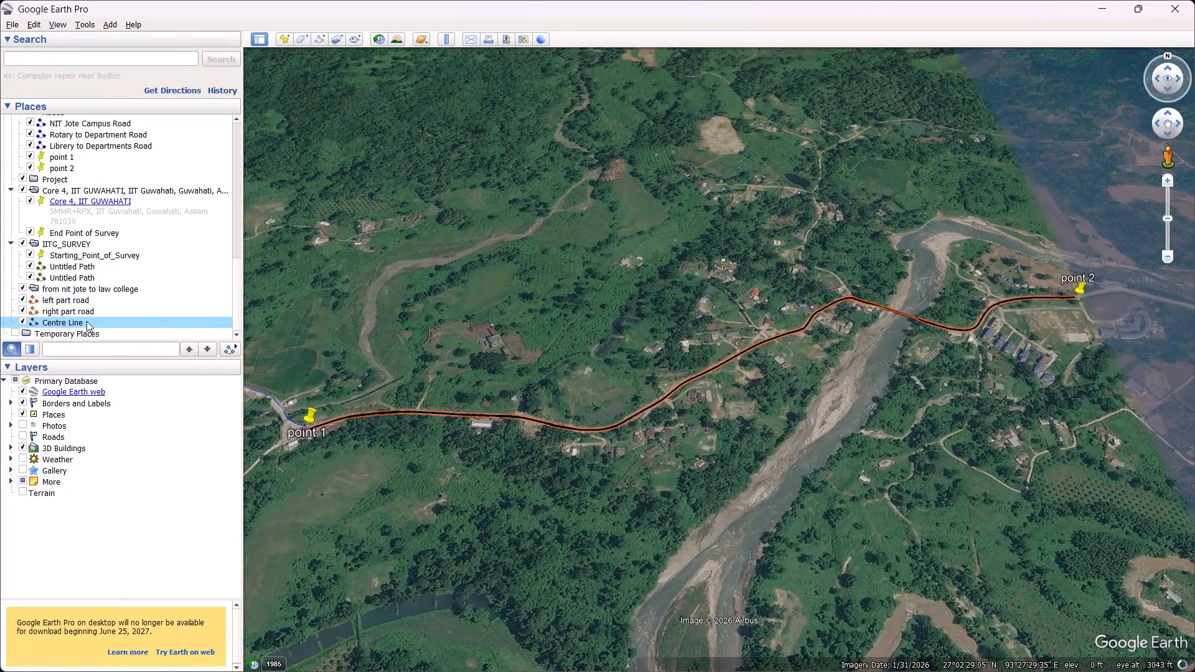
# Set the Centre Line path's line width to 2.0.
pyautogui.rightClick(204, 326)
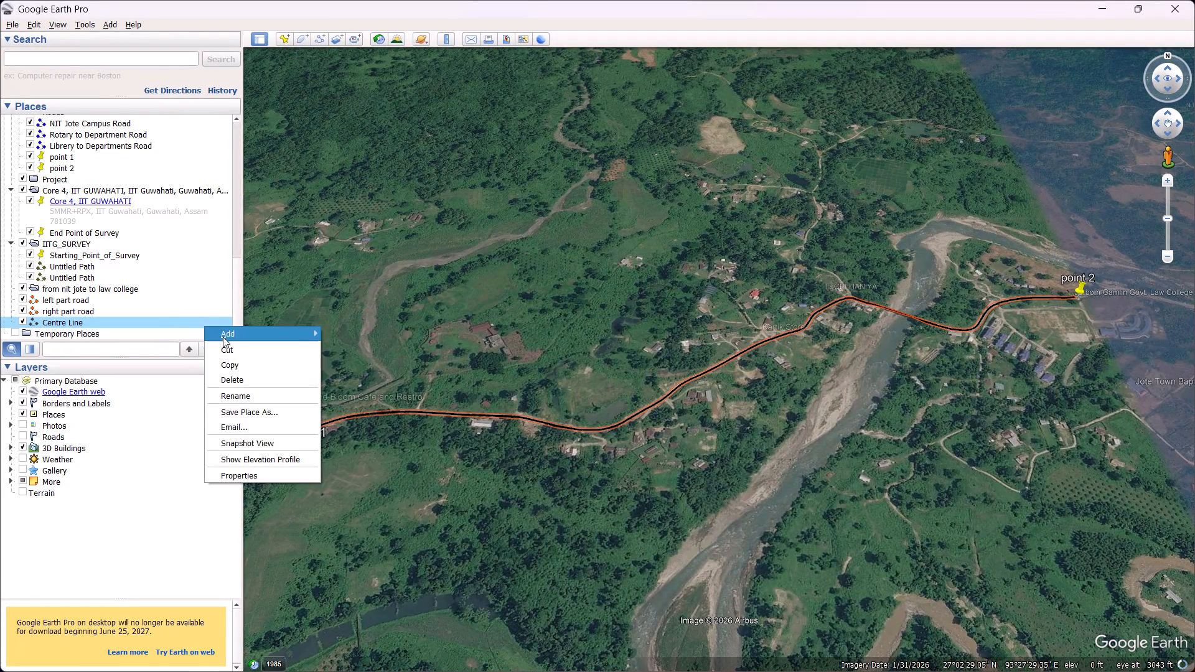
pyautogui.click(258, 470)
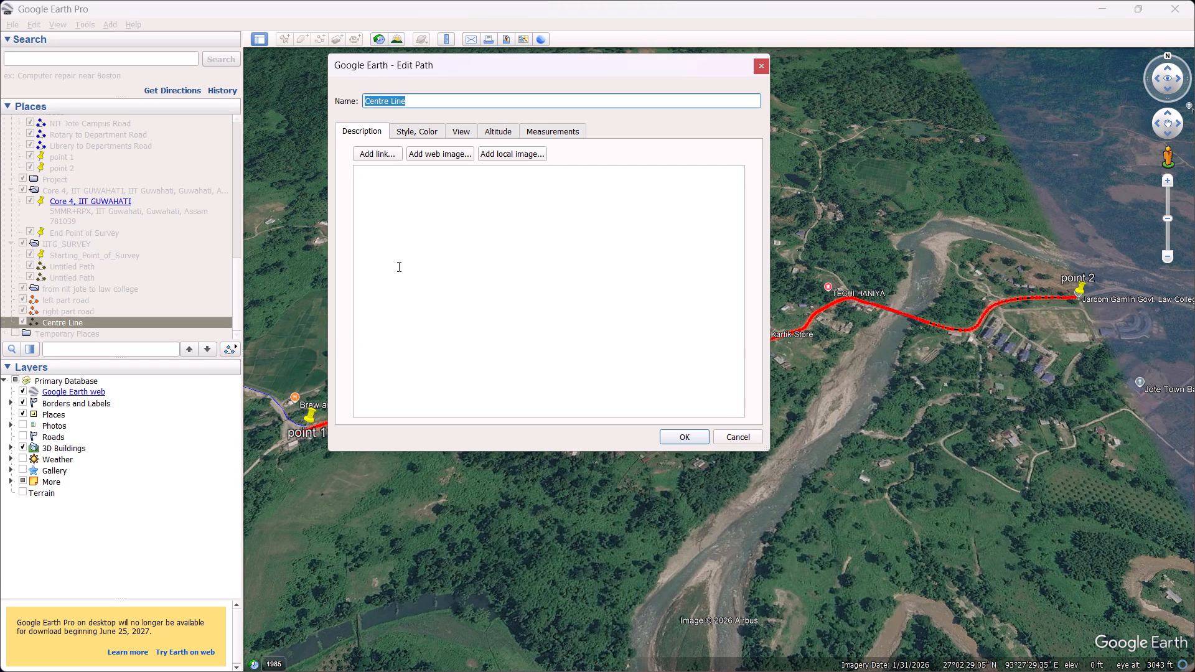
pyautogui.click(433, 127)
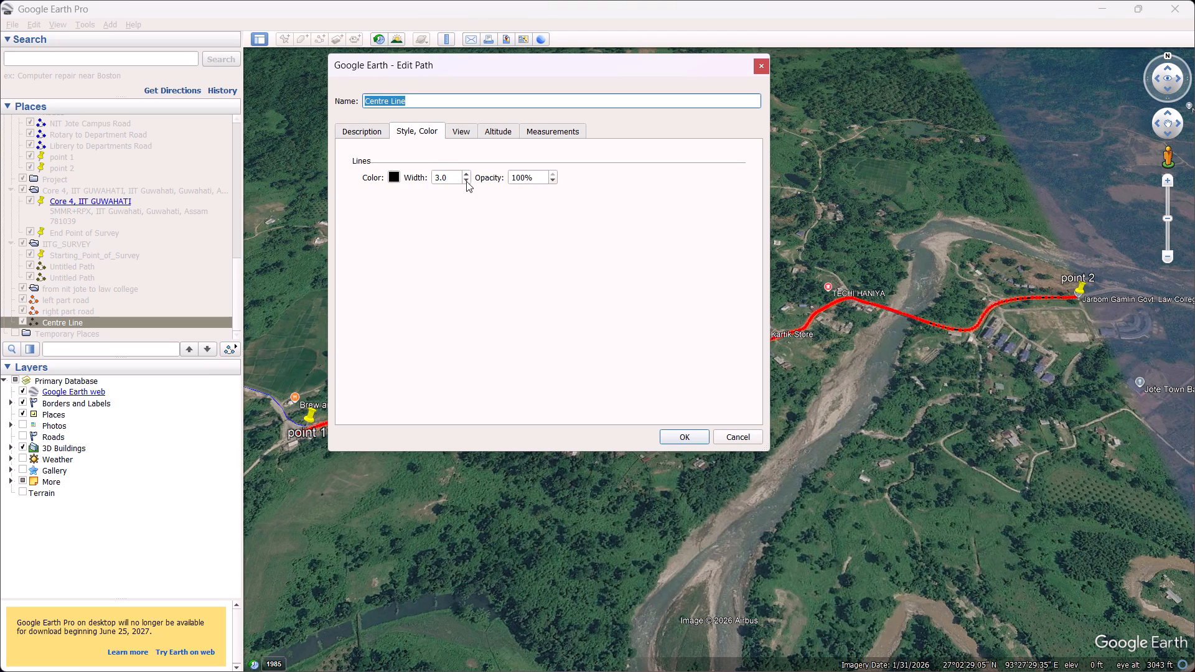
pyautogui.tripleClick(467, 182)
pyautogui.click(467, 182)
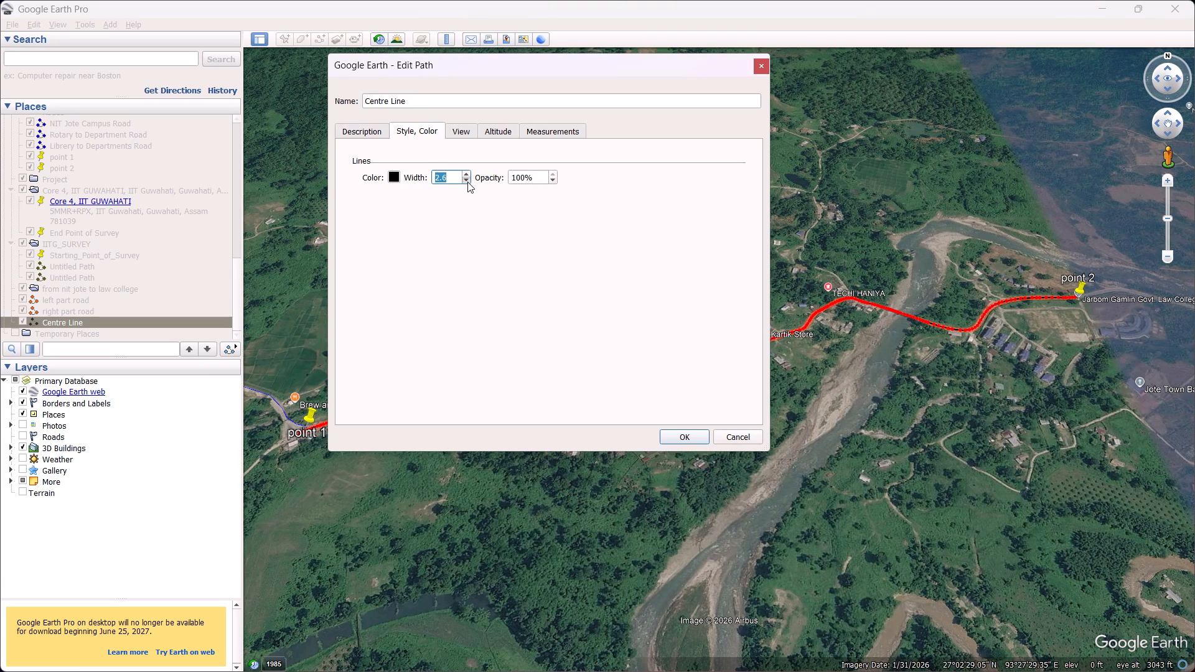
pyautogui.tripleClick(467, 182)
pyautogui.tripleClick(467, 182)
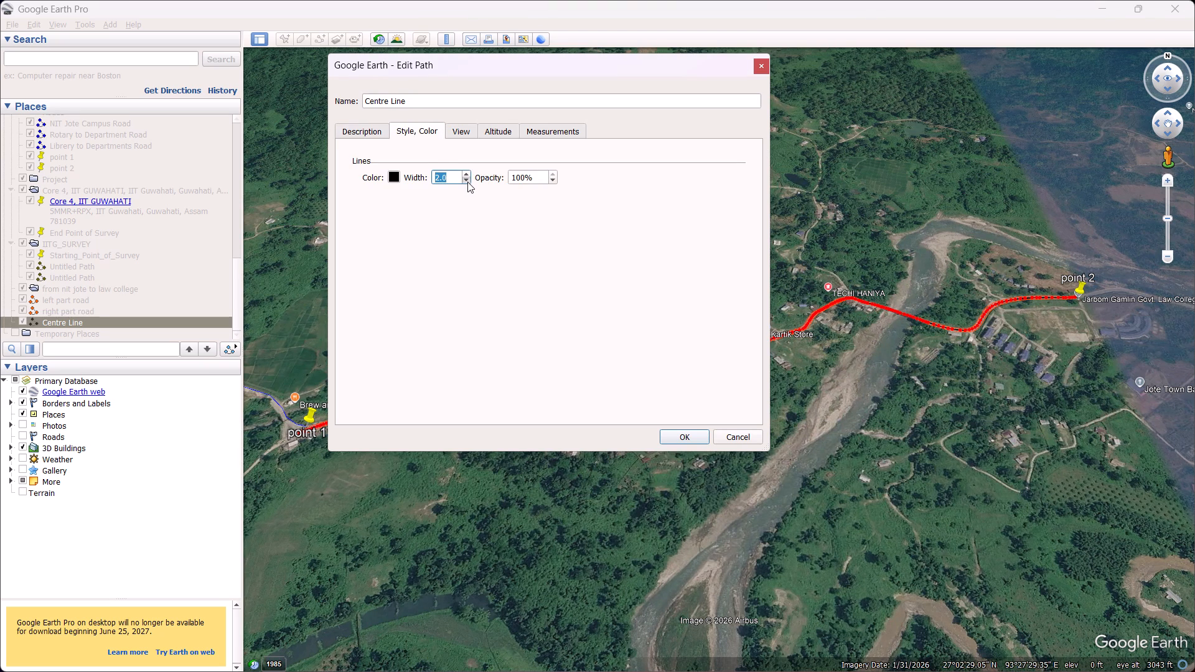
pyautogui.click(467, 182)
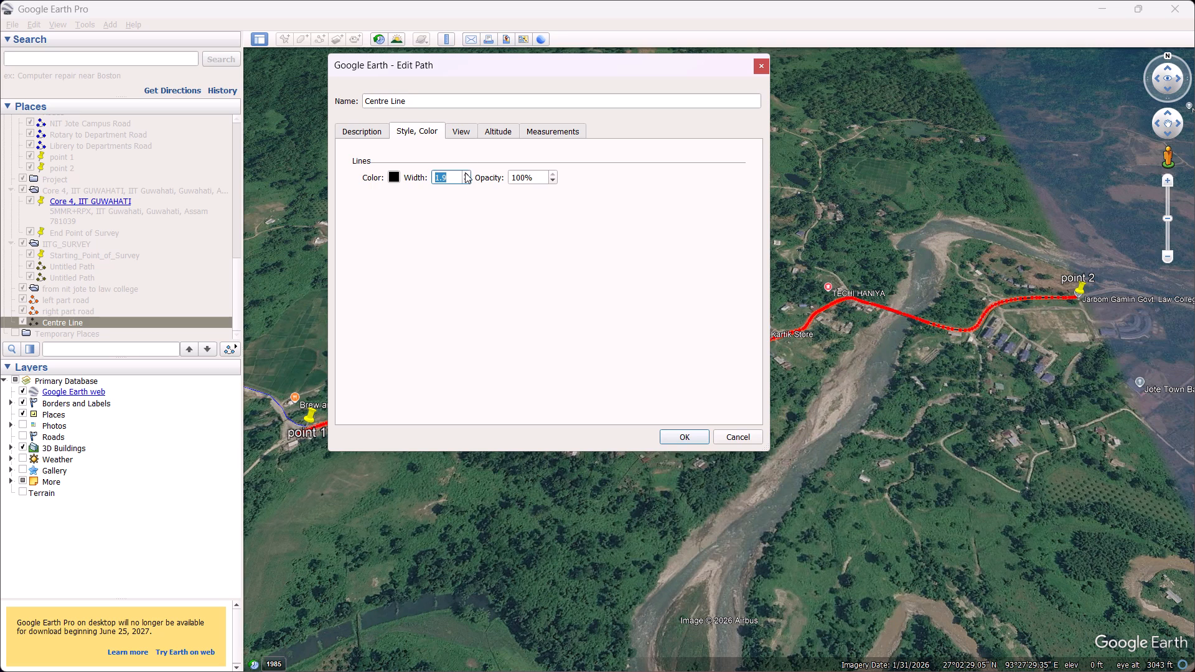
pyautogui.click(465, 172)
pyautogui.click(676, 439)
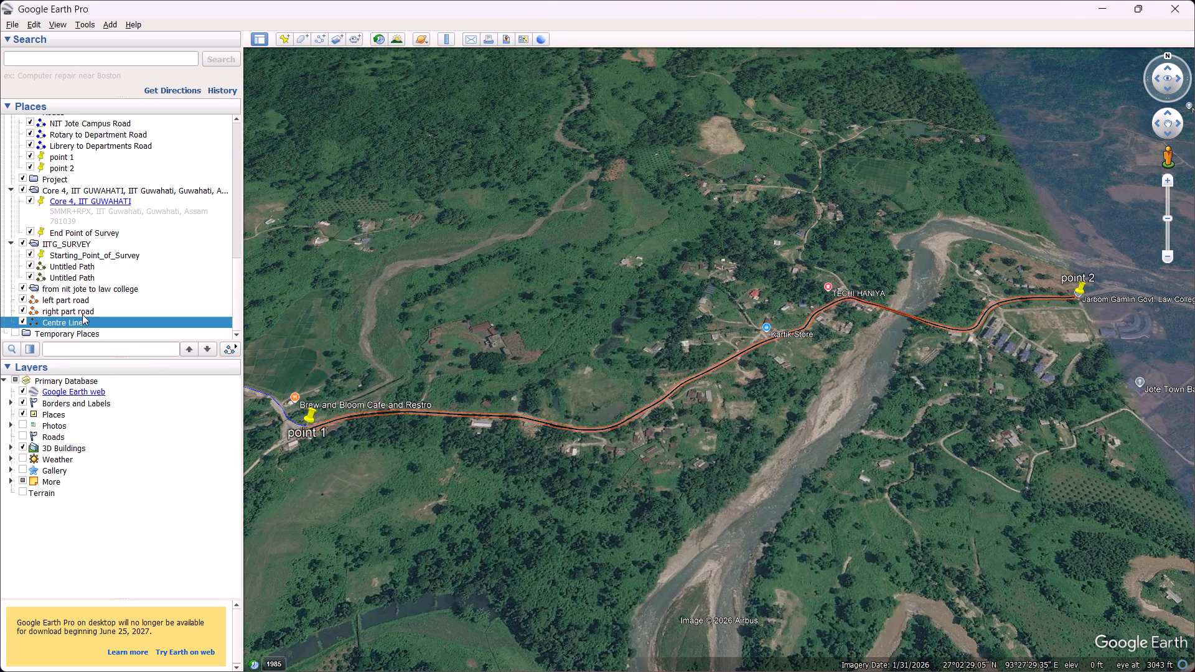
# Check the line width and colour settings of the right part road path.
pyautogui.click(100, 316)
pyautogui.rightClick(100, 316)
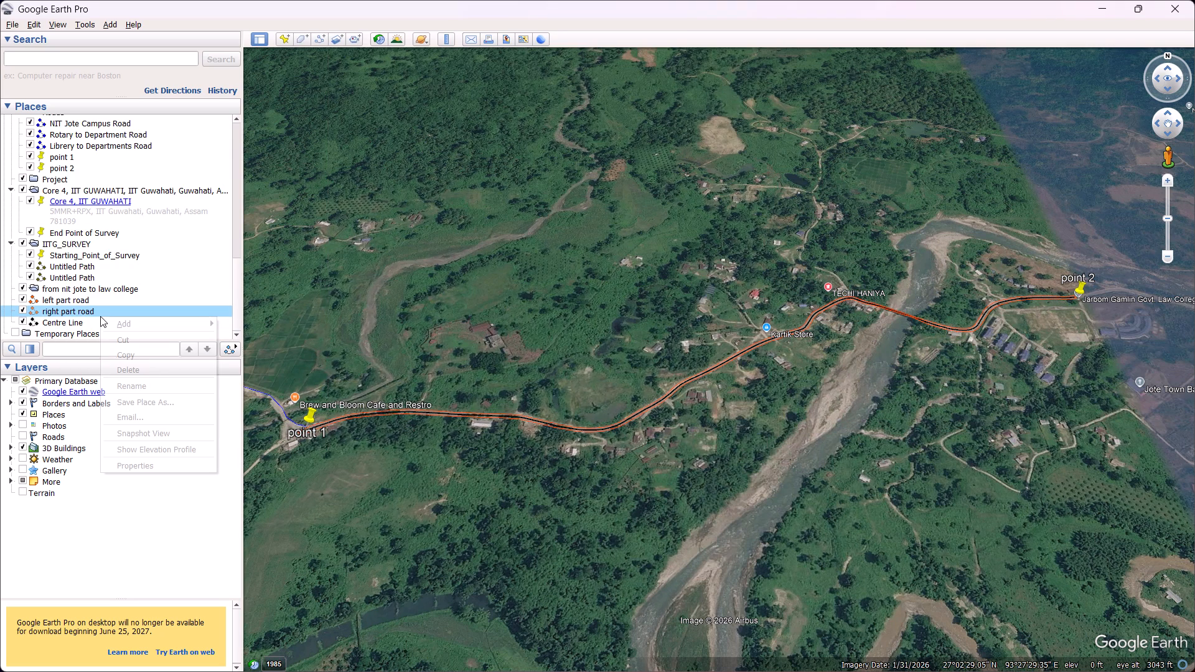
pyautogui.click(176, 459)
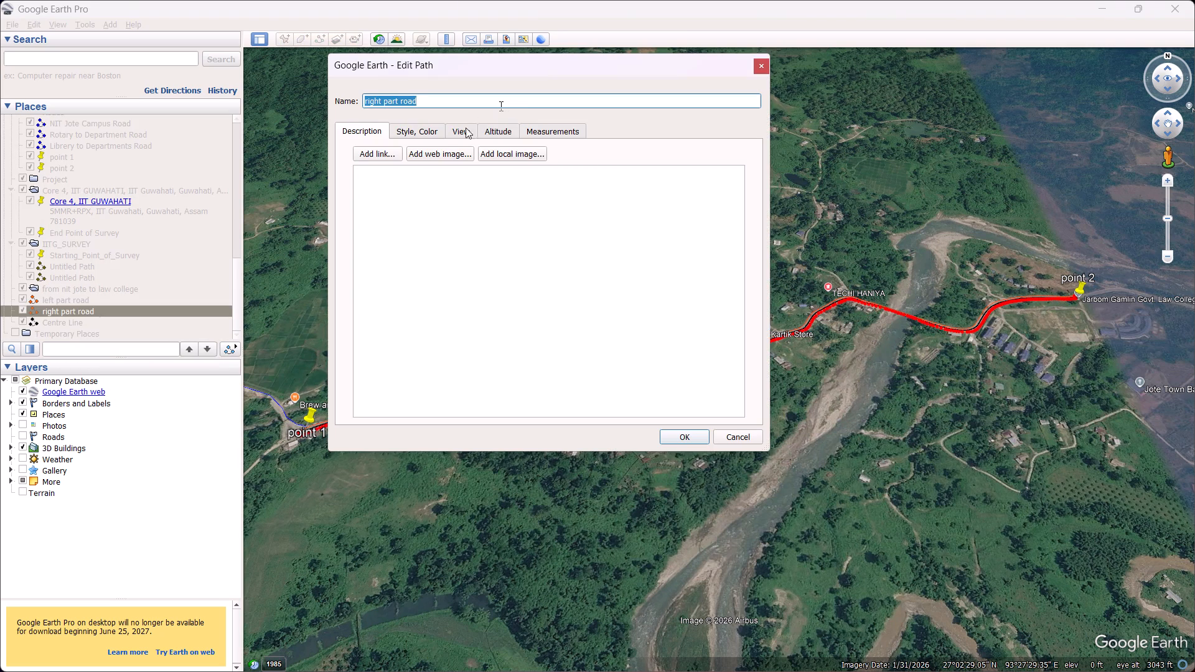
pyautogui.click(433, 132)
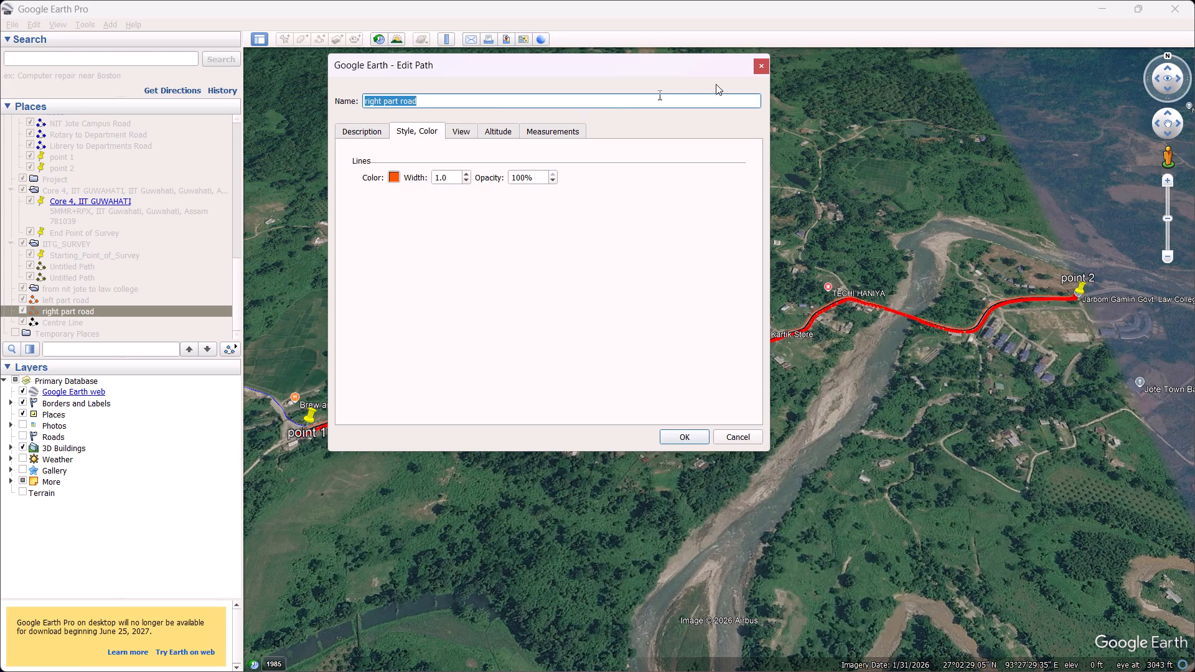
pyautogui.click(765, 65)
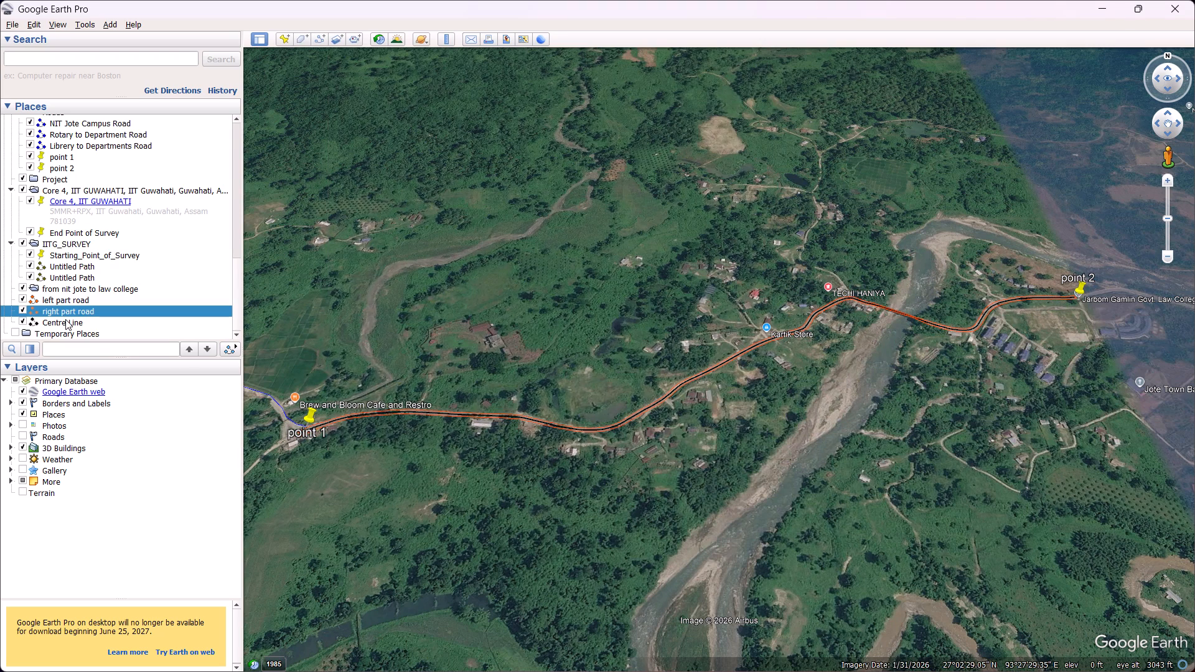
# Set the Centre Line path's line width to 1.0.
pyautogui.click(65, 319)
pyautogui.rightClick(65, 319)
pyautogui.click(101, 462)
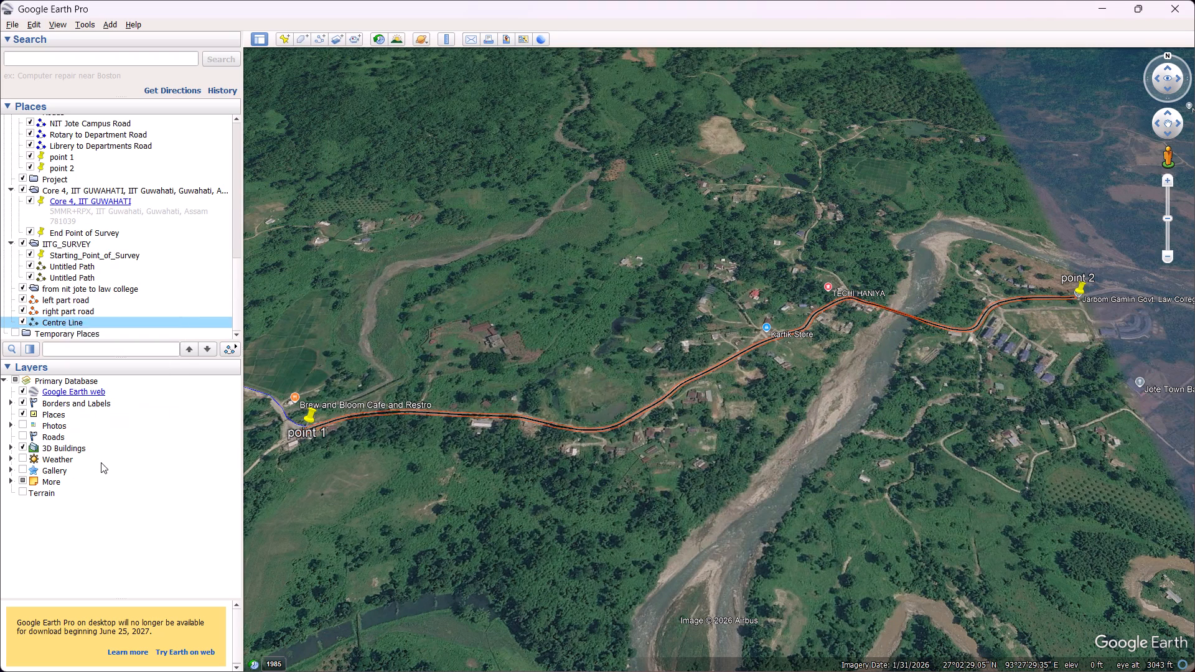
pyautogui.click(406, 131)
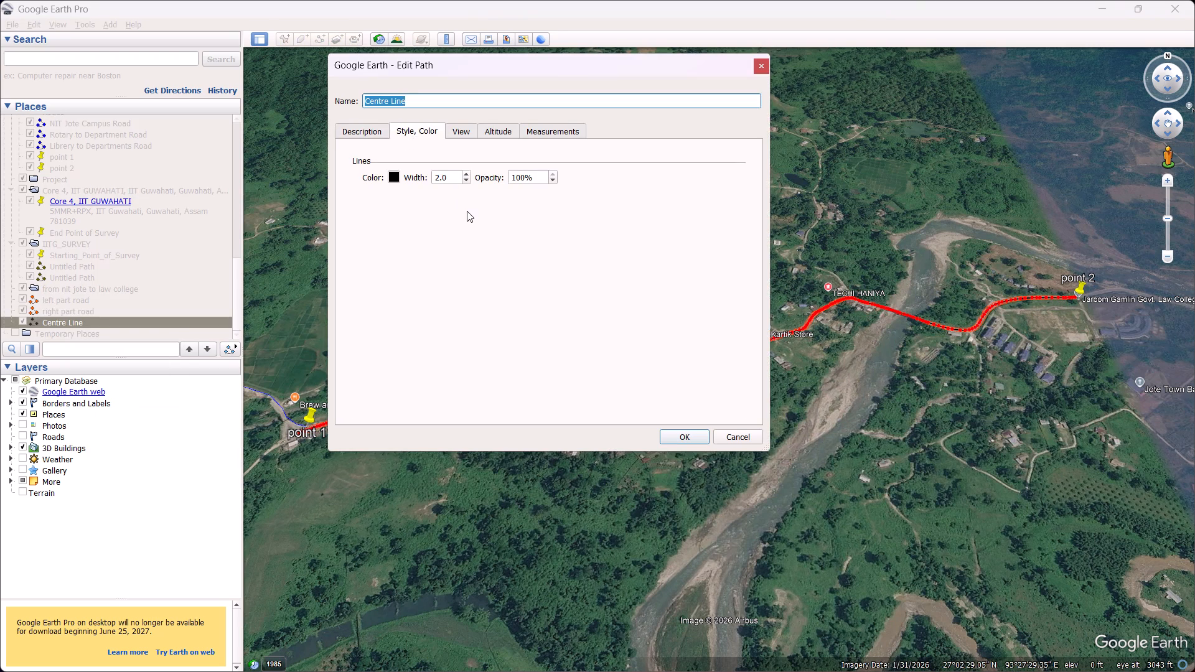
pyautogui.tripleClick(466, 178)
pyautogui.tripleClick(466, 178)
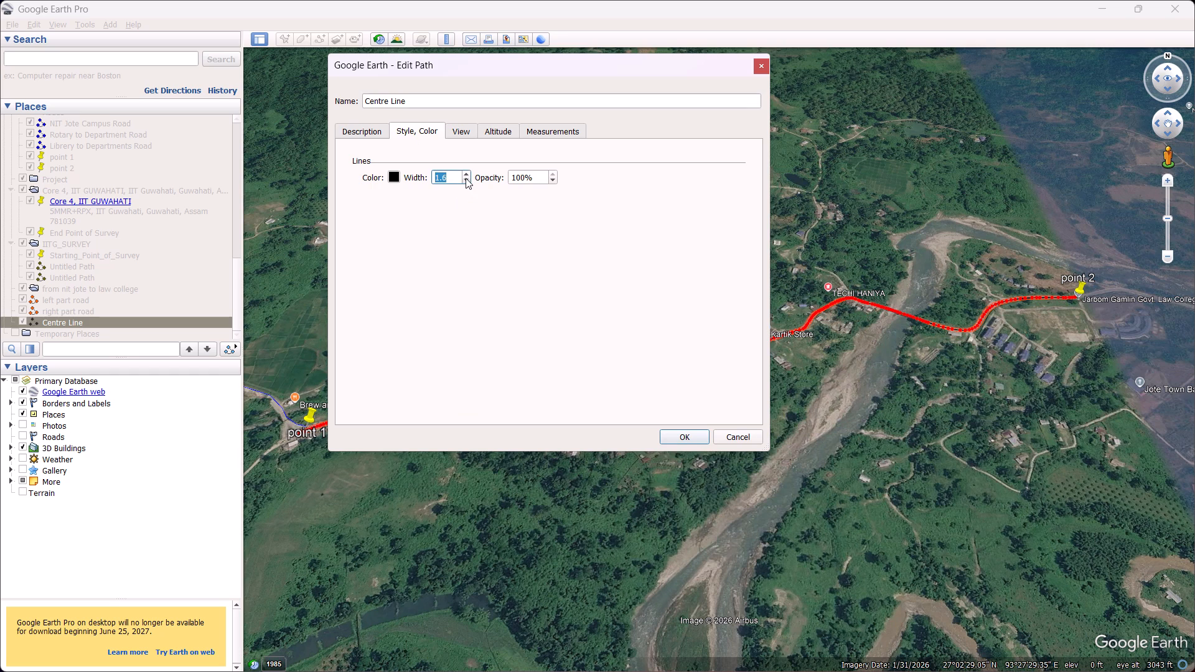
pyautogui.tripleClick(466, 178)
pyautogui.click(464, 178)
pyautogui.click(677, 438)
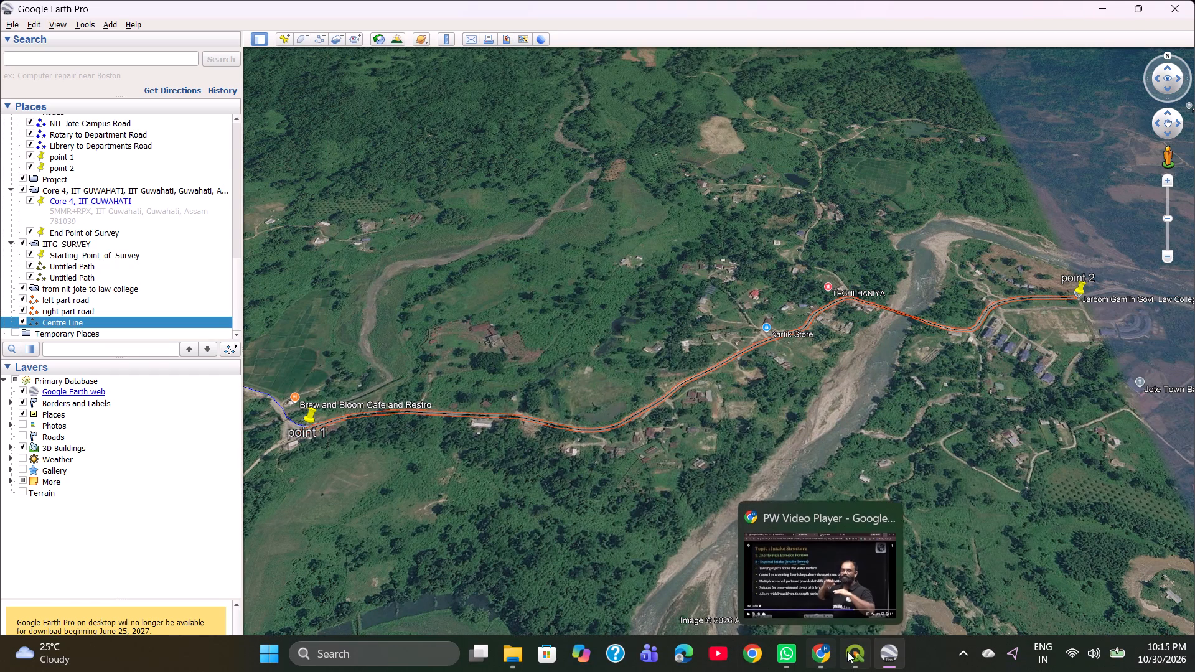
# Switch to QGIS and examine the displayed road centre line and edge lines at close and full range.
pyautogui.click(849, 651)
pyautogui.scroll(-1, 562, 459)
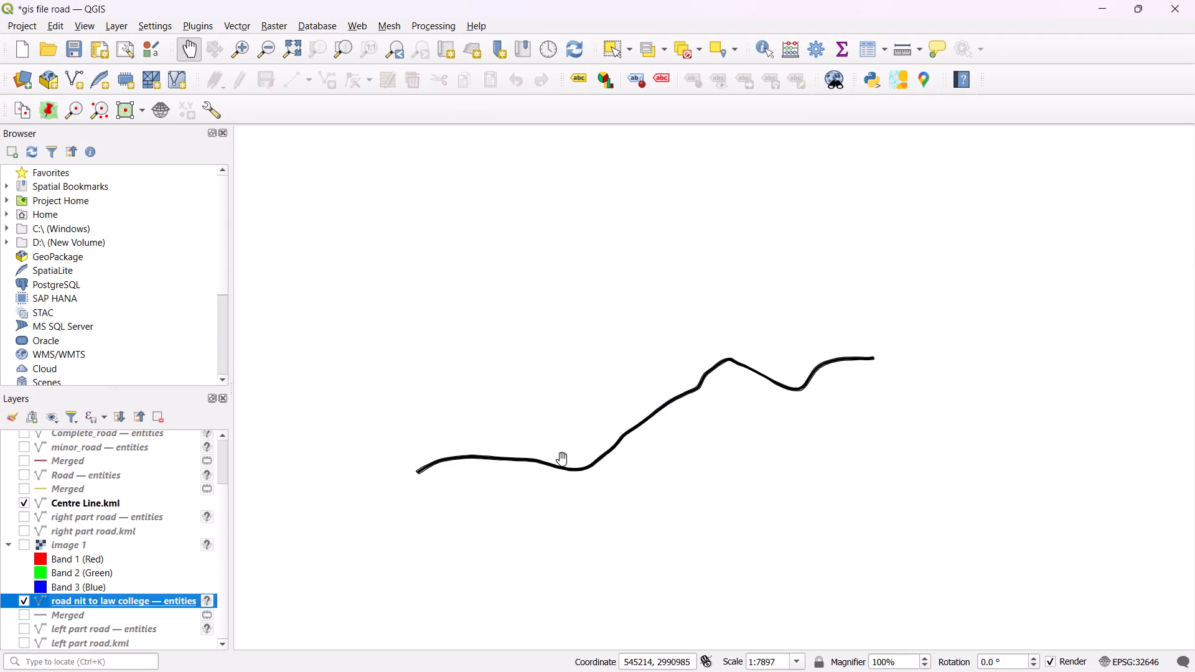
pyautogui.scroll(3, 562, 459)
pyautogui.scroll(-1, 234, 552)
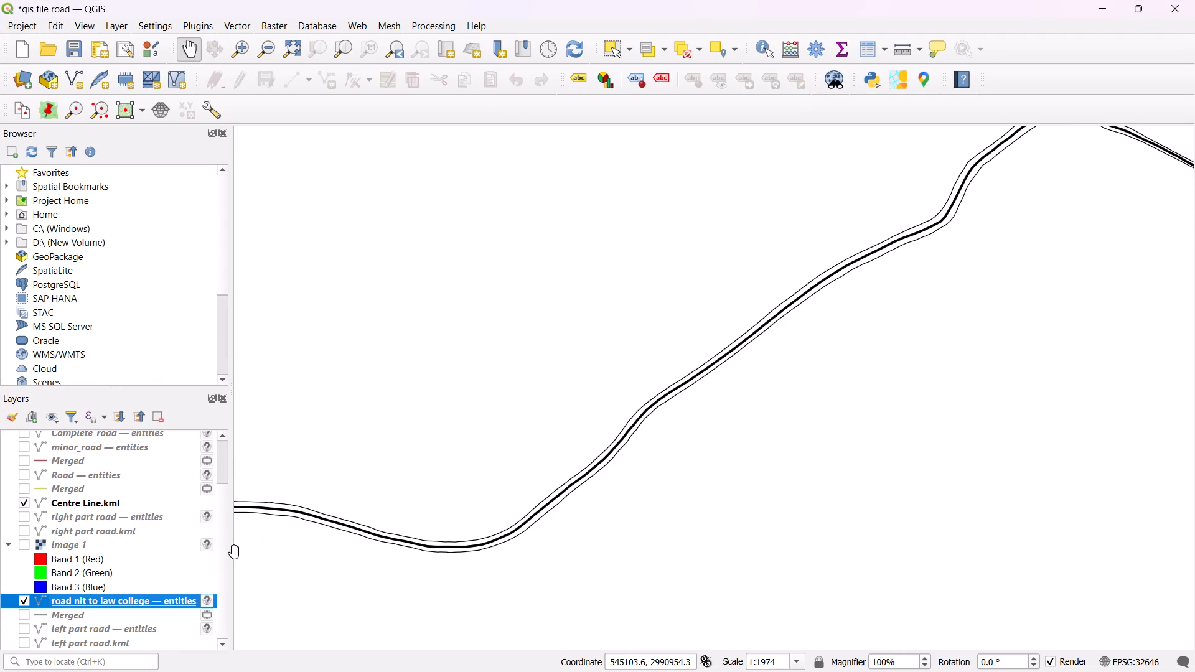
pyautogui.scroll(3, 173, 549)
pyautogui.click(146, 433)
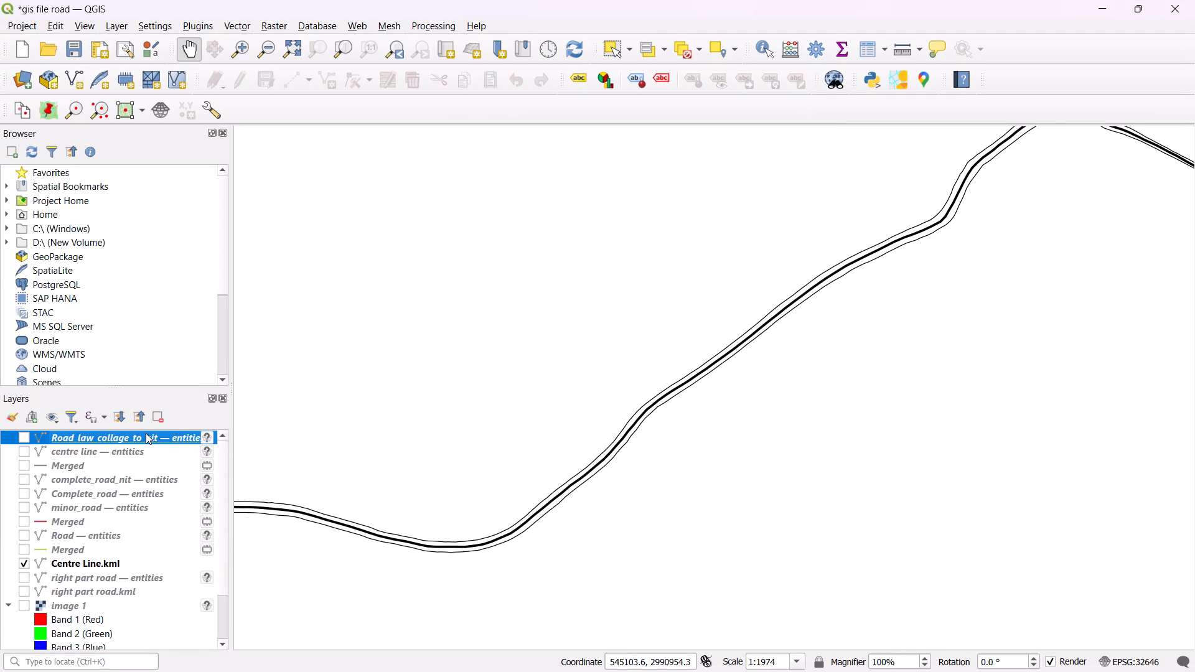
pyautogui.rightClick(146, 433)
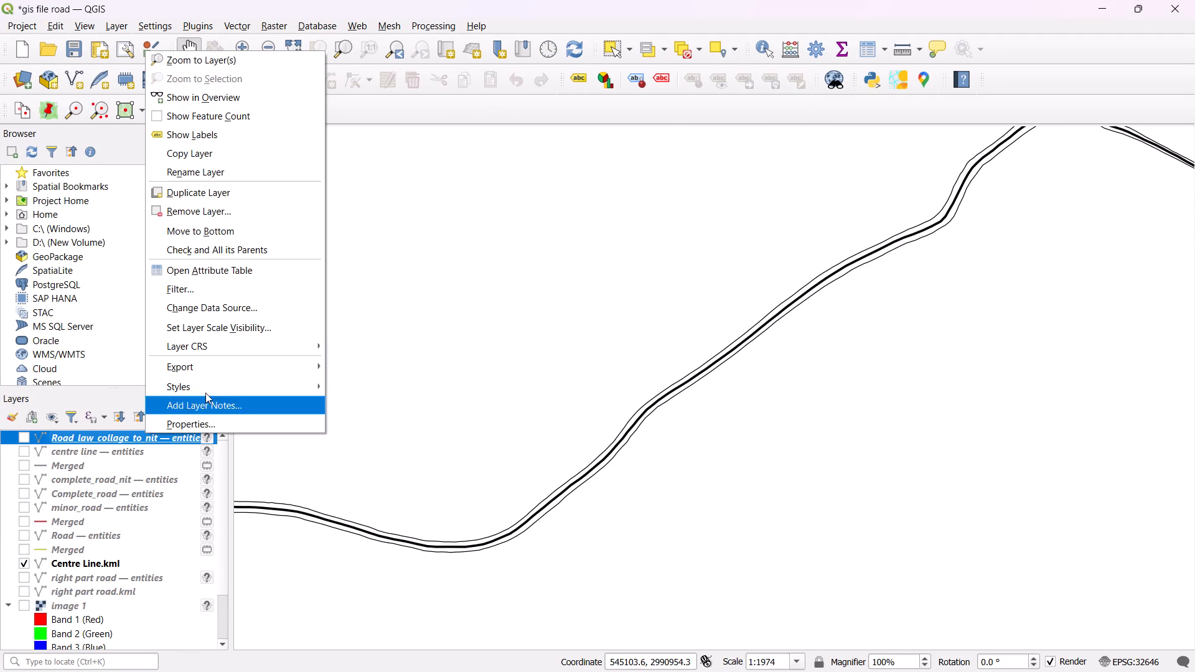
pyautogui.click(420, 255)
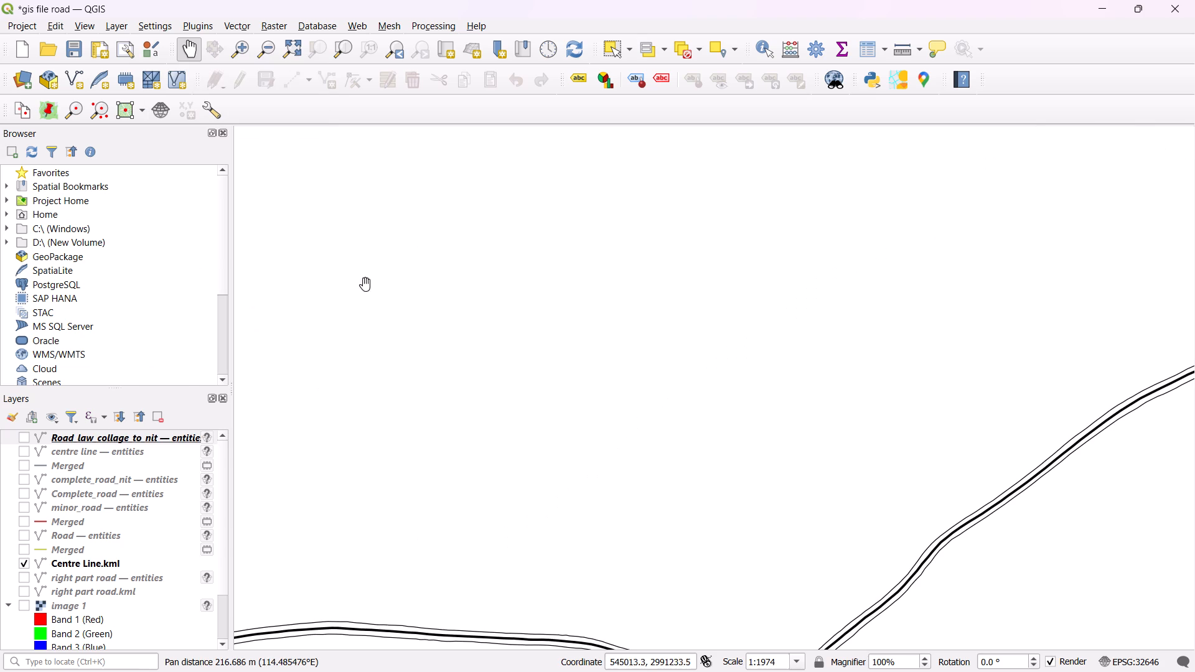
pyautogui.scroll(-2, 431, 418)
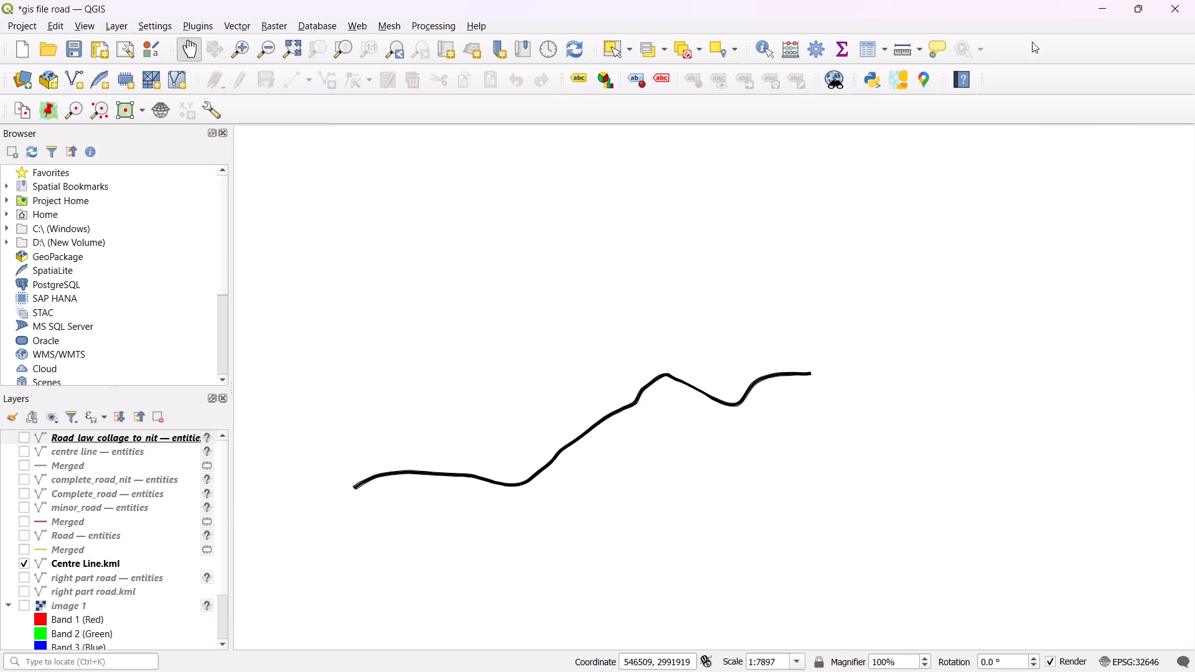
pyautogui.click(1107, 7)
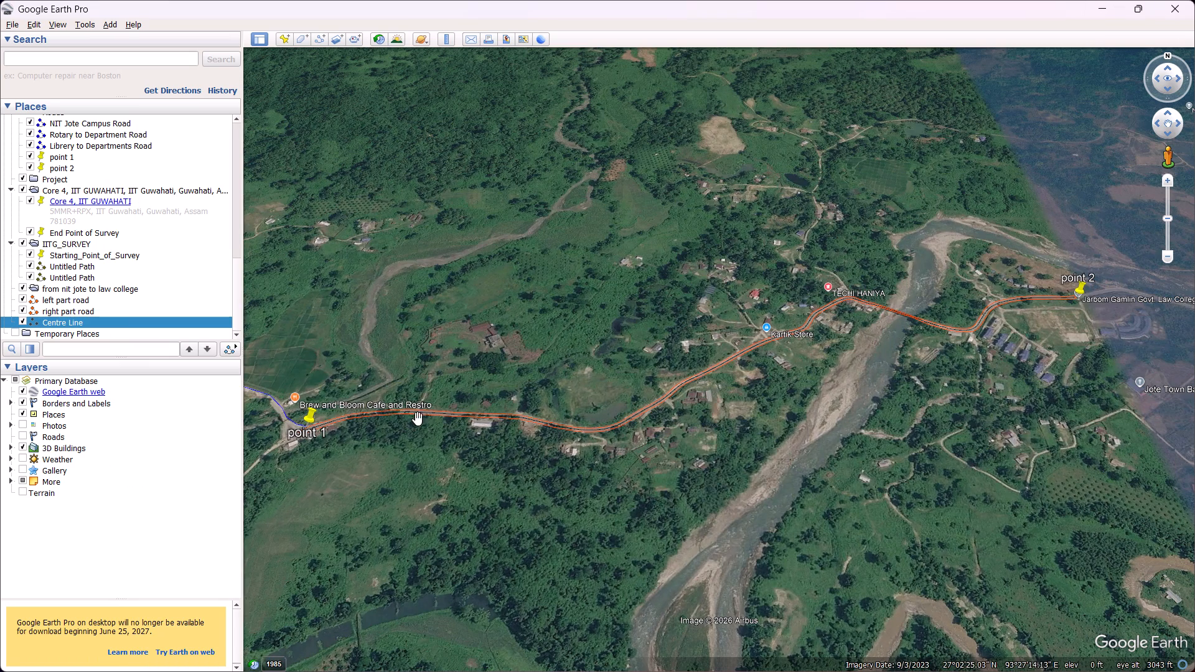
# In Google Earth Pro, save the Centre Line path as a KML file named new_center in the minor project 5th sem folder.
pyautogui.rightClick(127, 323)
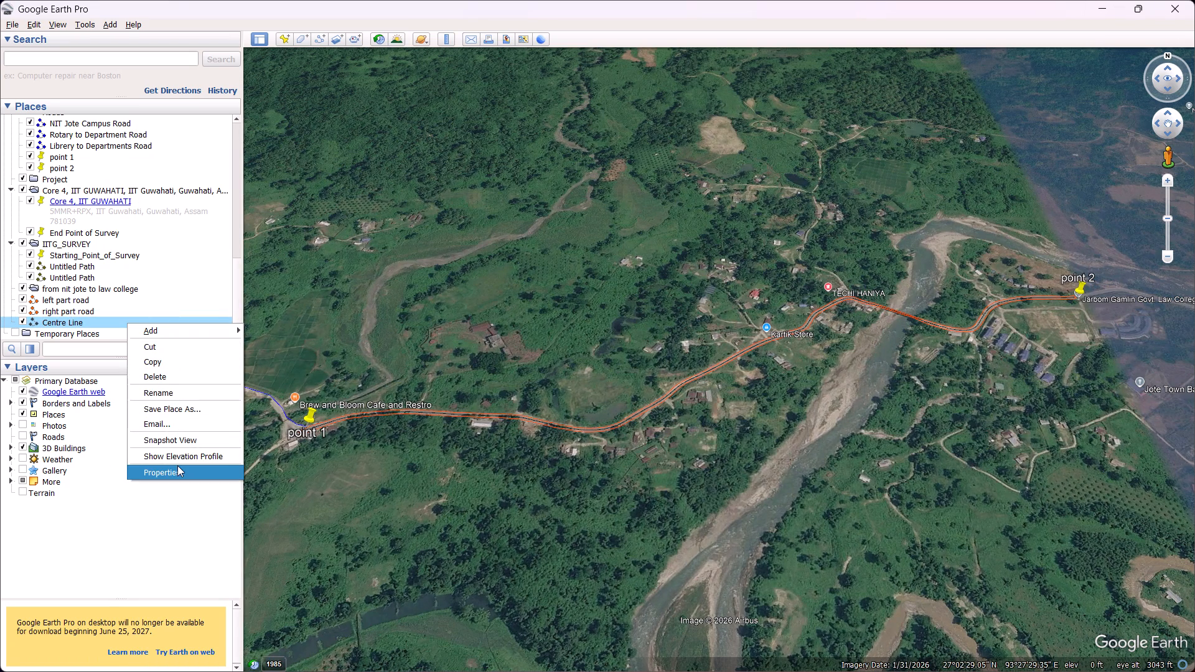
pyautogui.click(192, 407)
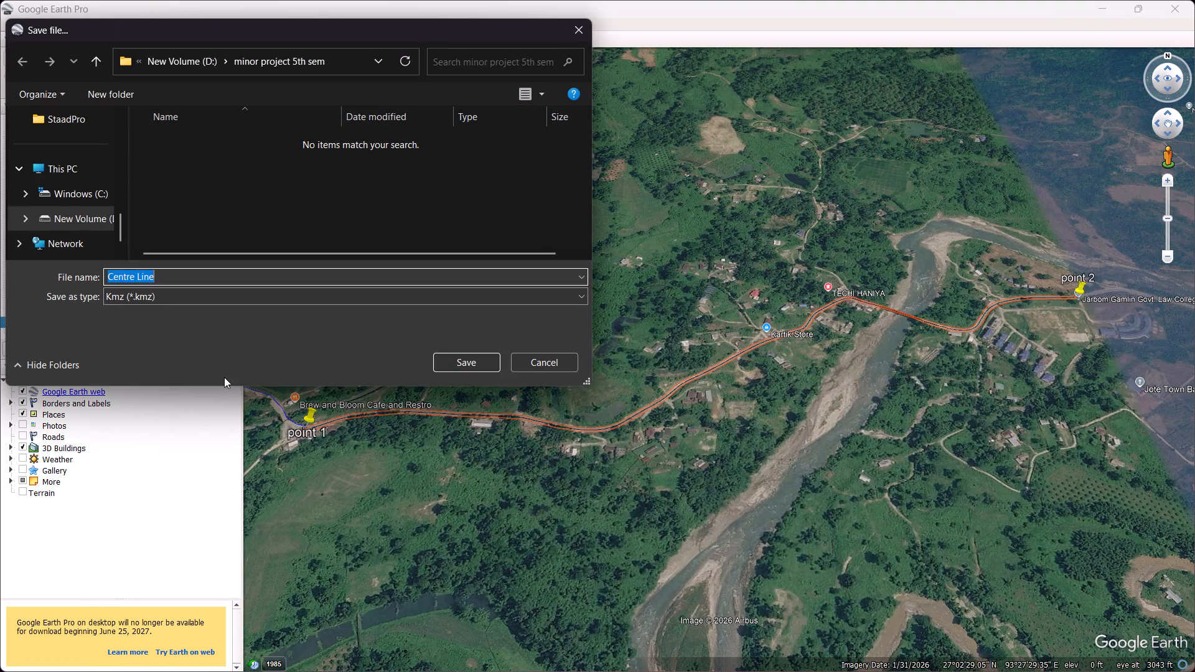
pyautogui.click(194, 289)
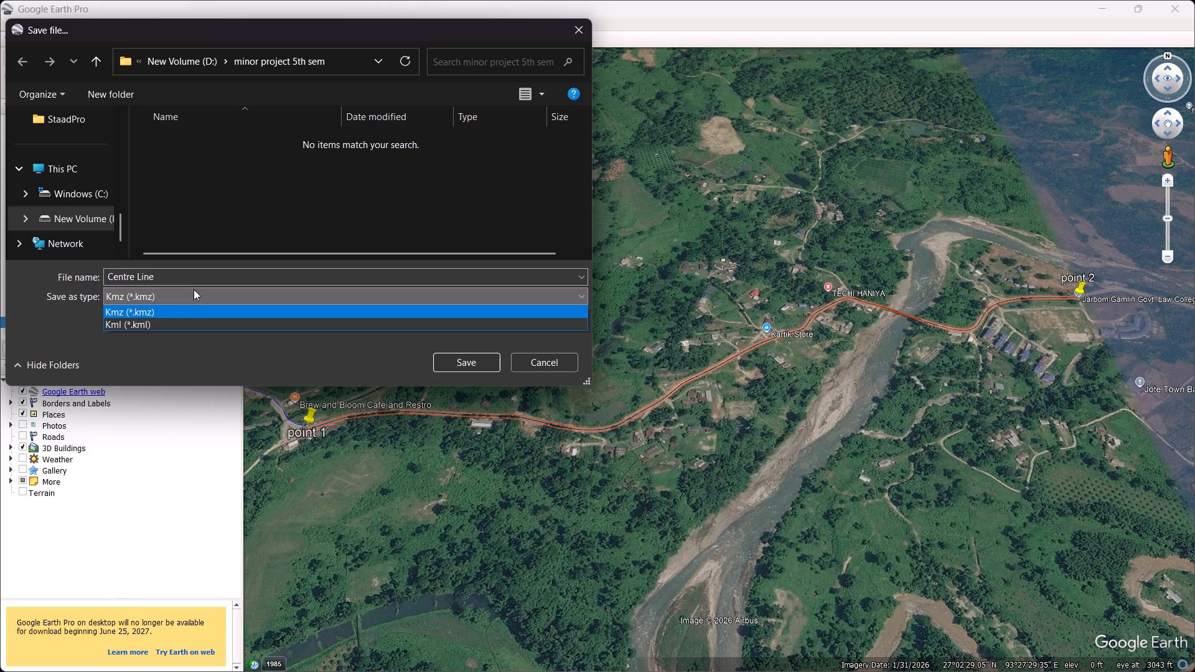
pyautogui.click(194, 320)
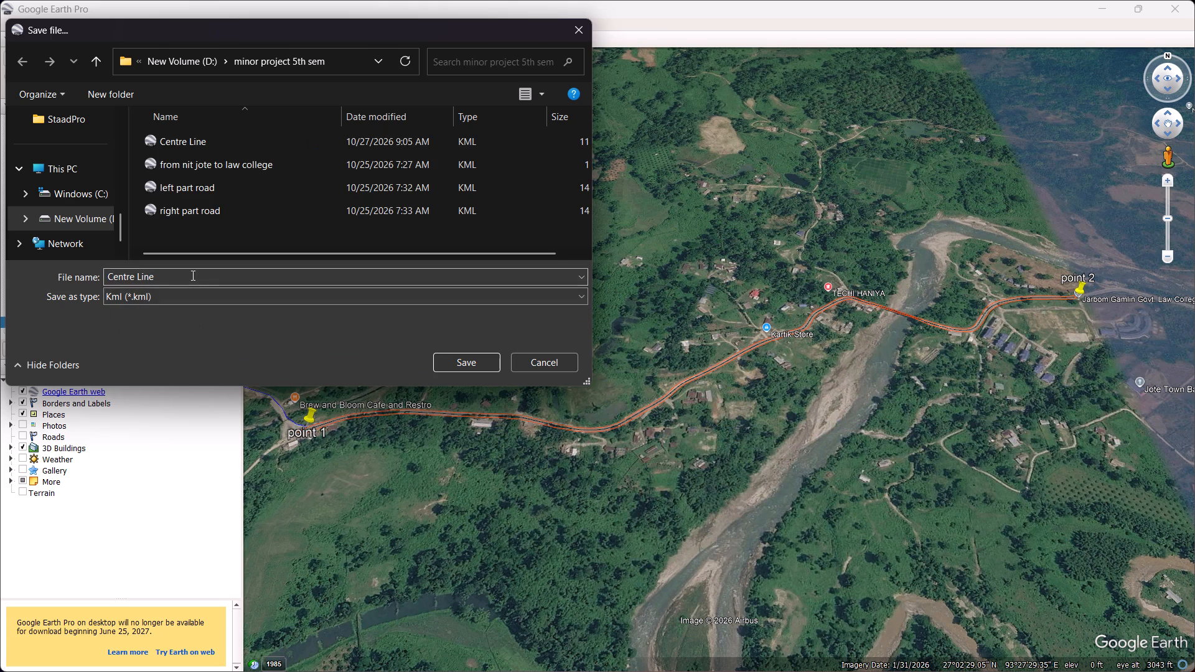
pyautogui.click(192, 275)
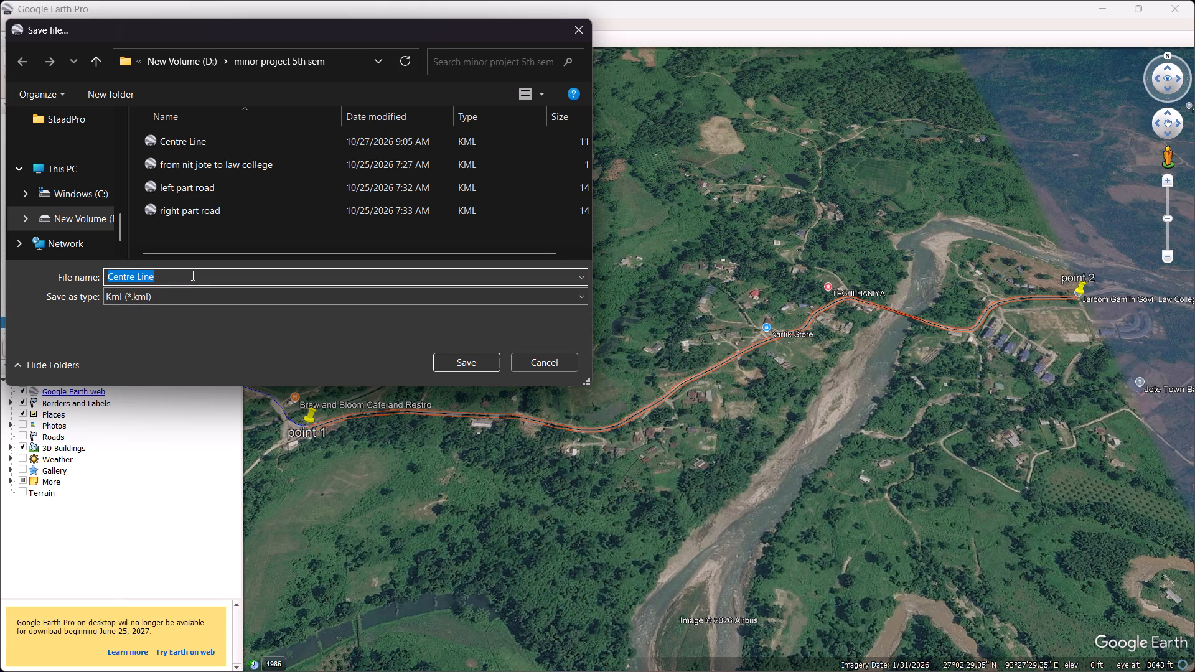
pyautogui.write('new')
pyautogui.press('space')
pyautogui.press('BackSpace')
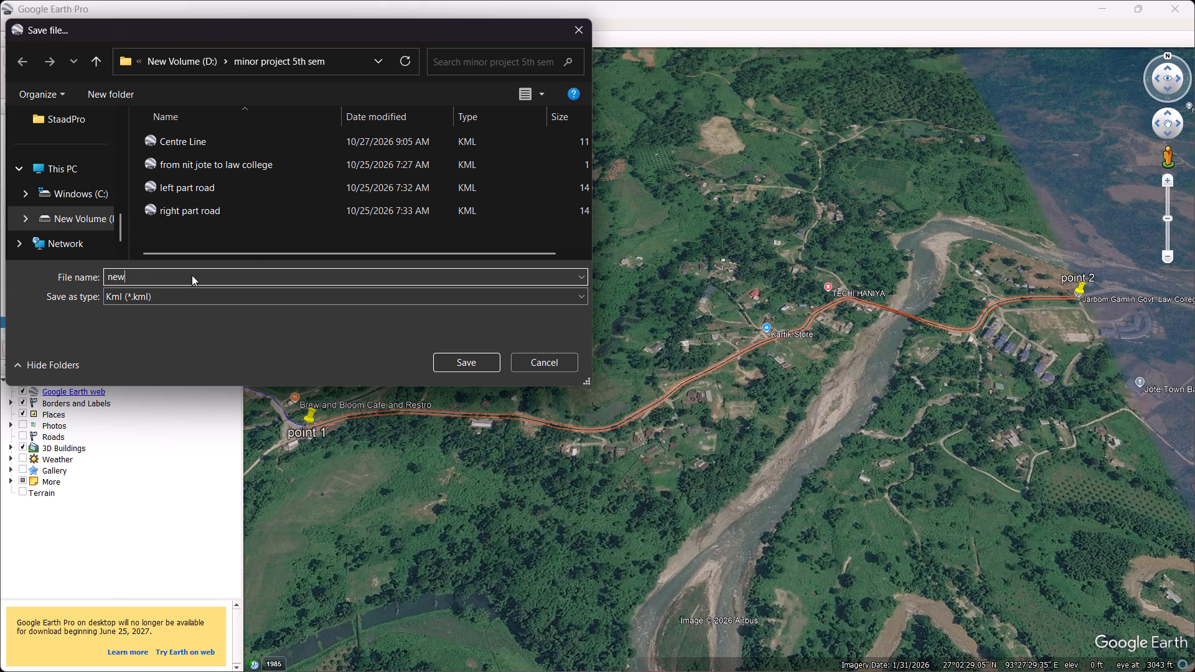
pyautogui.hotkey('shift', '_')
pyautogui.write('center')
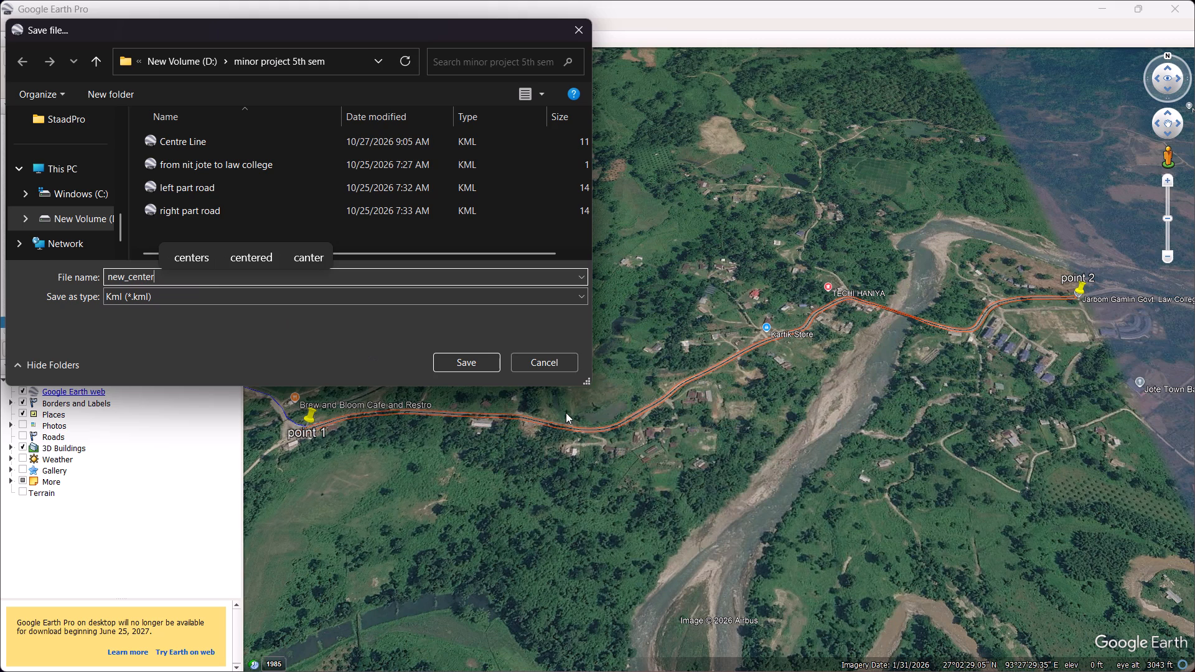
pyautogui.click(489, 353)
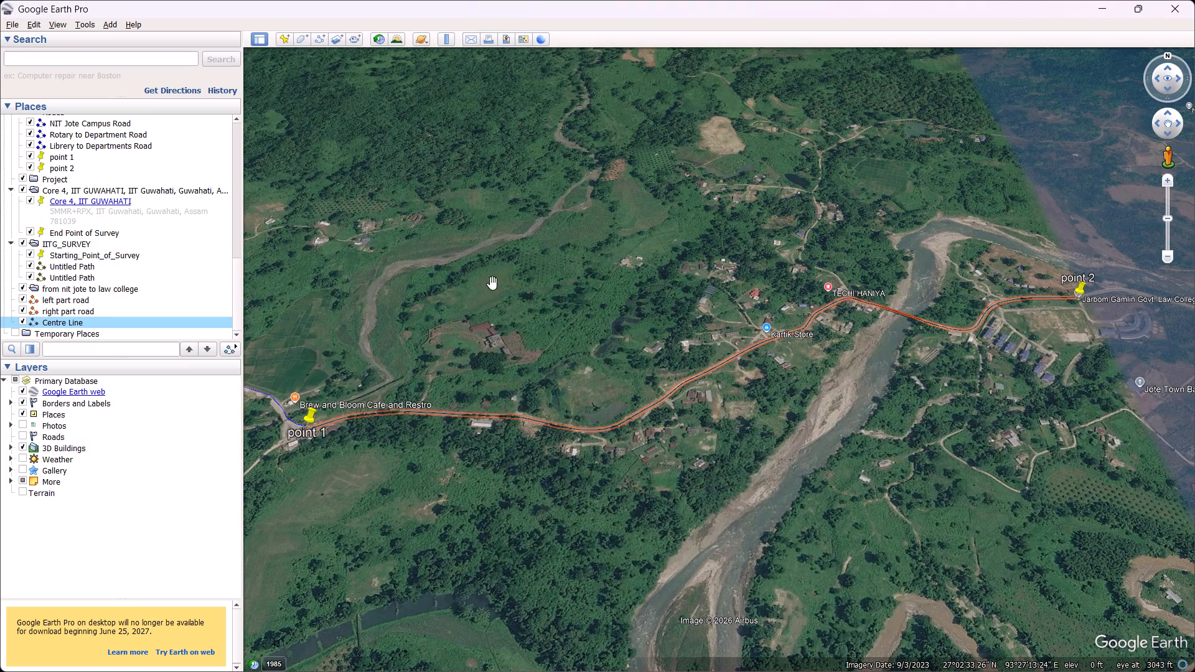
# Switch to QGIS and browse the D: drive's minor project 5th sem folder in the Data Source Manager for the new centre line file.
pyautogui.click(1106, 4)
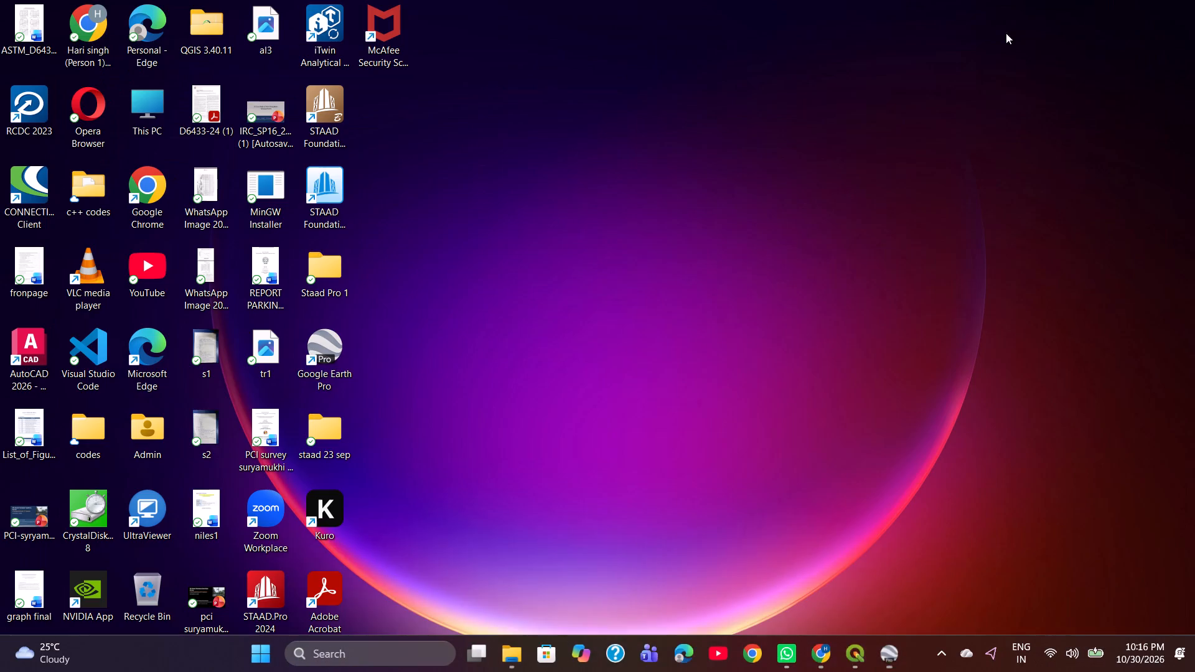
pyautogui.click(835, 650)
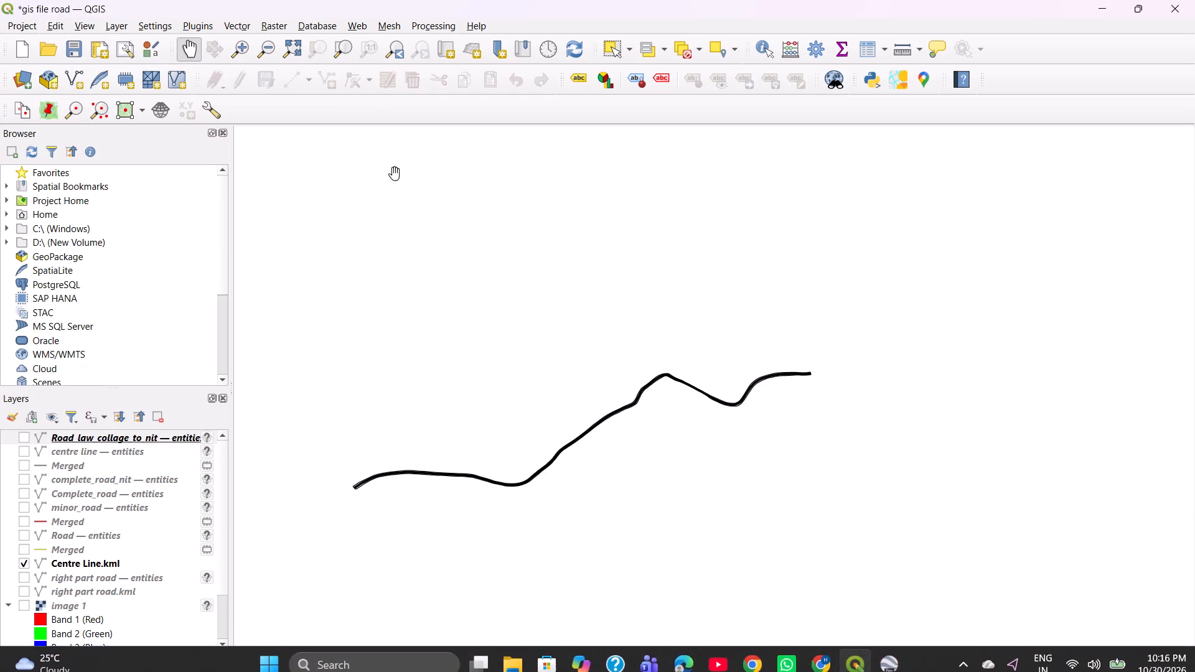
pyautogui.click(228, 19)
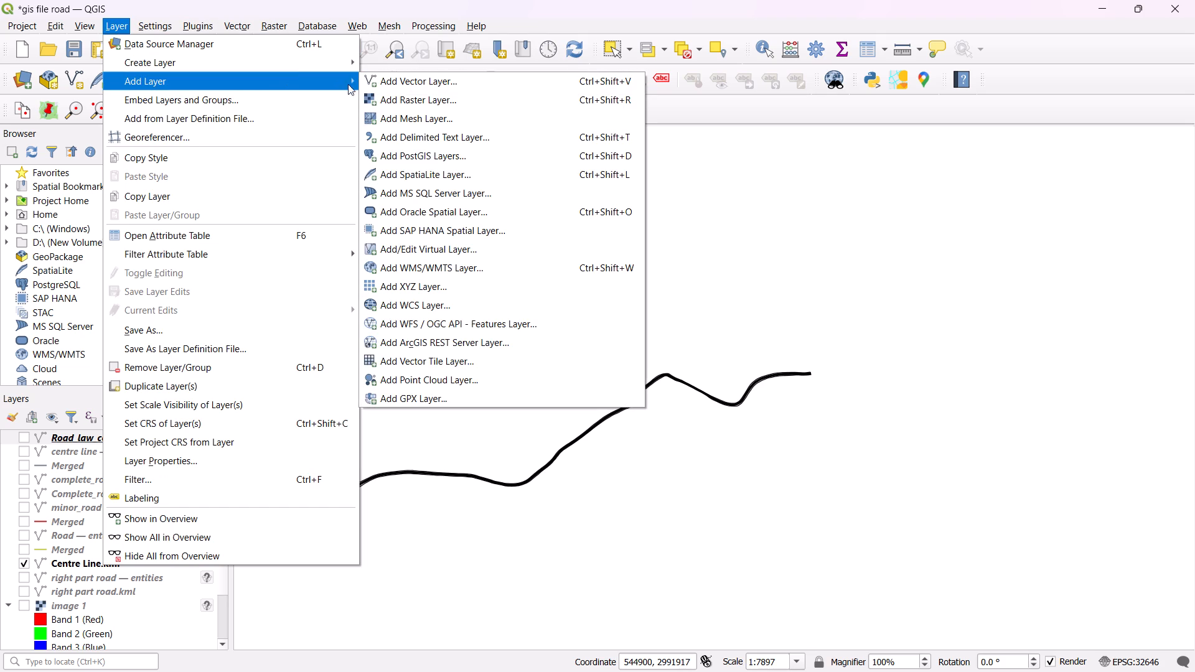
pyautogui.click(387, 77)
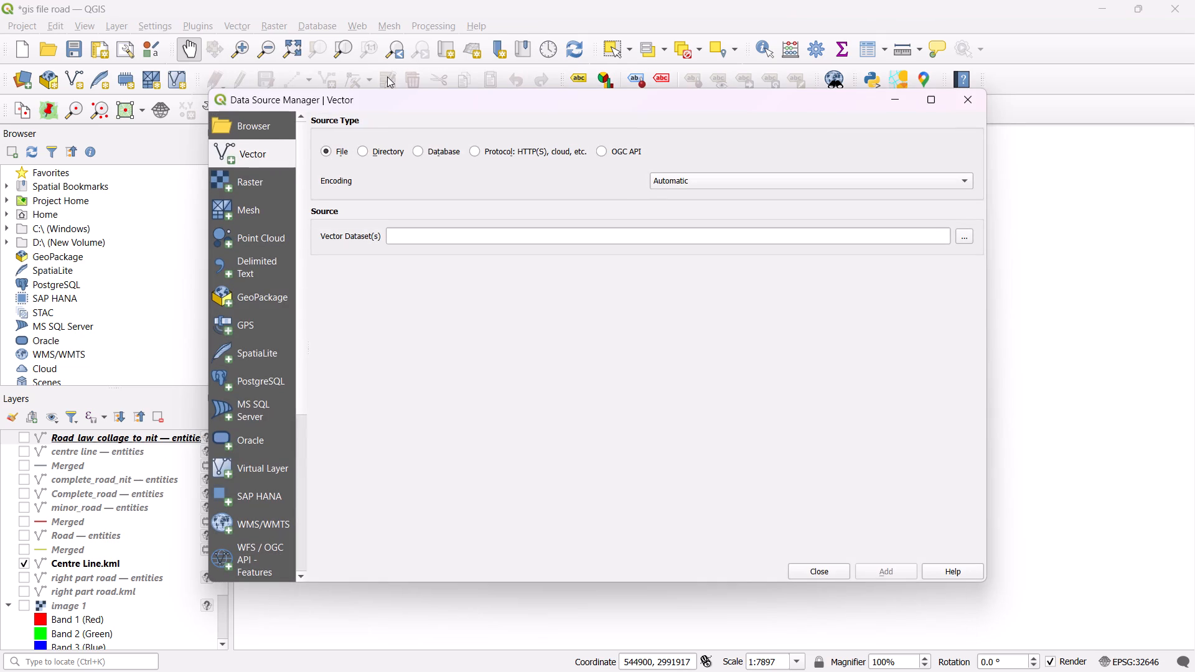
pyautogui.click(247, 119)
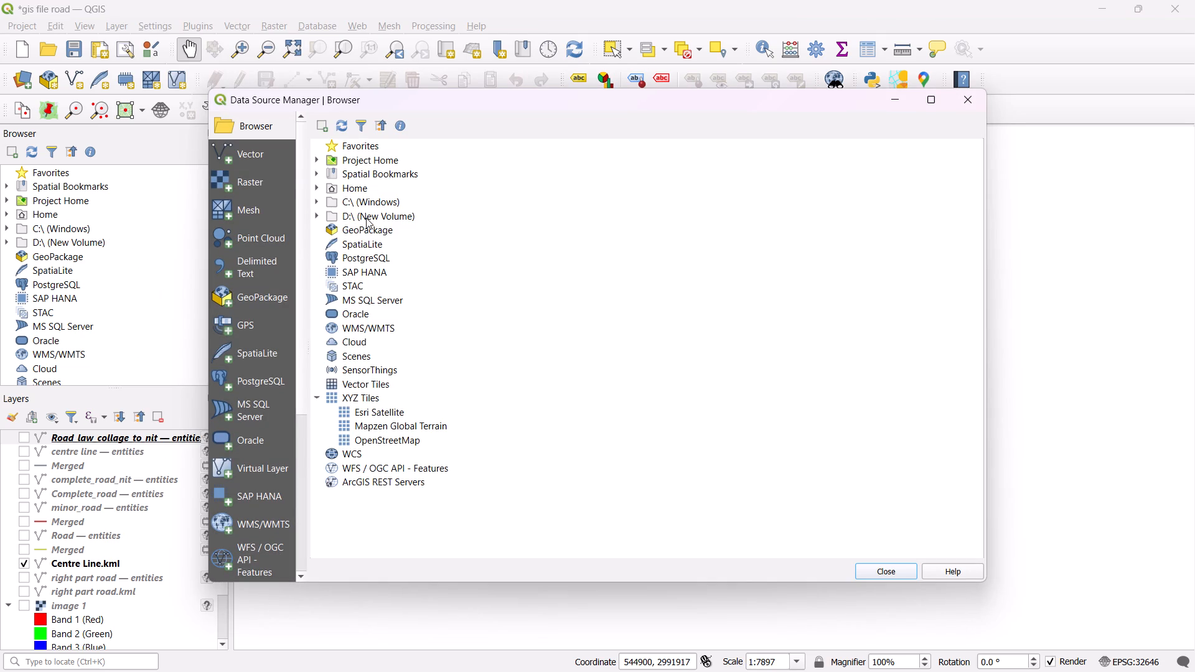
pyautogui.click(366, 218)
pyautogui.doubleClick(366, 218)
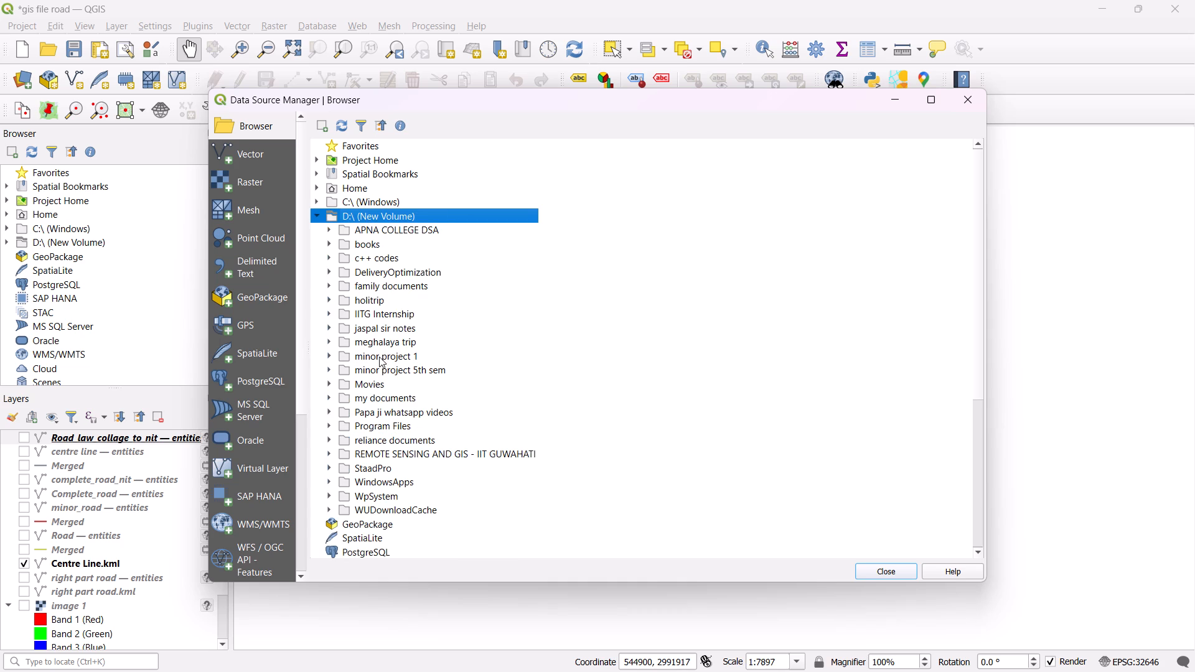
pyautogui.click(330, 370)
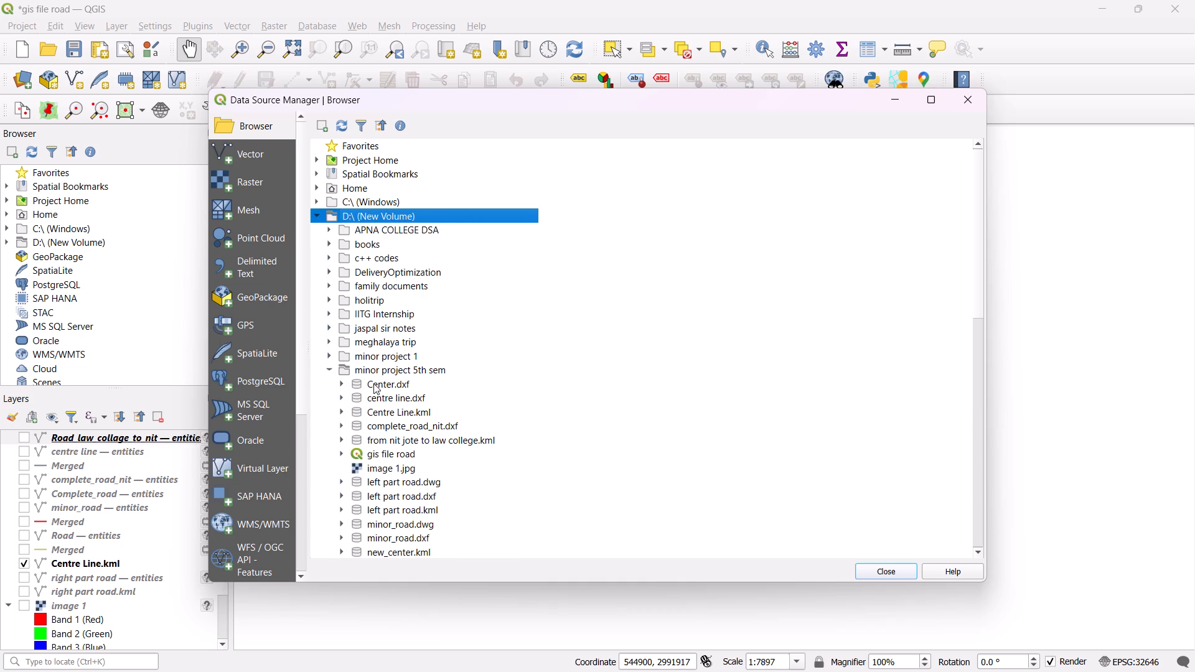
pyautogui.scroll(-1, 400, 420)
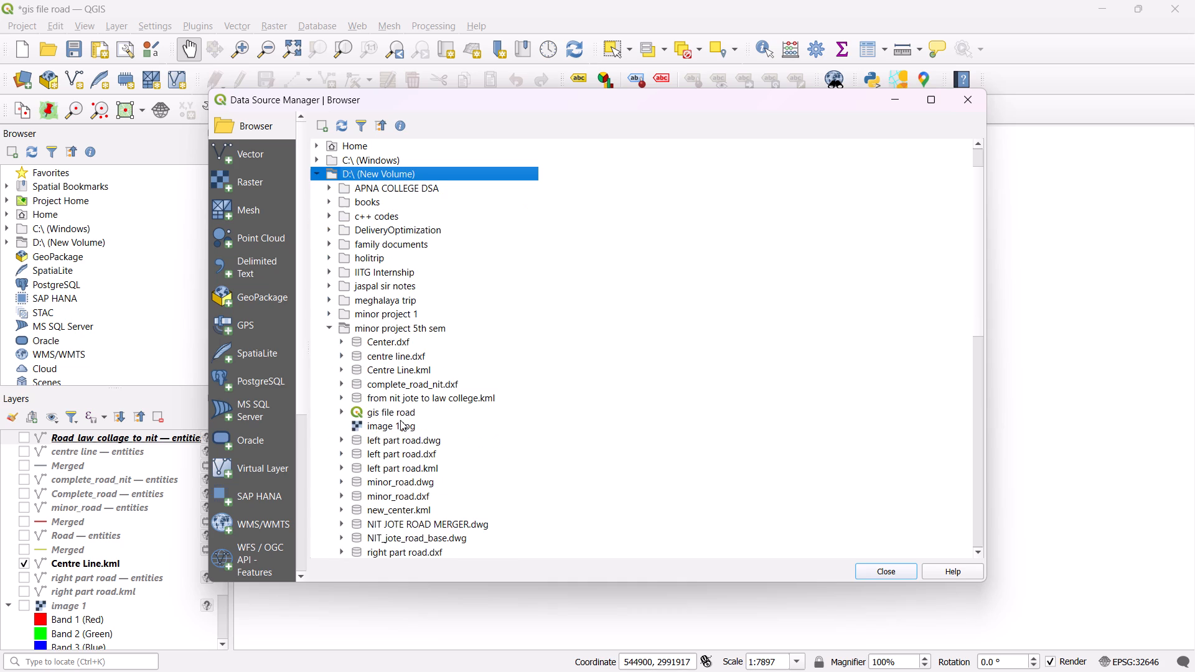
pyautogui.scroll(-1, 400, 420)
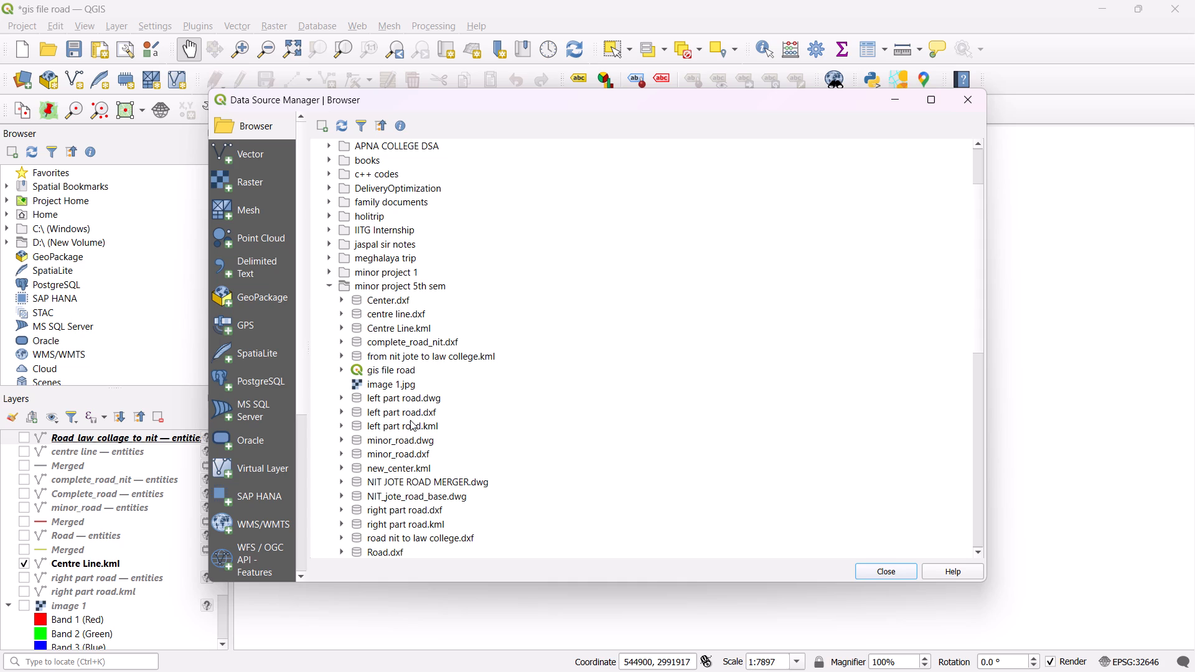
pyautogui.scroll(-1, 405, 475)
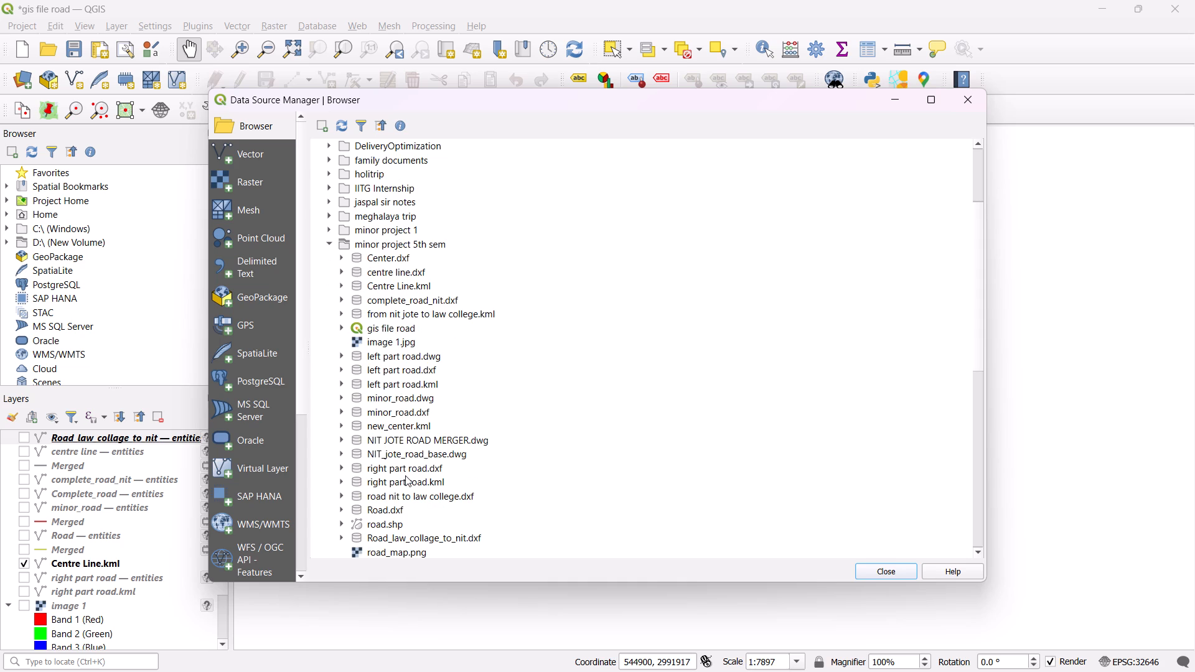
pyautogui.scroll(-2, 405, 475)
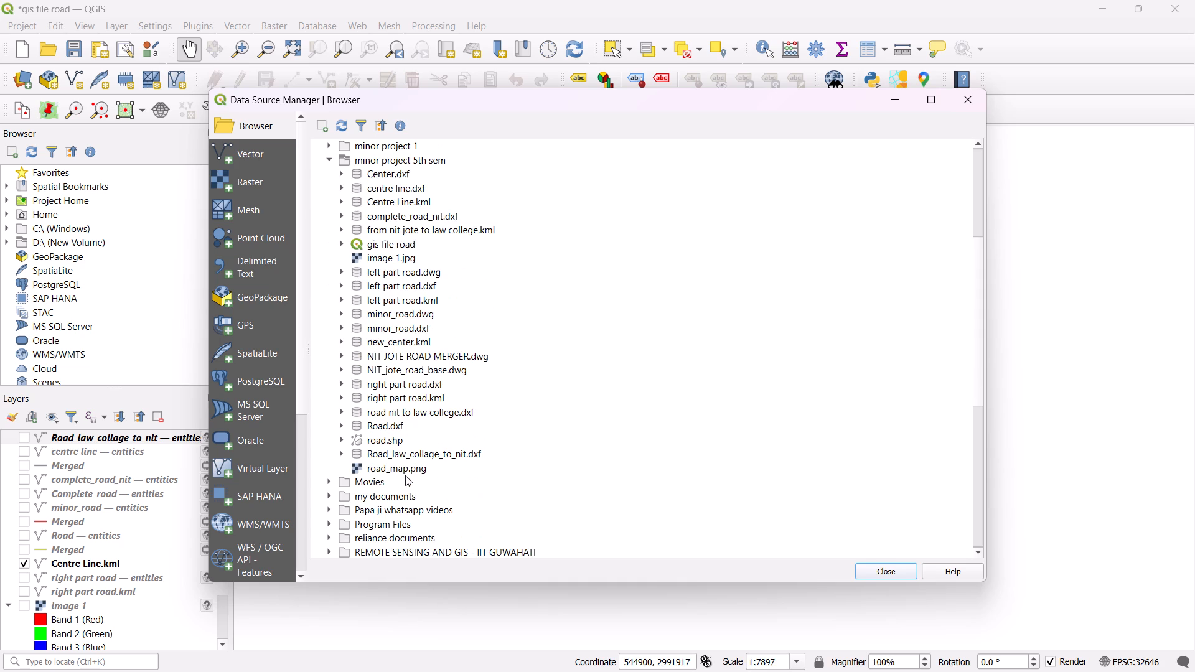
pyautogui.scroll(1, 405, 475)
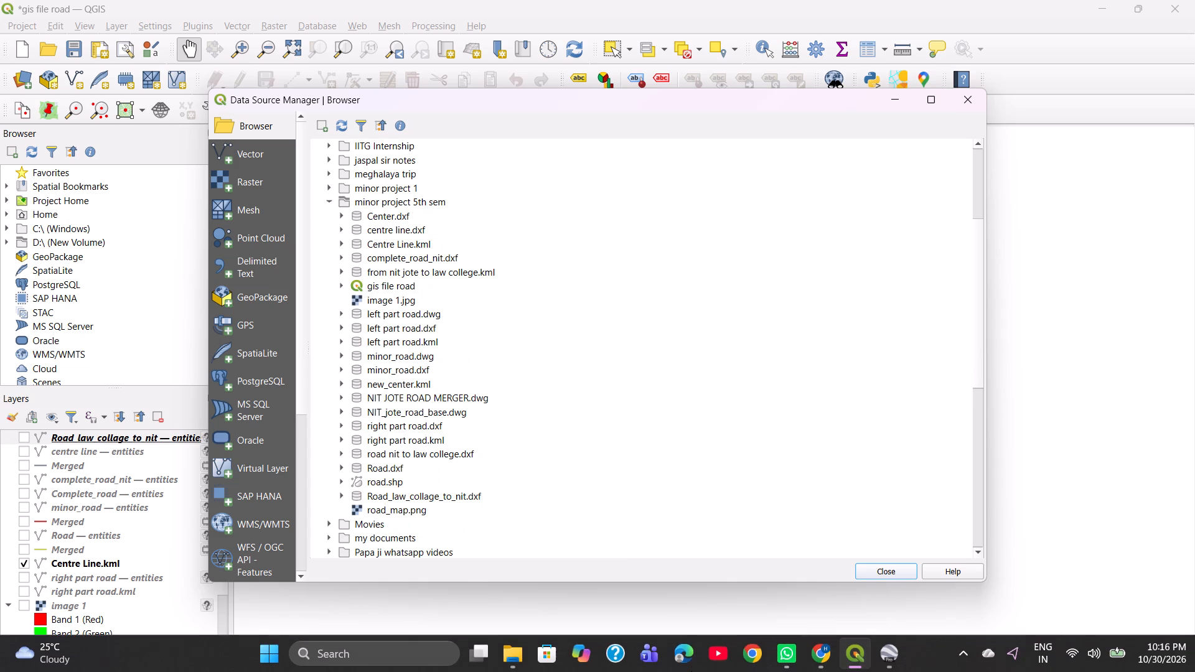
# Switch to Google Earth Pro and check which KML files are saved in the minor project 5th sem folder.
pyautogui.click(889, 660)
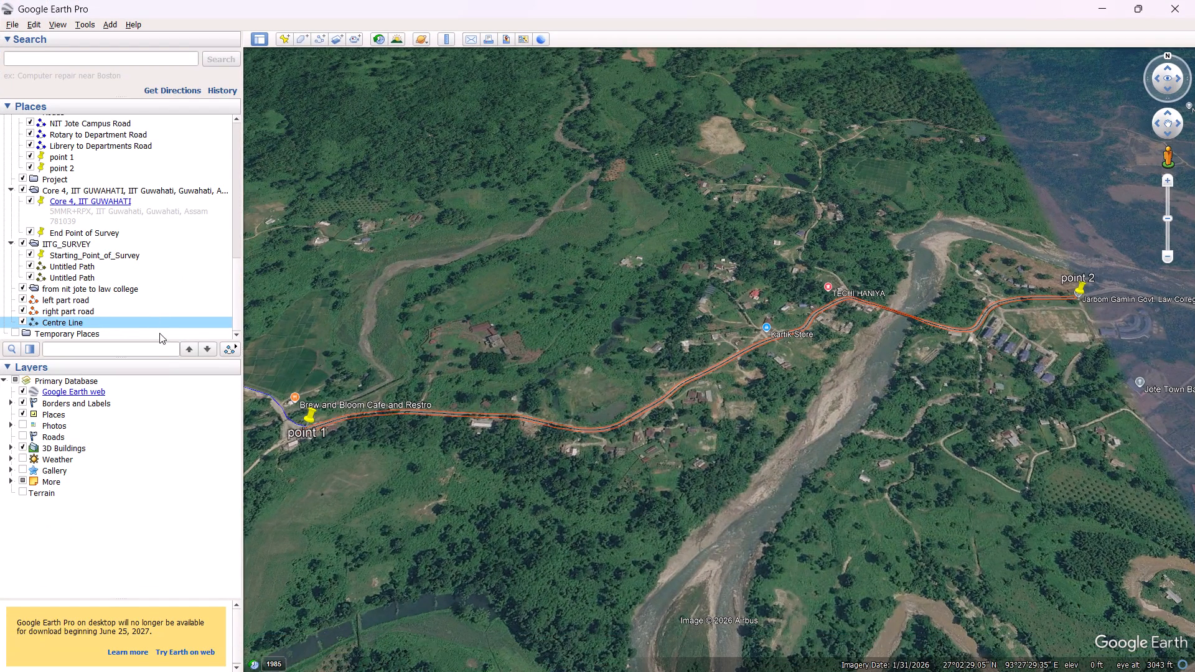
pyautogui.rightClick(152, 318)
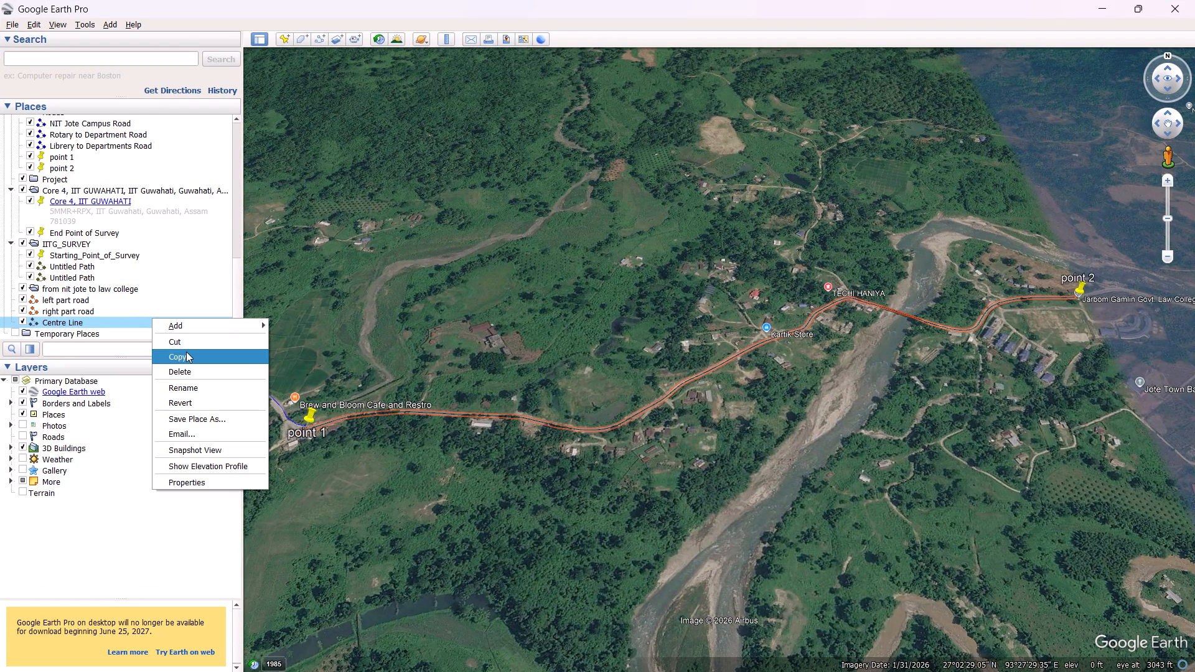
pyautogui.click(205, 422)
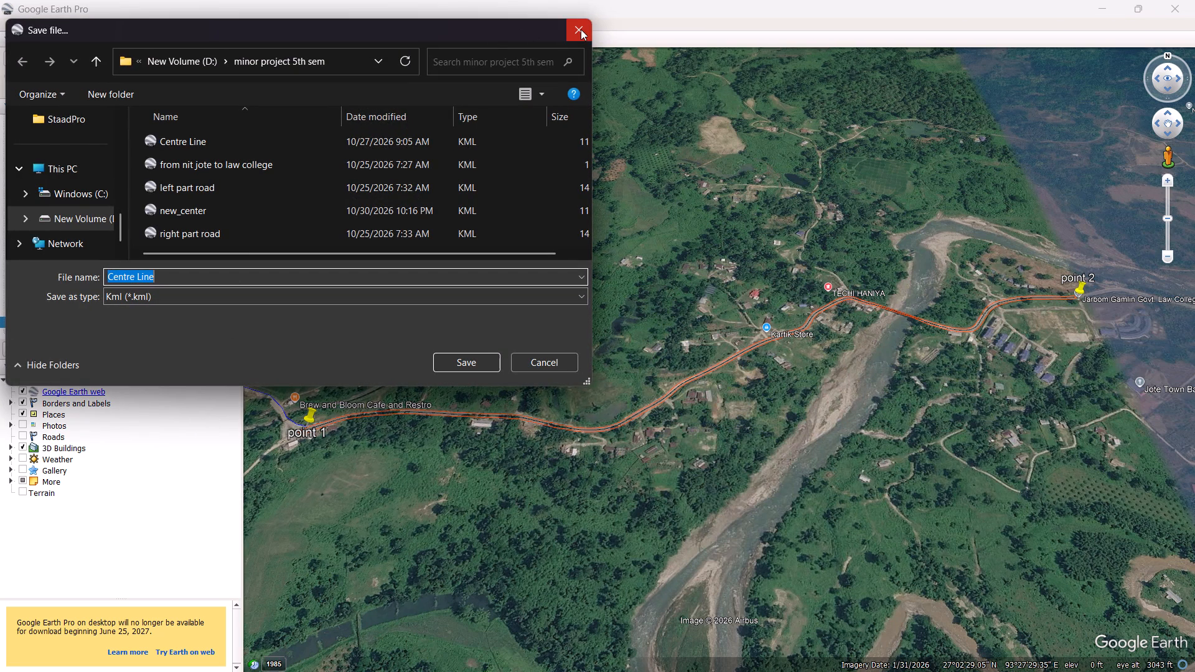
pyautogui.scroll(-5, 243, 175)
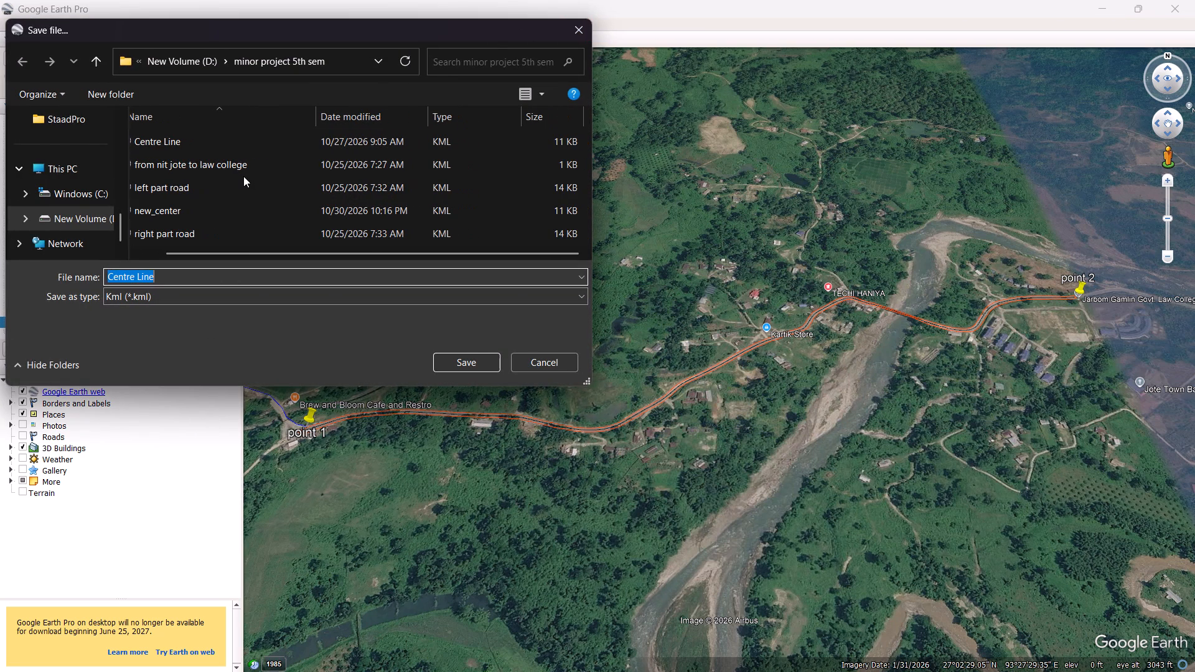
pyautogui.scroll(4, 205, 194)
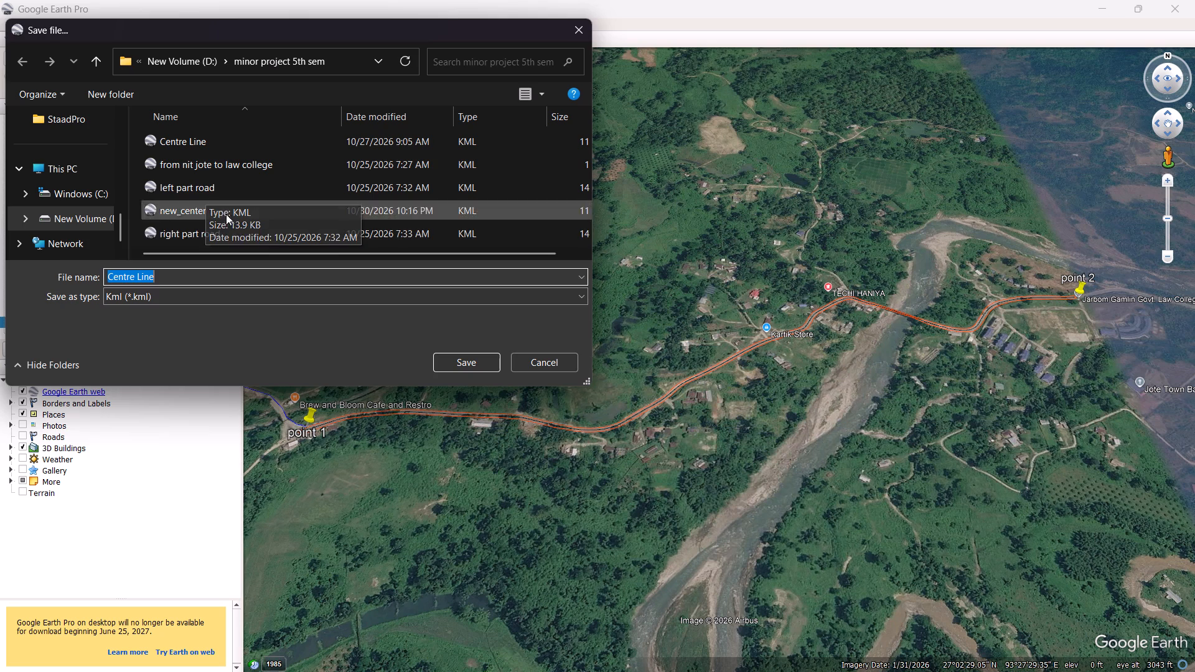
pyautogui.click(572, 28)
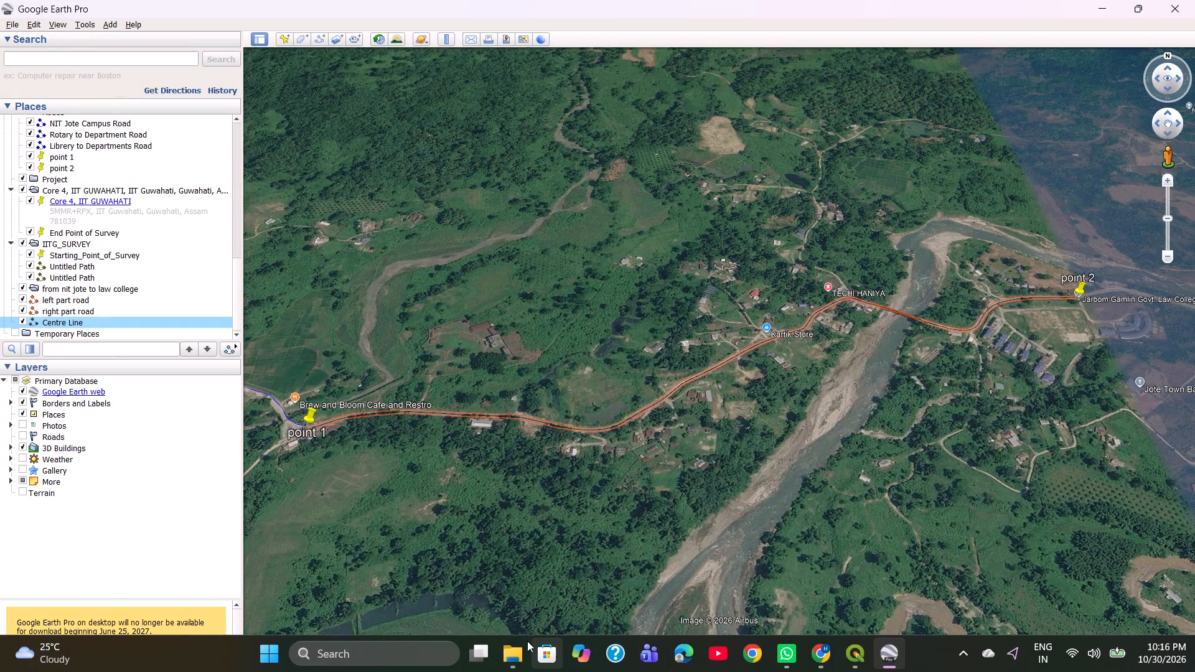
# In File Explorer, locate the new_center KML in the D: drive's minor project 5th sem folder and check which apps can open it.
pyautogui.click(517, 641)
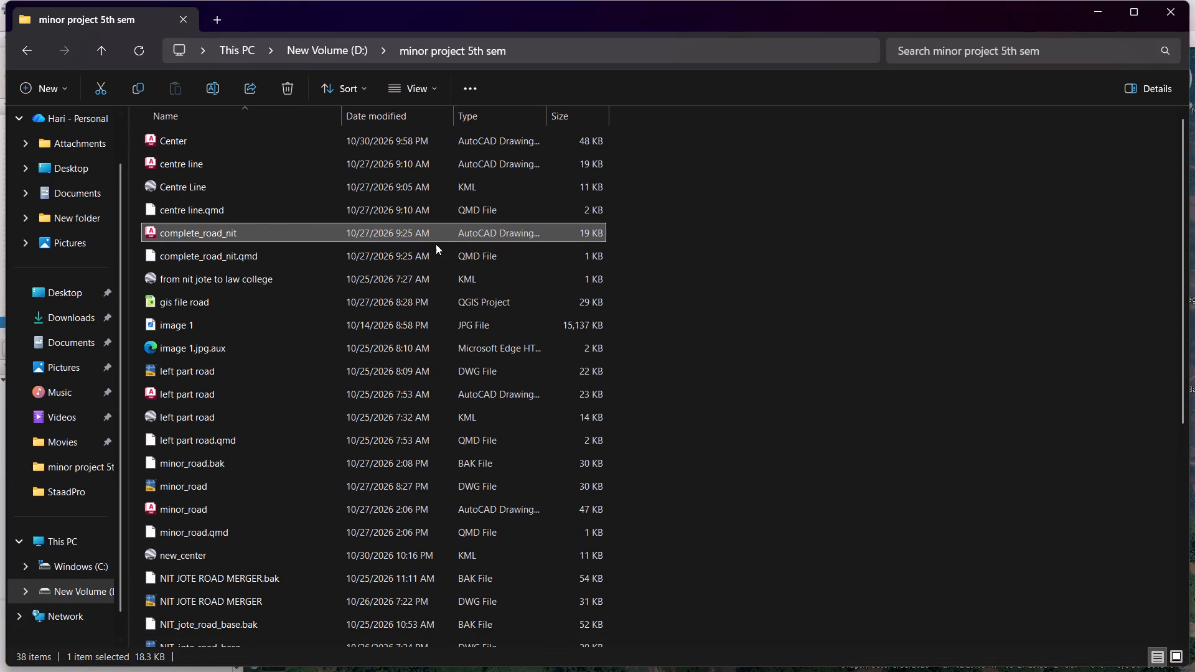
pyautogui.click(765, 331)
pyautogui.click(91, 533)
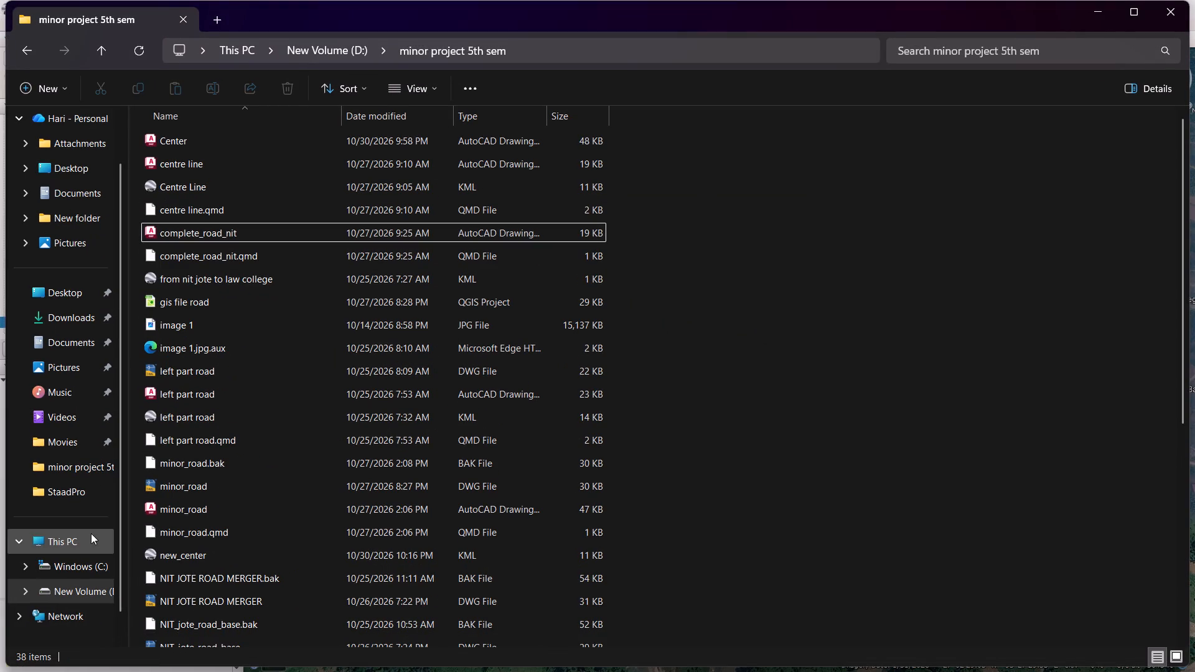
pyautogui.doubleClick(396, 144)
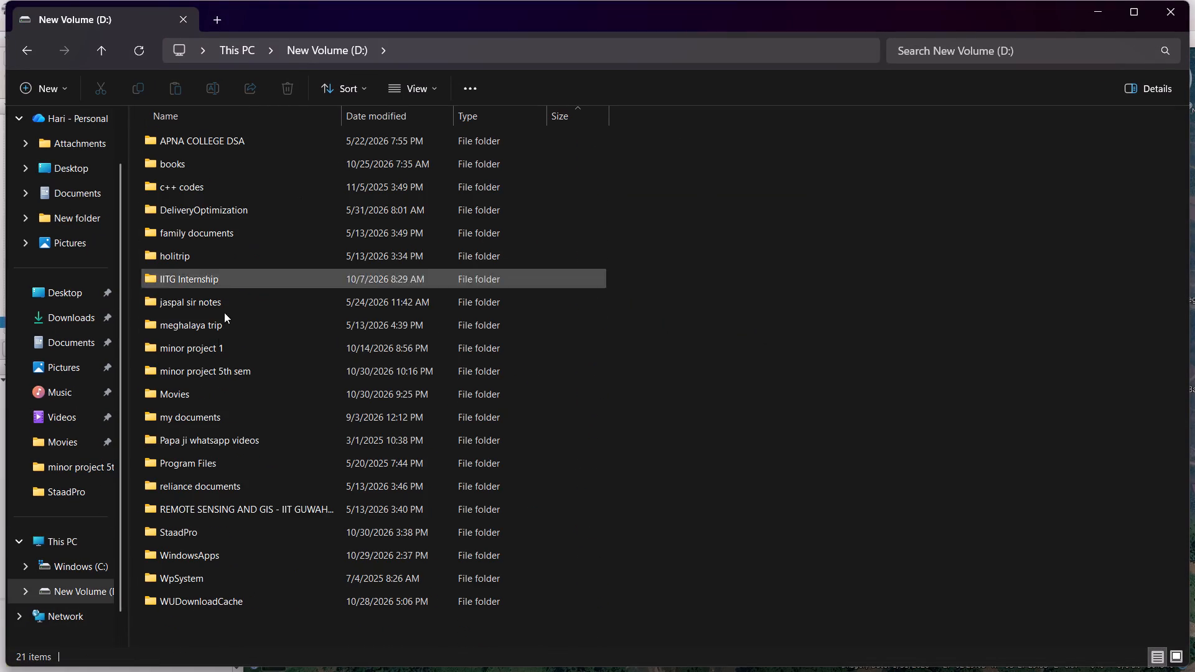
pyautogui.doubleClick(220, 370)
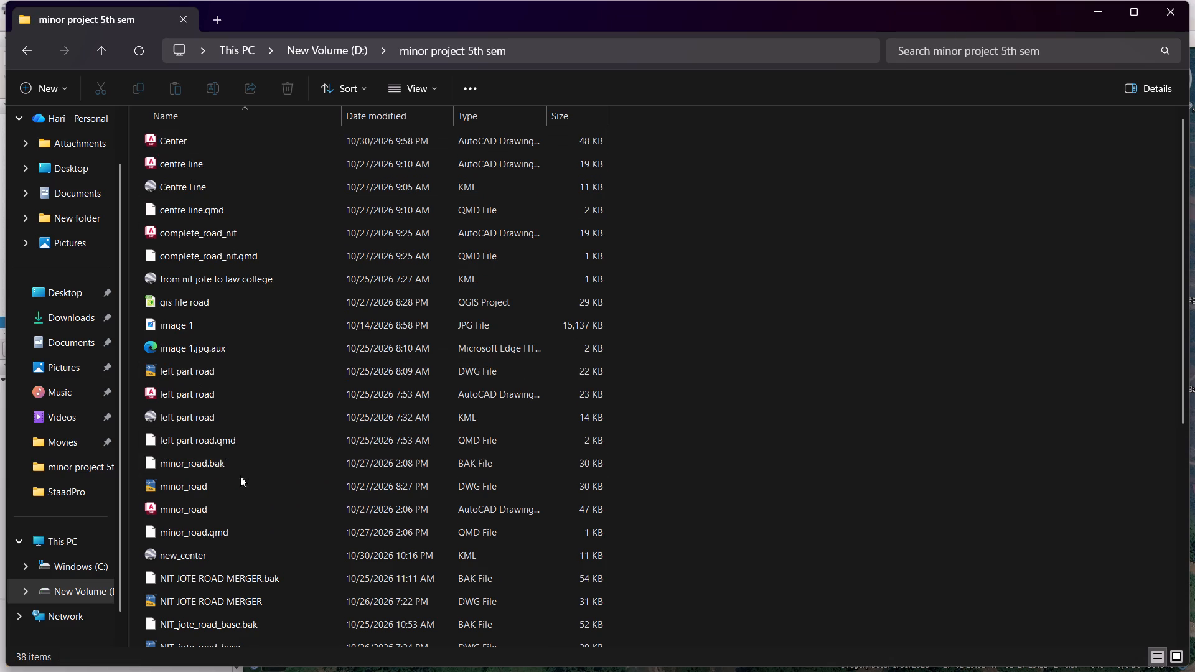
pyautogui.scroll(-1, 224, 515)
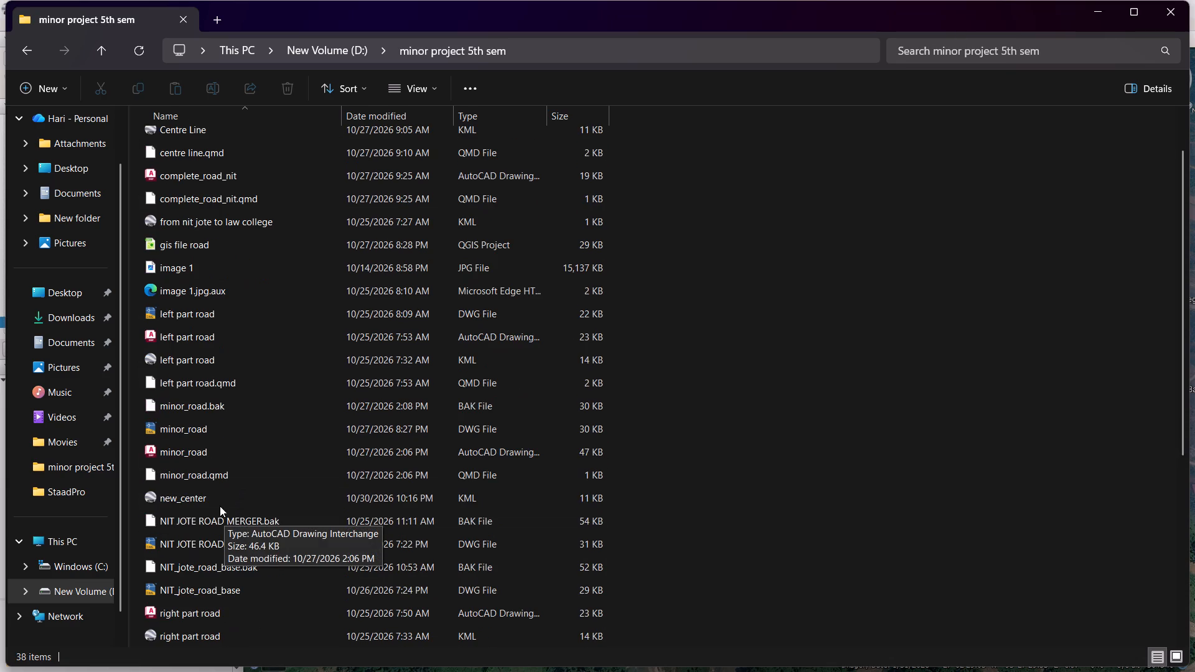
pyautogui.click(216, 502)
pyautogui.rightClick(216, 502)
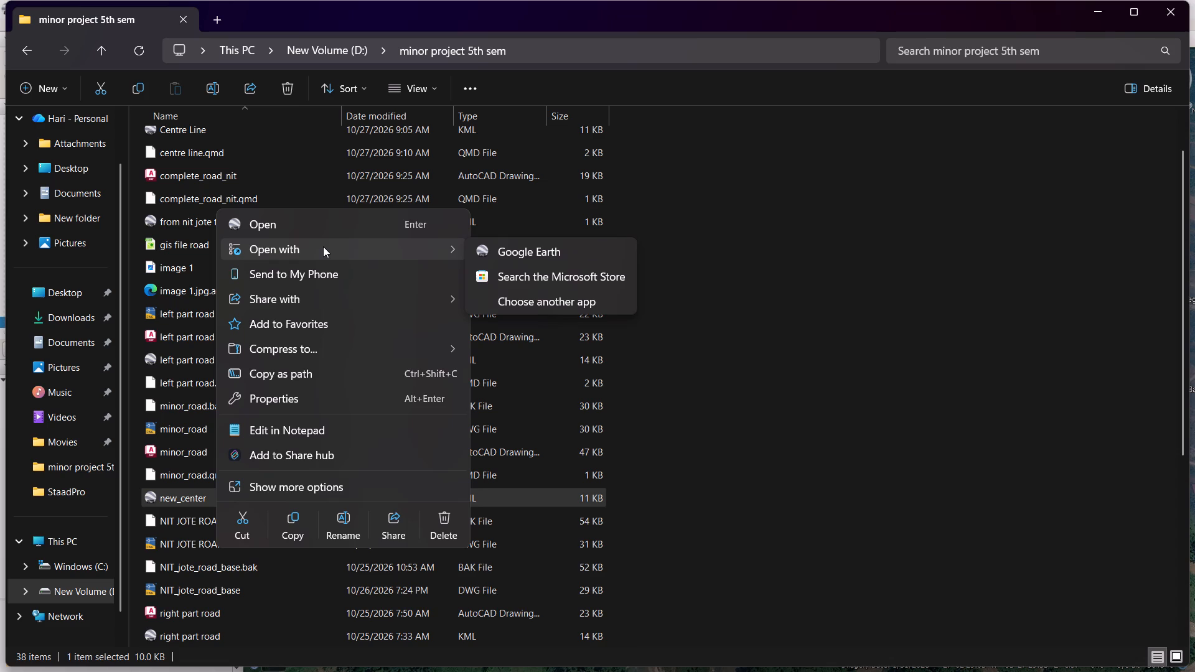
pyautogui.click(777, 291)
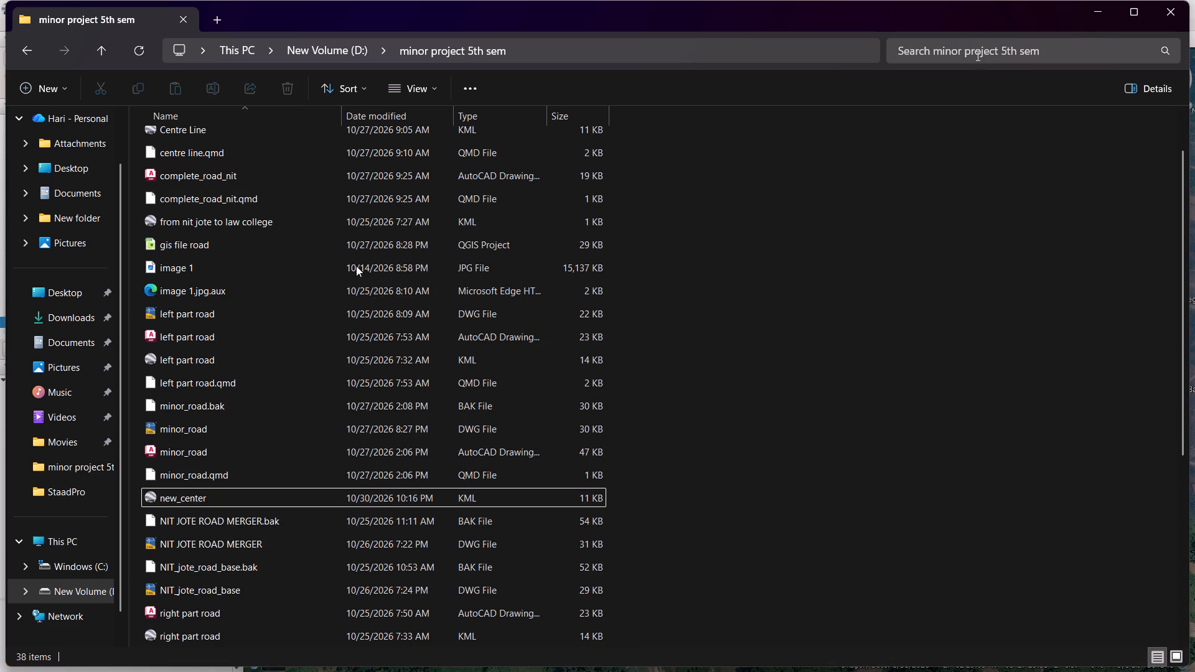
pyautogui.click(1094, 18)
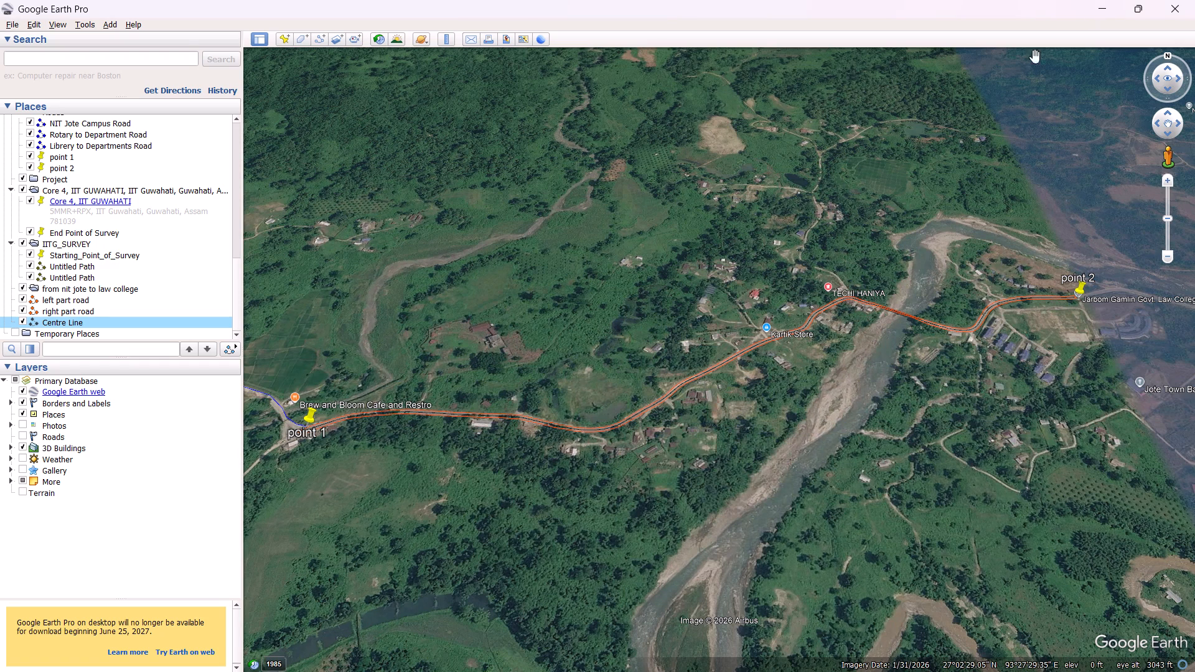
# In Google Earth Pro, review the Centre Line path's style, view, altitude and measurement properties without changing them.
pyautogui.rightClick(91, 327)
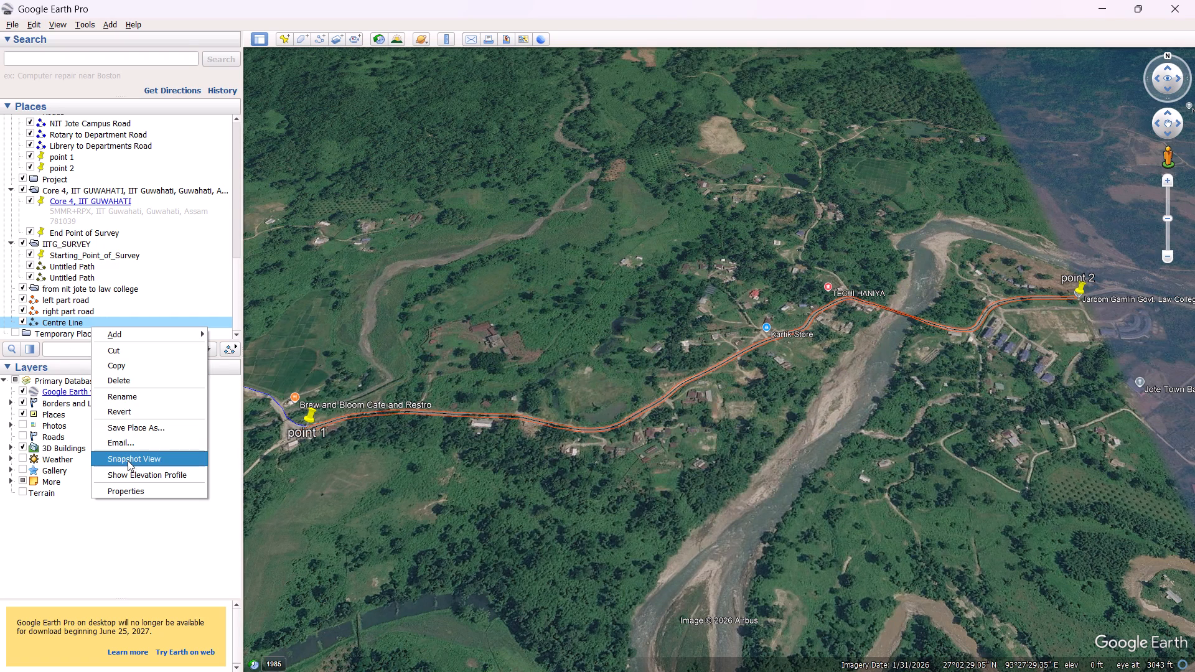
pyautogui.click(129, 485)
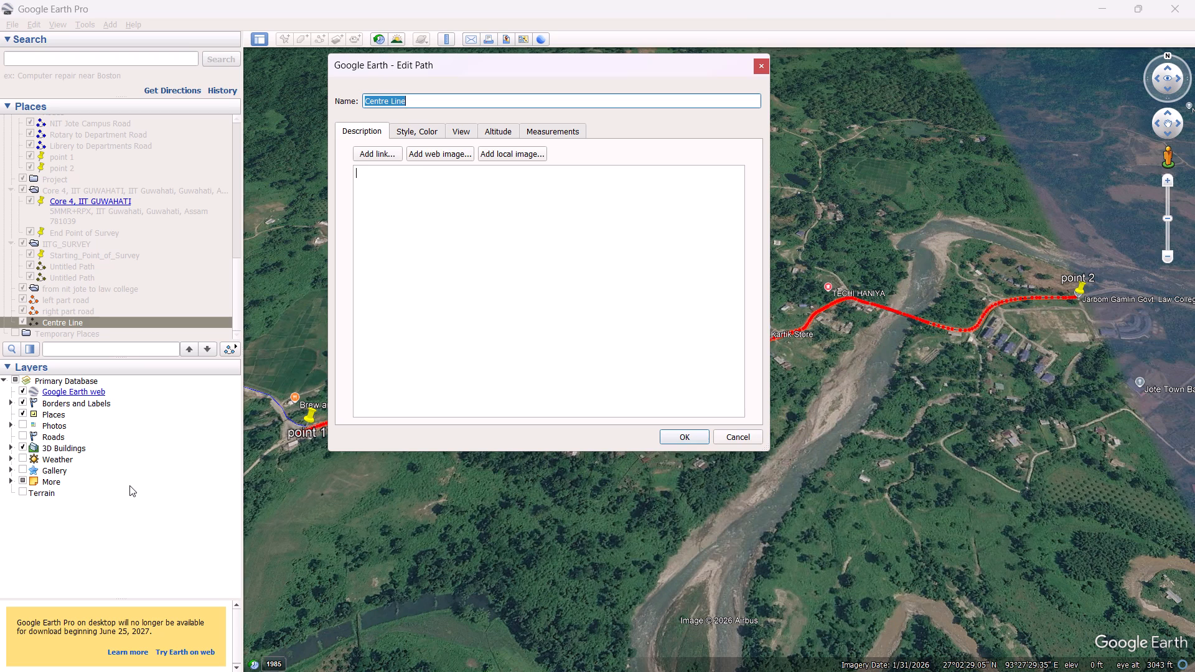
pyautogui.click(429, 134)
pyautogui.click(461, 133)
pyautogui.click(490, 133)
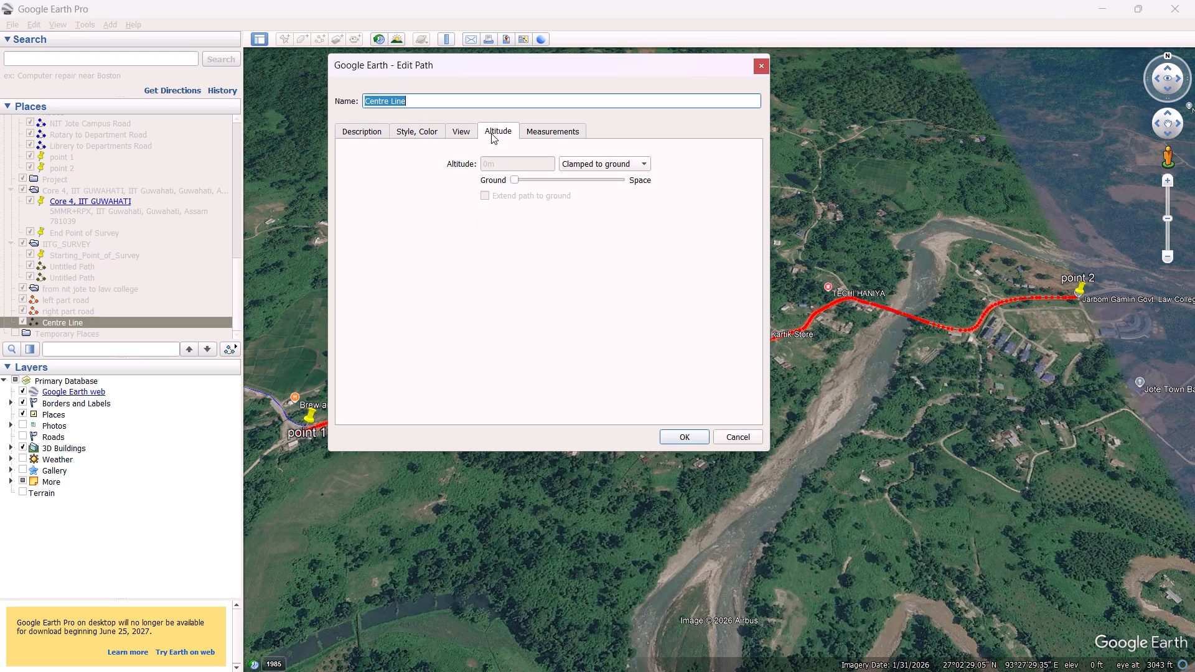
pyautogui.click(559, 133)
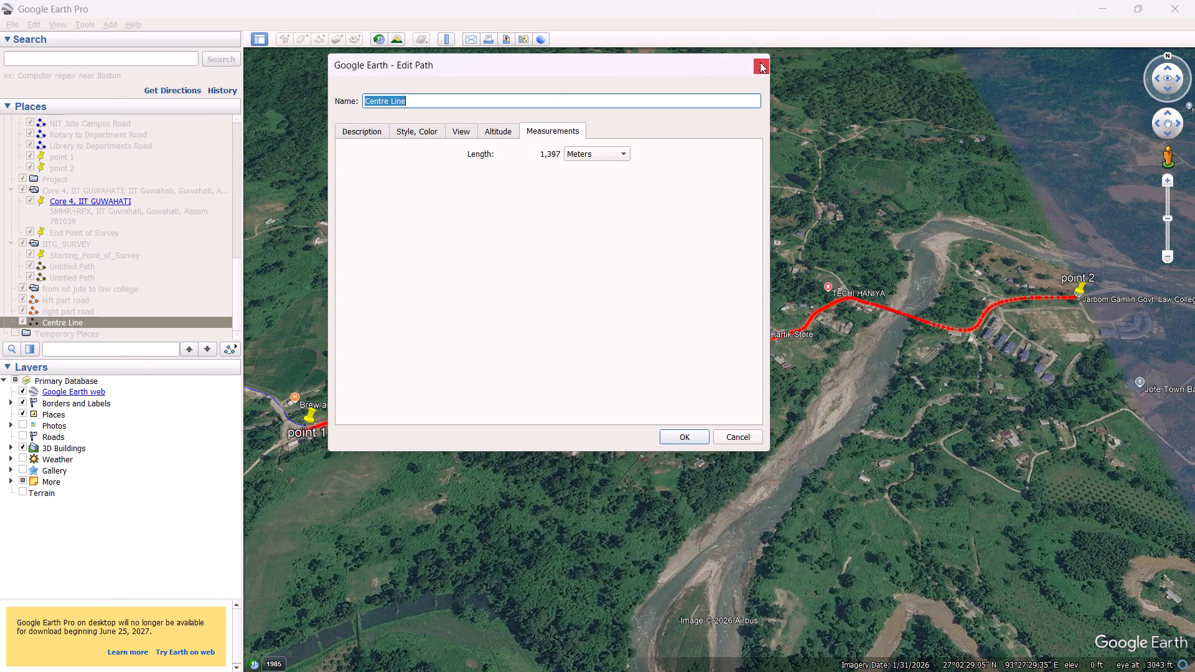
pyautogui.click(760, 62)
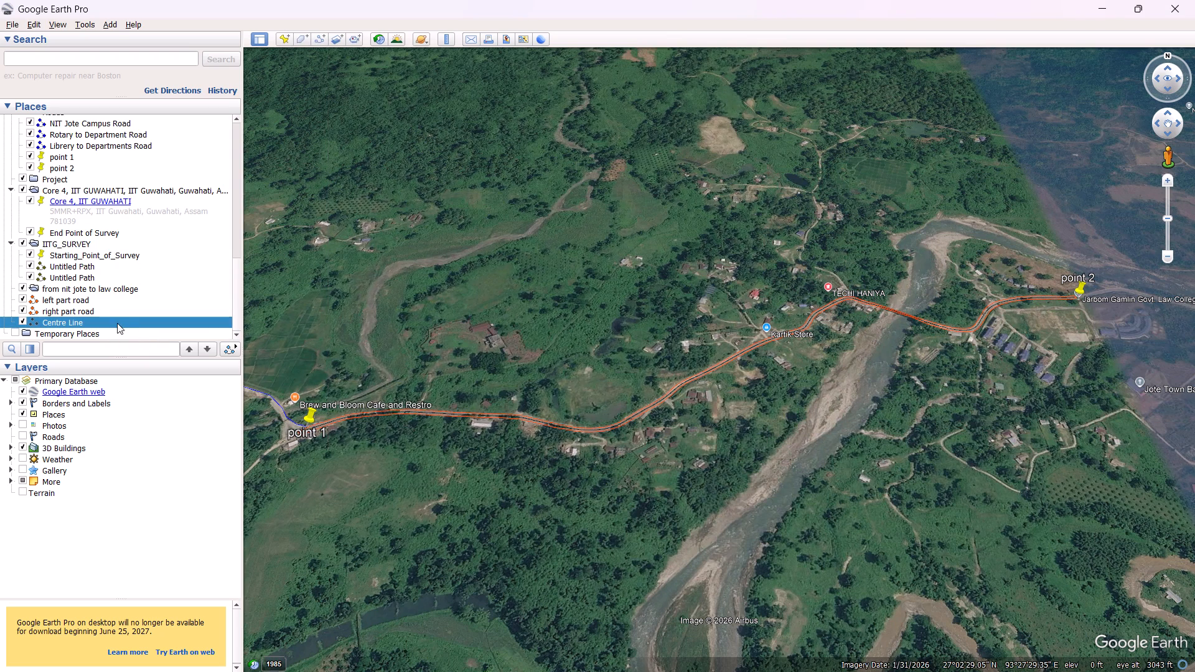
pyautogui.rightClick(117, 323)
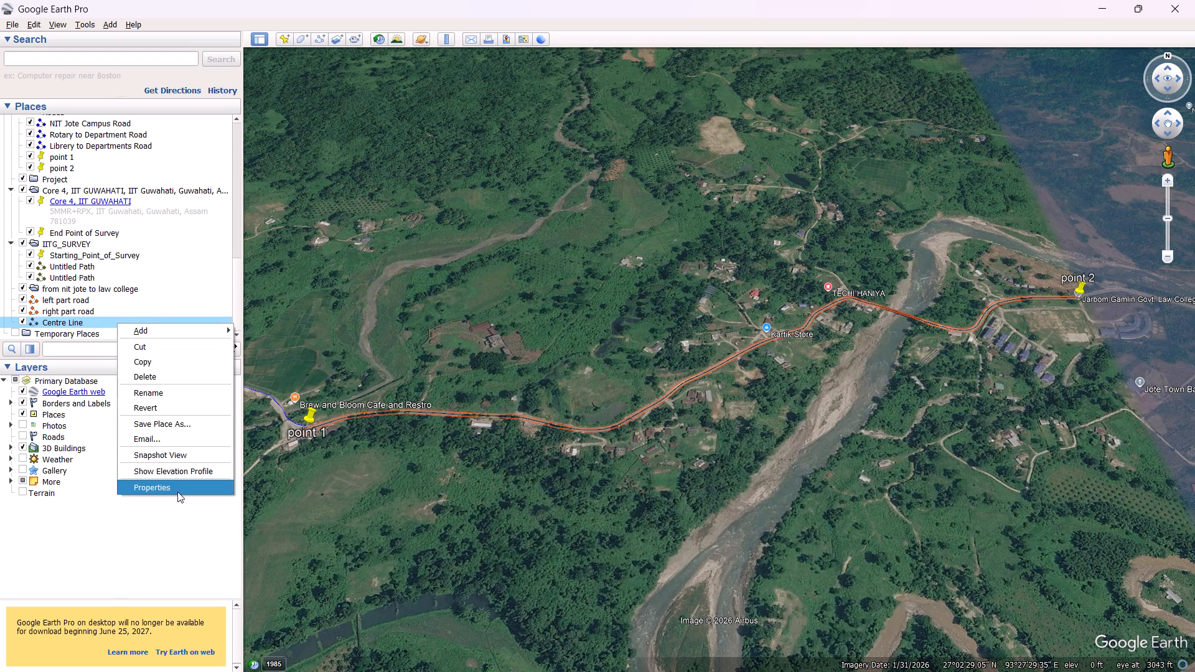
pyautogui.click(177, 492)
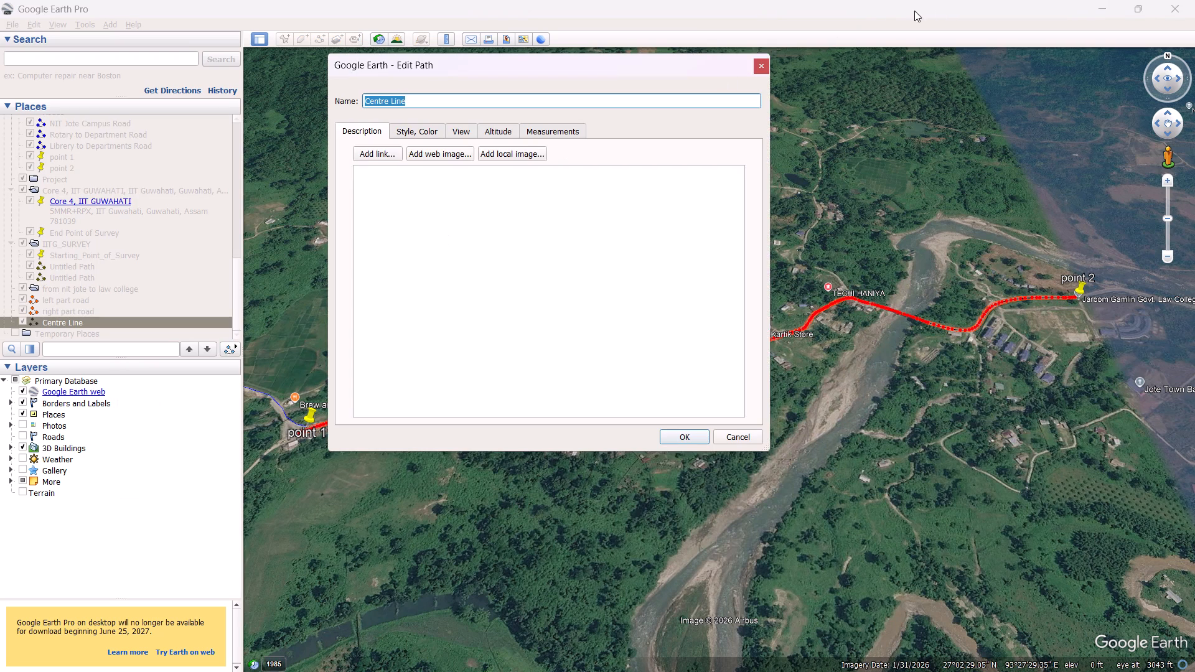
pyautogui.click(764, 67)
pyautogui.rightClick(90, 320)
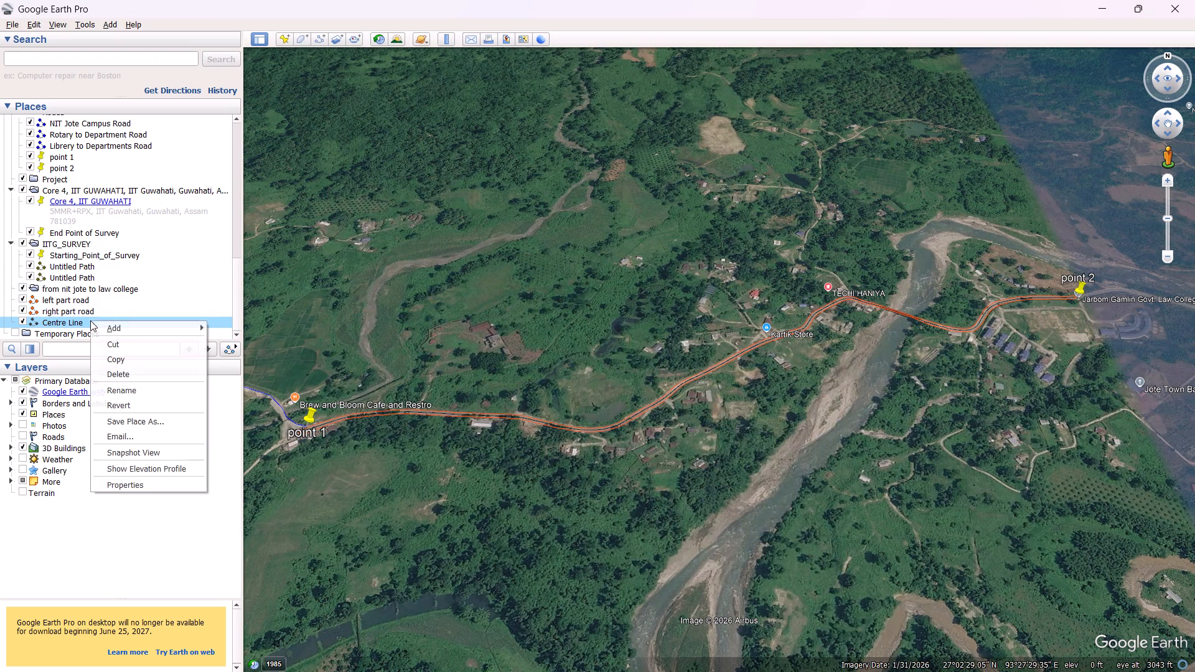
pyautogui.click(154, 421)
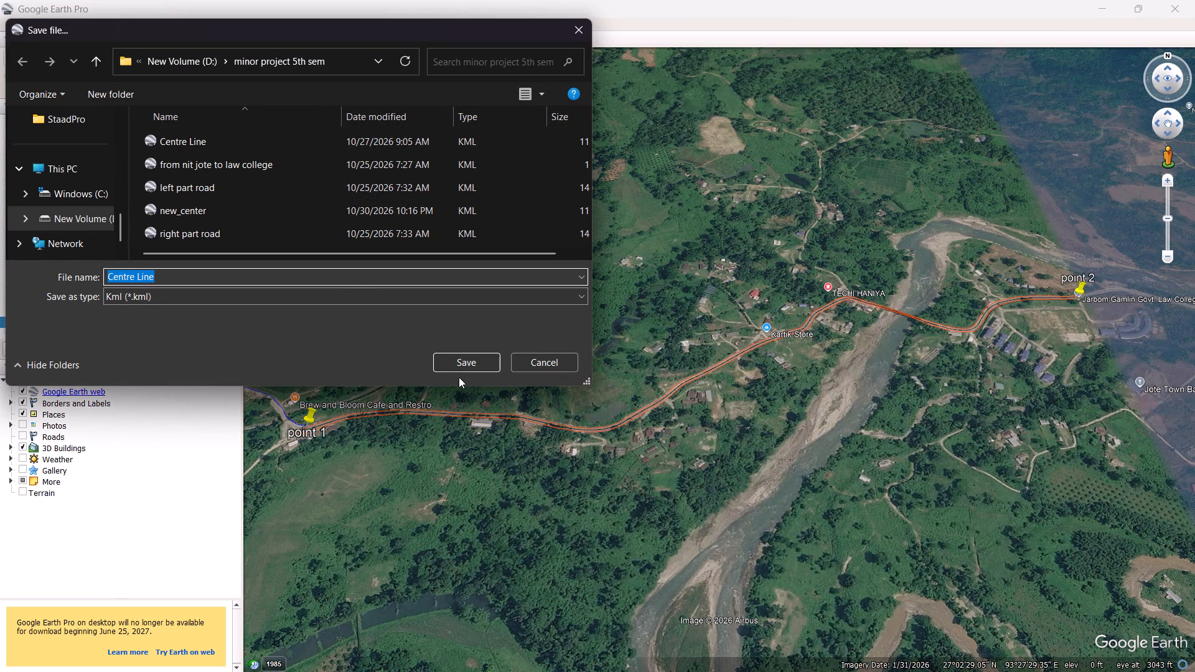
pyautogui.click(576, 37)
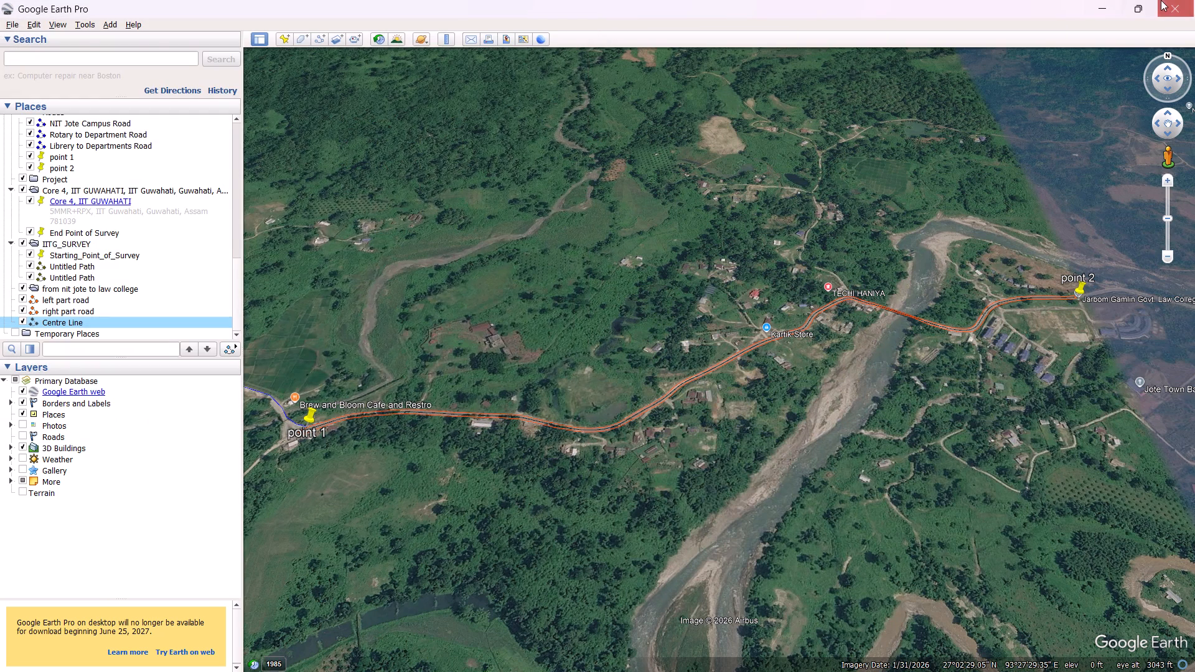
# Switch to QGIS, check the Directory and Database source types for adding a vector layer, and return to browsing the project folder's files.
pyautogui.click(1102, 0)
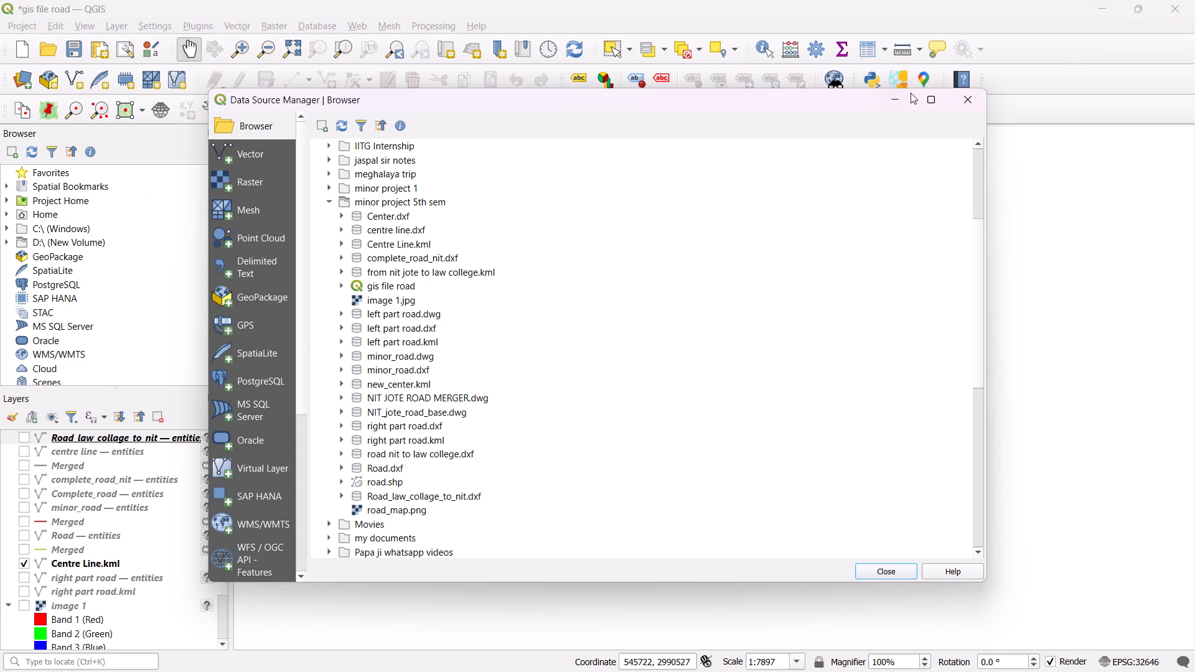
pyautogui.click(965, 97)
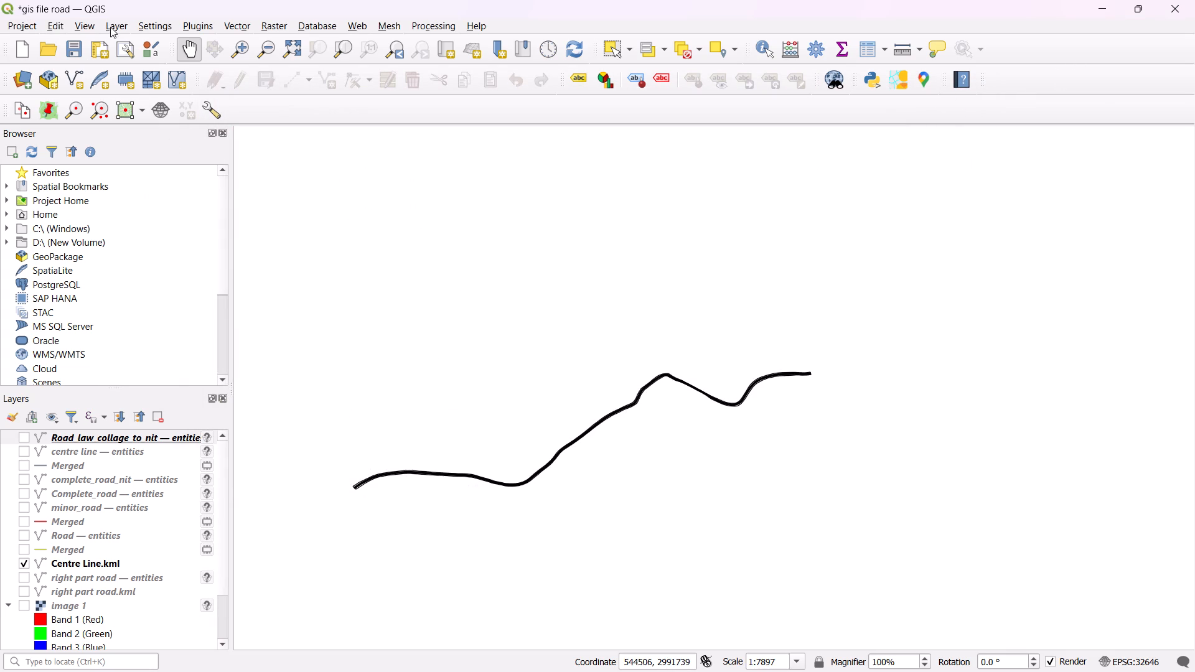
pyautogui.click(235, 31)
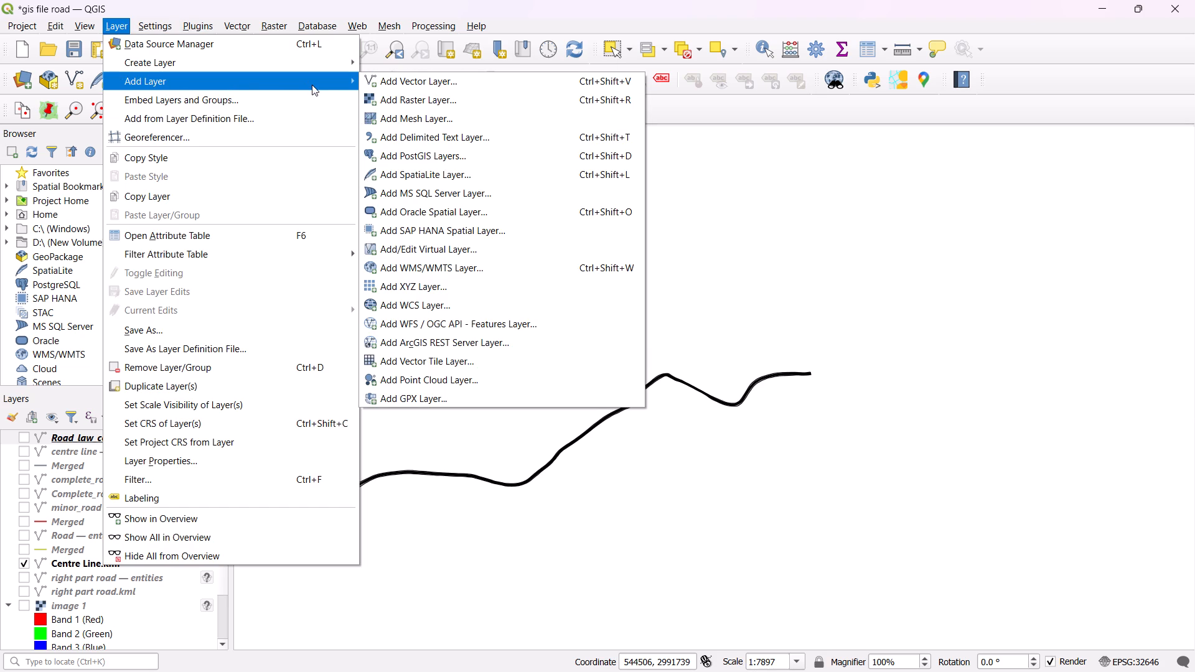
pyautogui.click(375, 81)
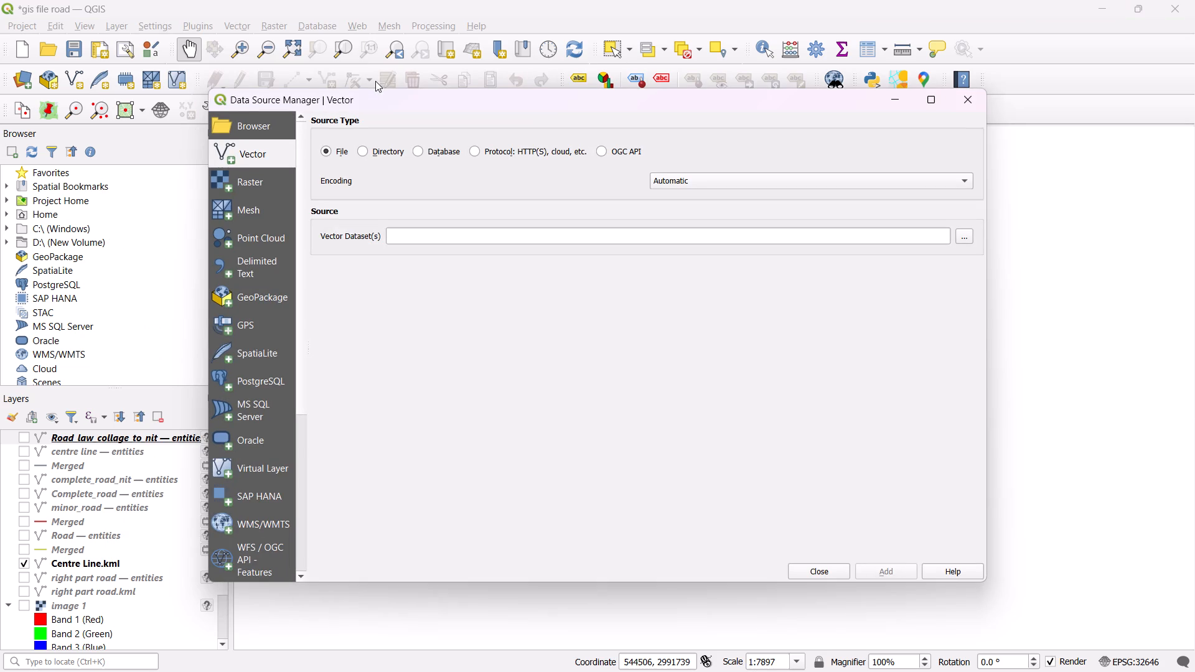
pyautogui.click(362, 148)
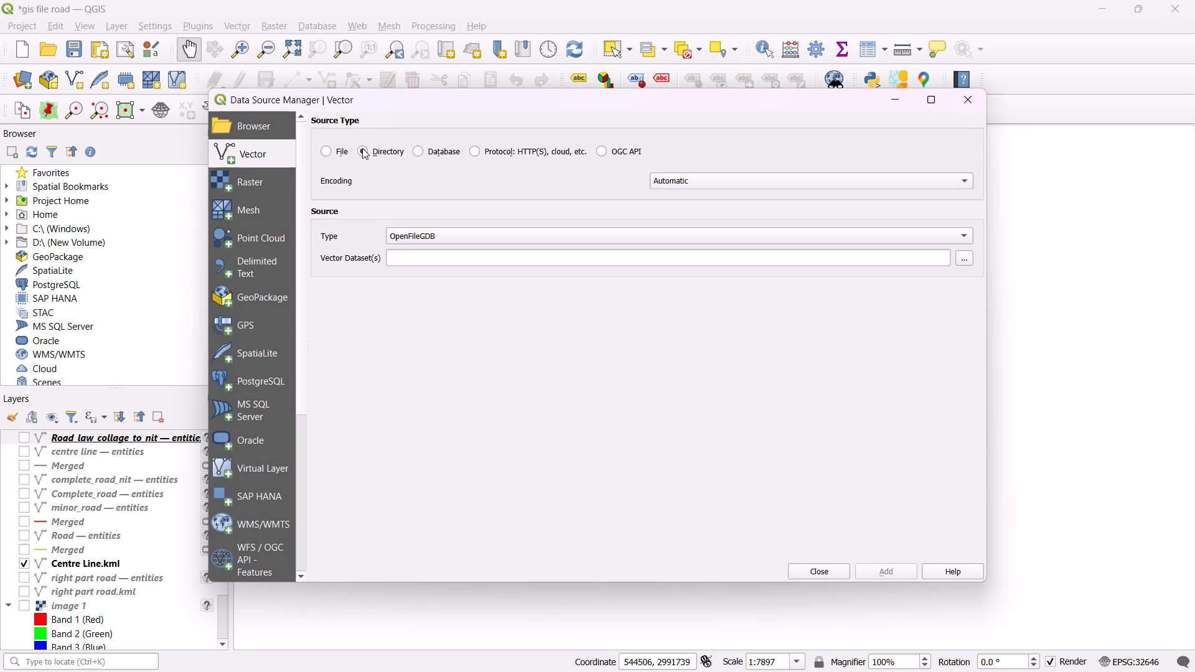
pyautogui.click(416, 151)
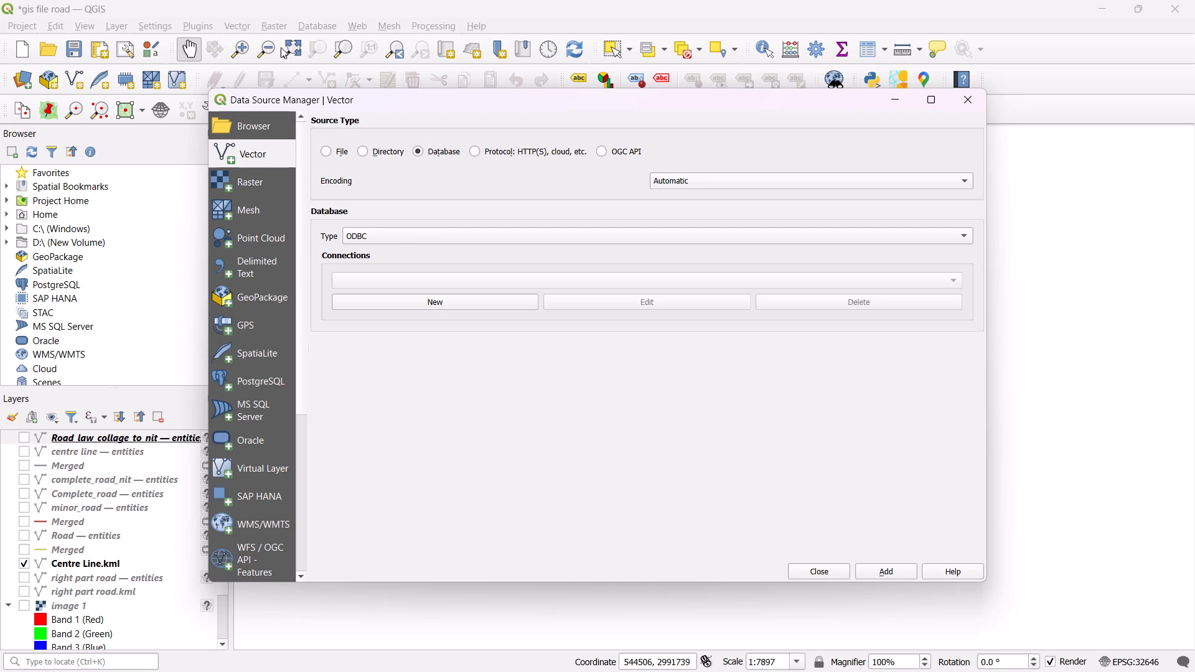
pyautogui.click(248, 121)
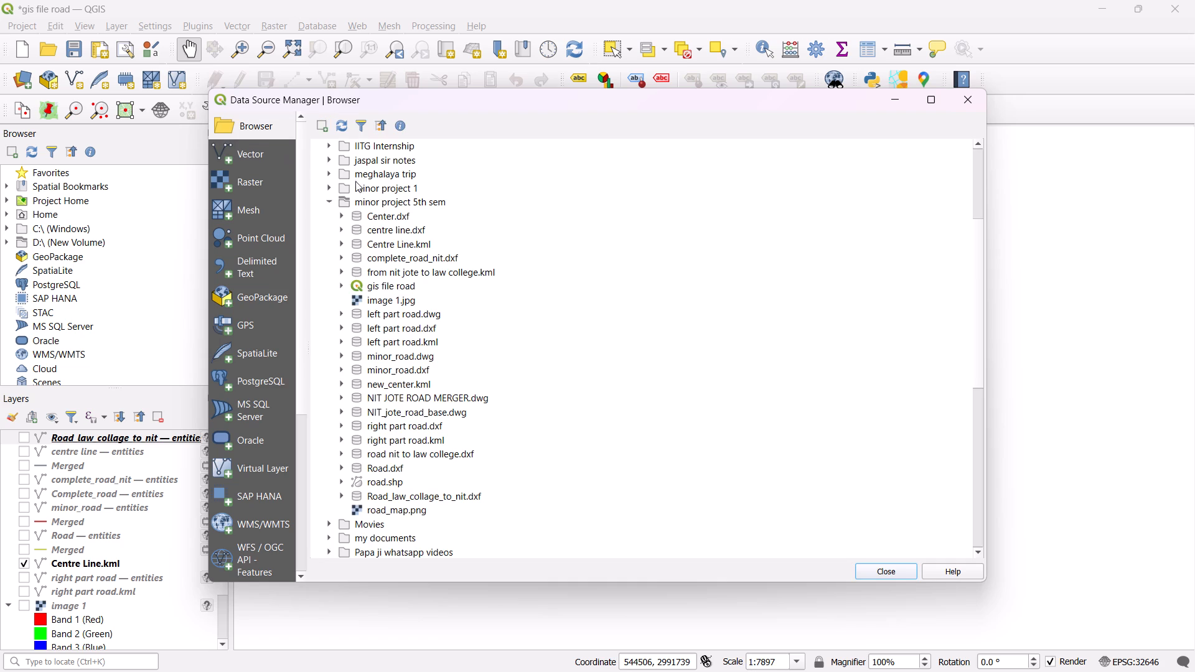
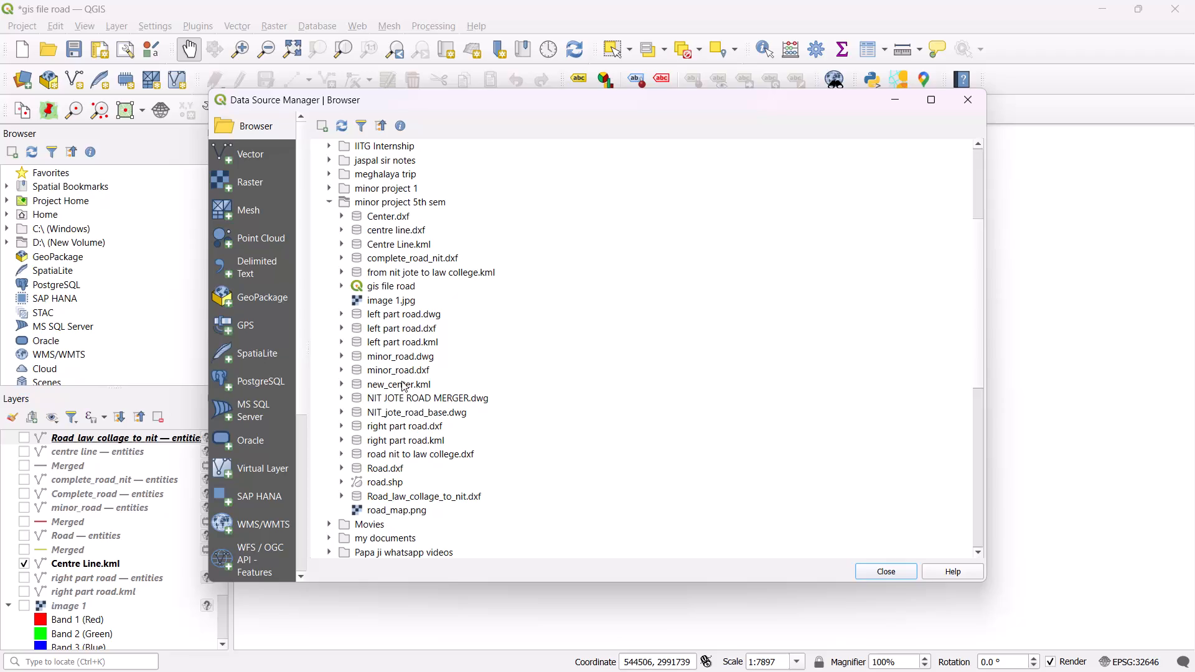
# Add the new_center.kml layer from the minor project 5th sem folder to the map and close the Data Source Manager.
pyautogui.click(401, 381)
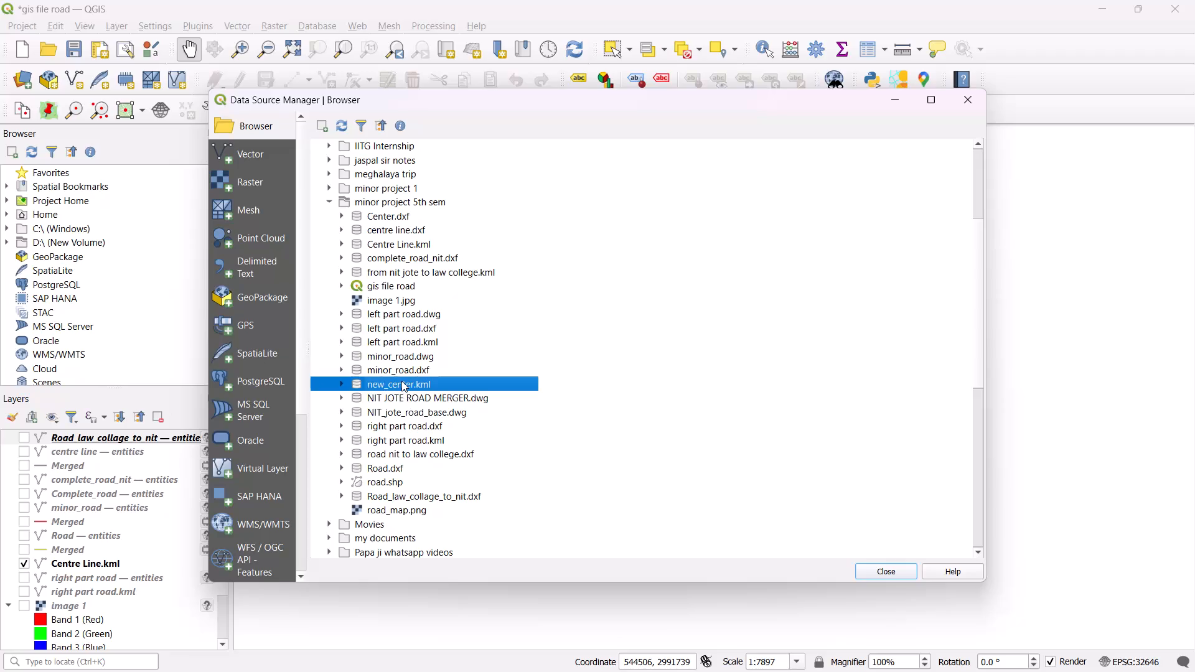
pyautogui.doubleClick(380, 382)
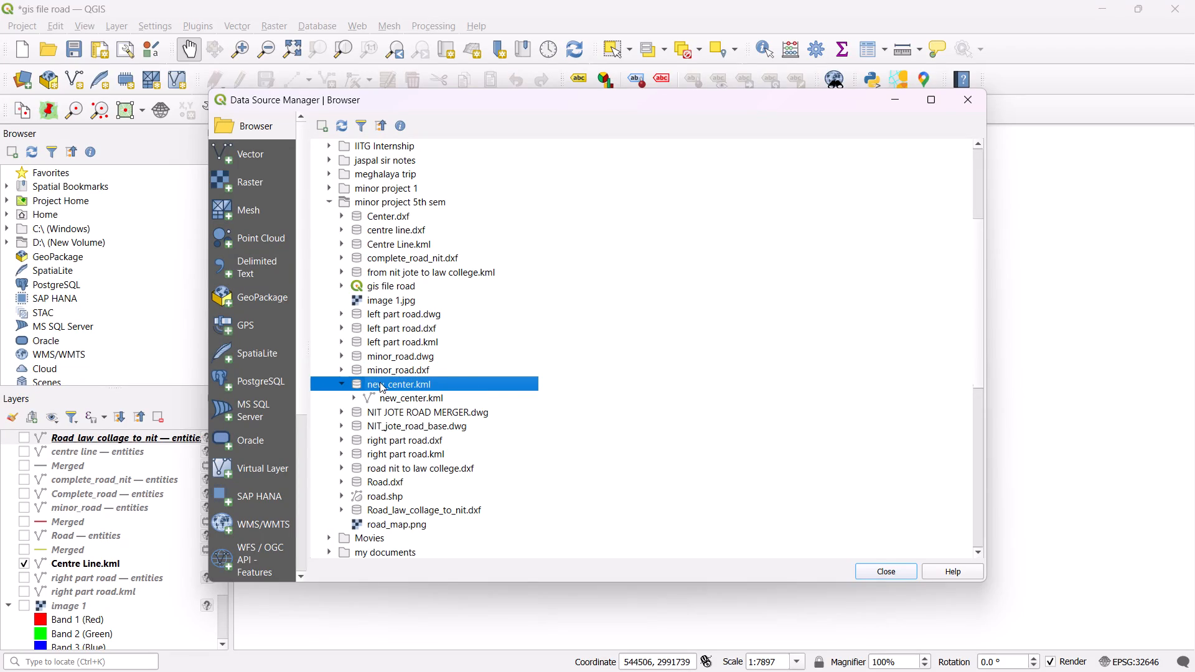
pyautogui.doubleClick(392, 394)
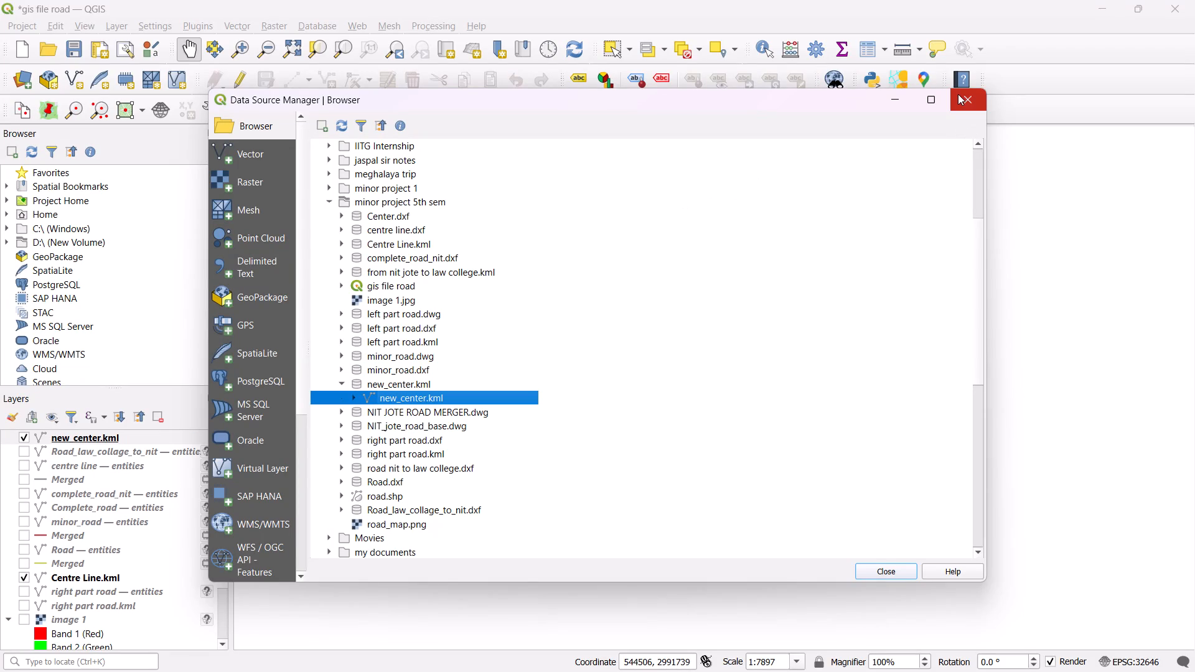
pyautogui.click(884, 579)
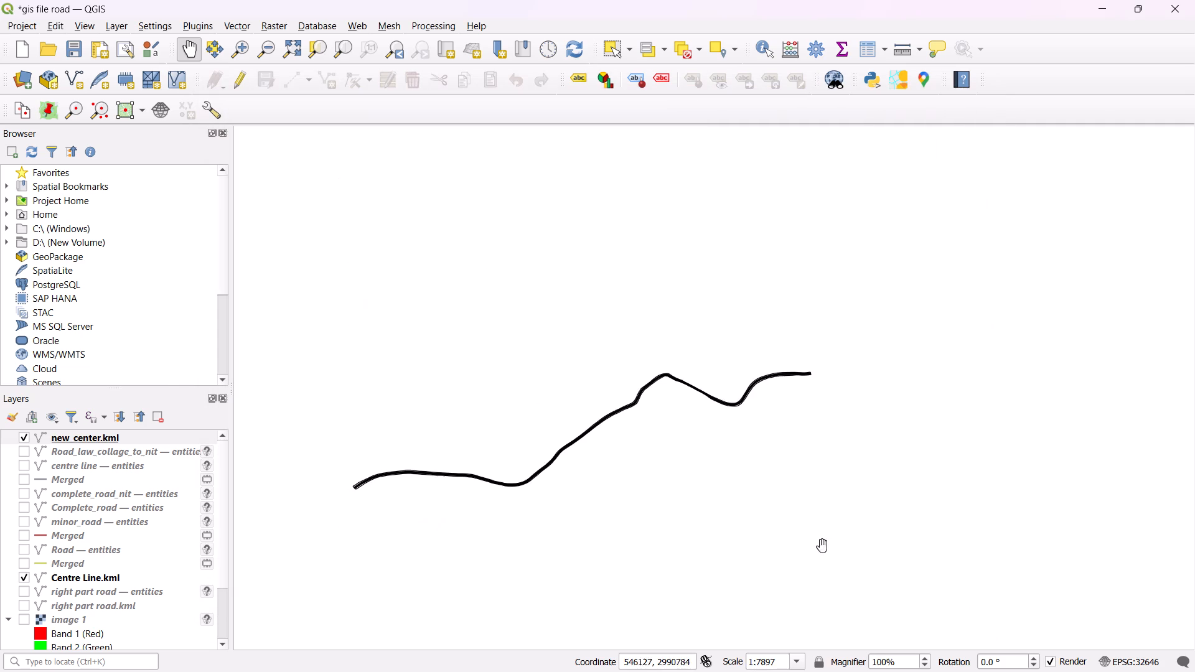
# Hide the old Centre Line.kml layer on the map.
pyautogui.click(26, 578)
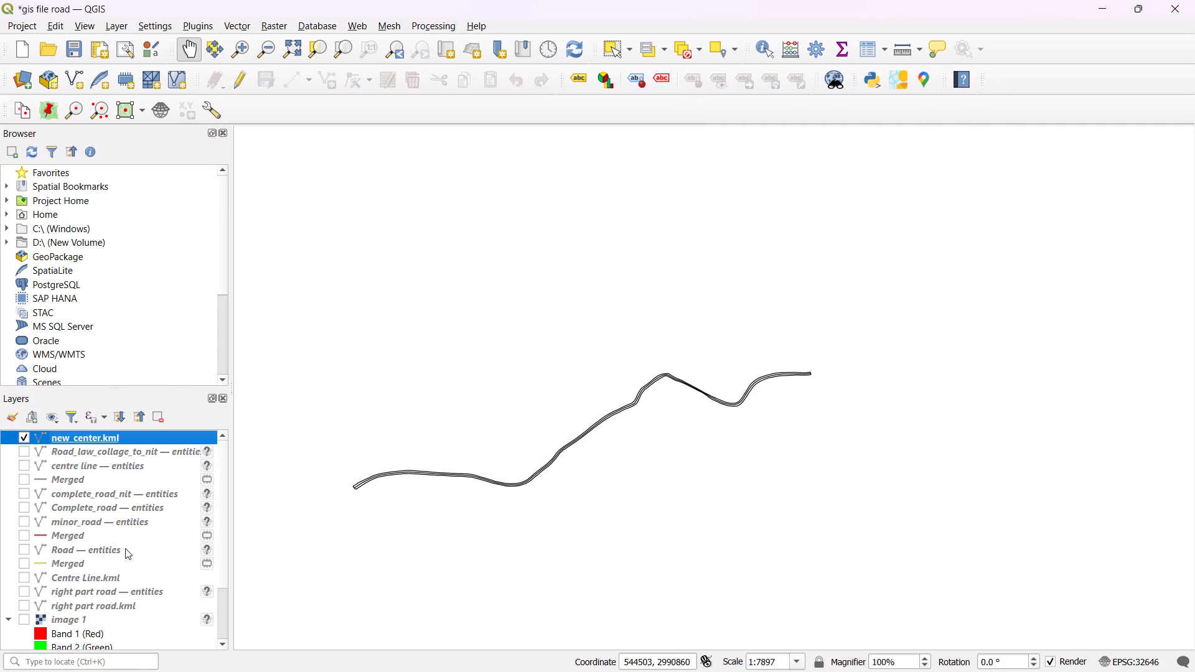
# Examine how the new centre line sits between the road edges along its length, and check which layers are switched on.
pyautogui.scroll(4, 119, 545)
pyautogui.scroll(4, 584, 455)
pyautogui.scroll(-2, 584, 458)
pyautogui.scroll(-1, 450, 516)
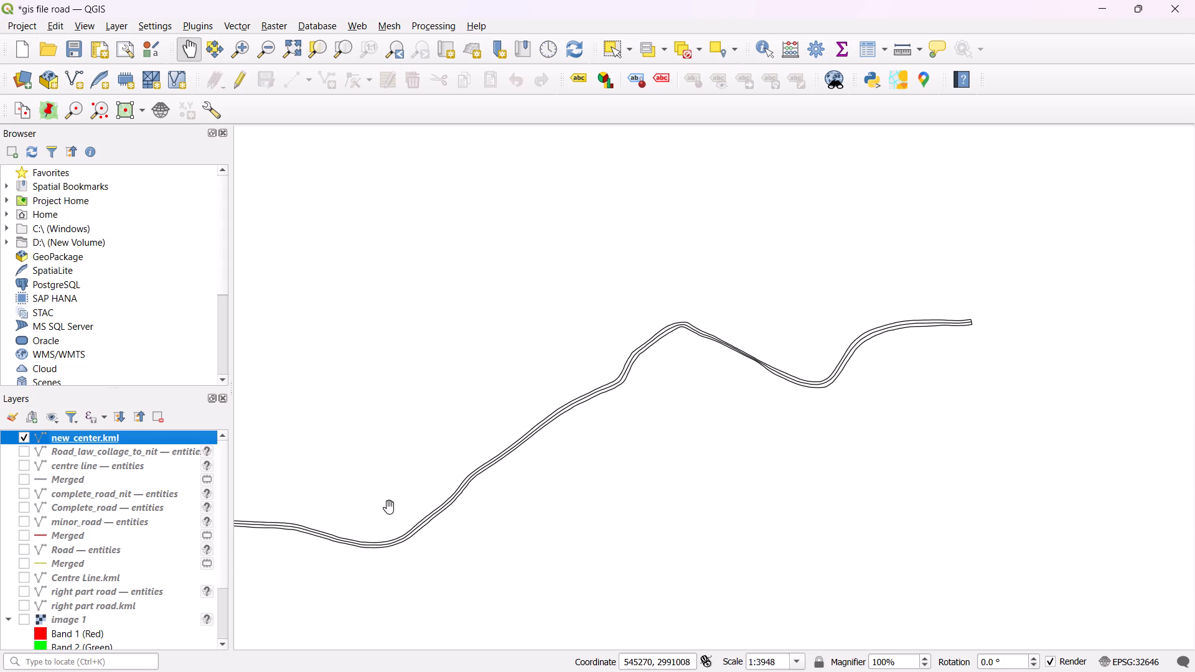
pyautogui.moveTo(389, 506); pyautogui.dragTo(593, 495)
pyautogui.scroll(-3, 73, 552)
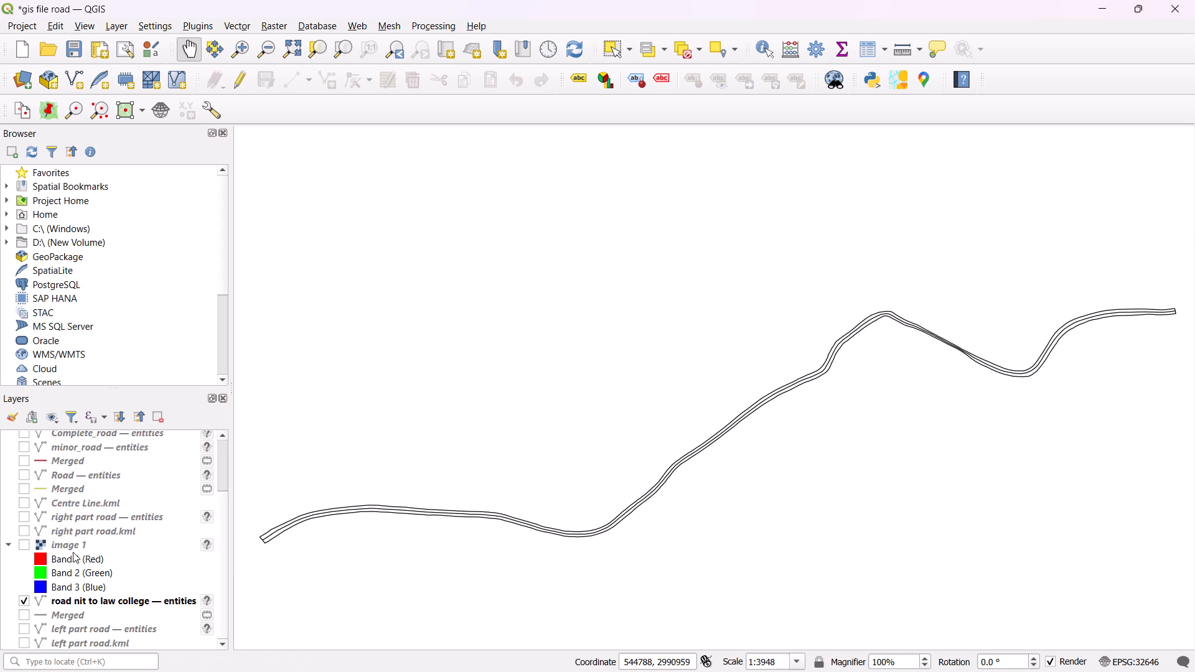
pyautogui.scroll(-1, 73, 552)
pyautogui.scroll(5, 73, 552)
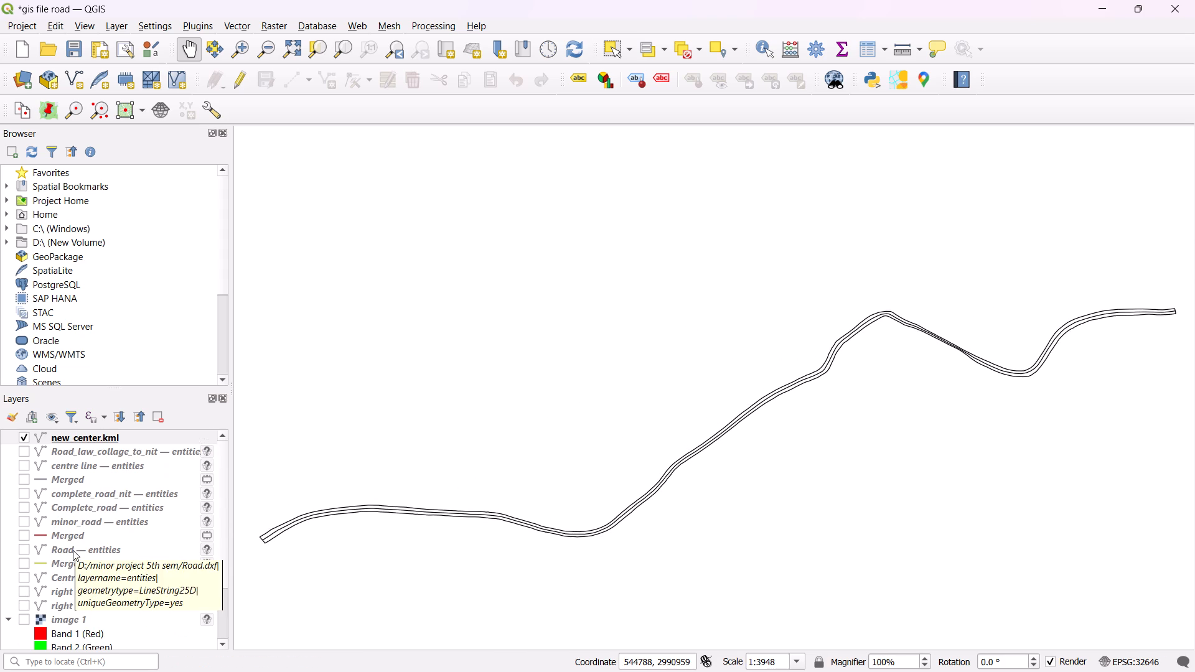
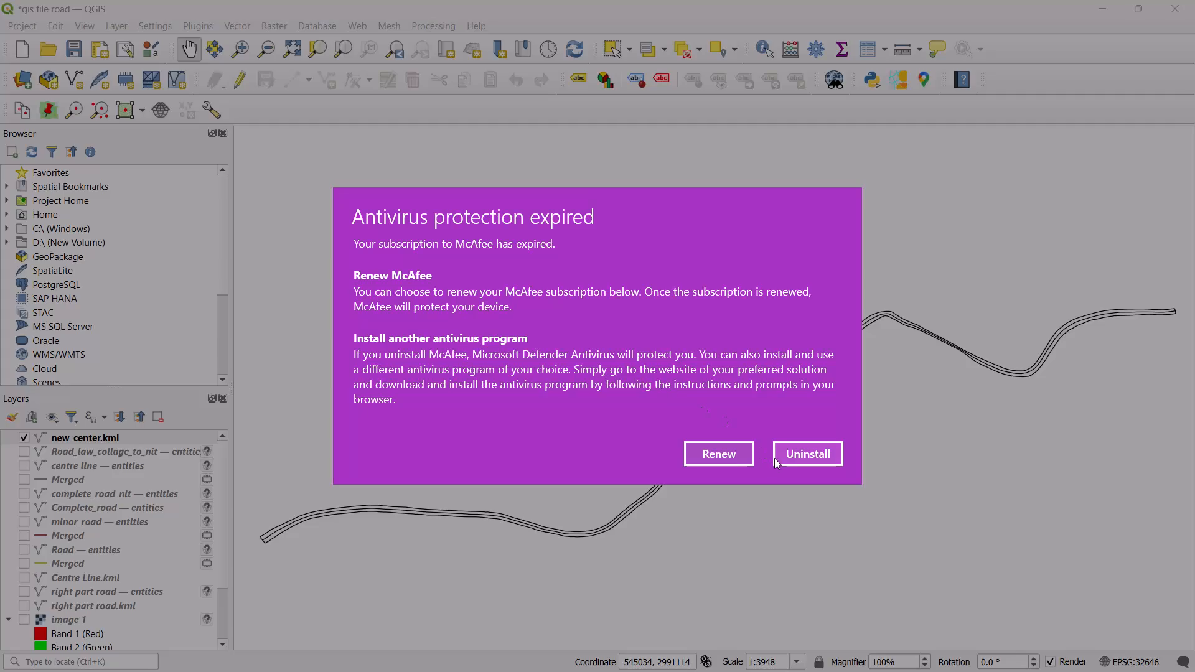
# Dismiss the McAfee antivirus expiry notice by choosing to uninstall, and close the Windows Settings window without uninstalling anything.
pyautogui.click(785, 449)
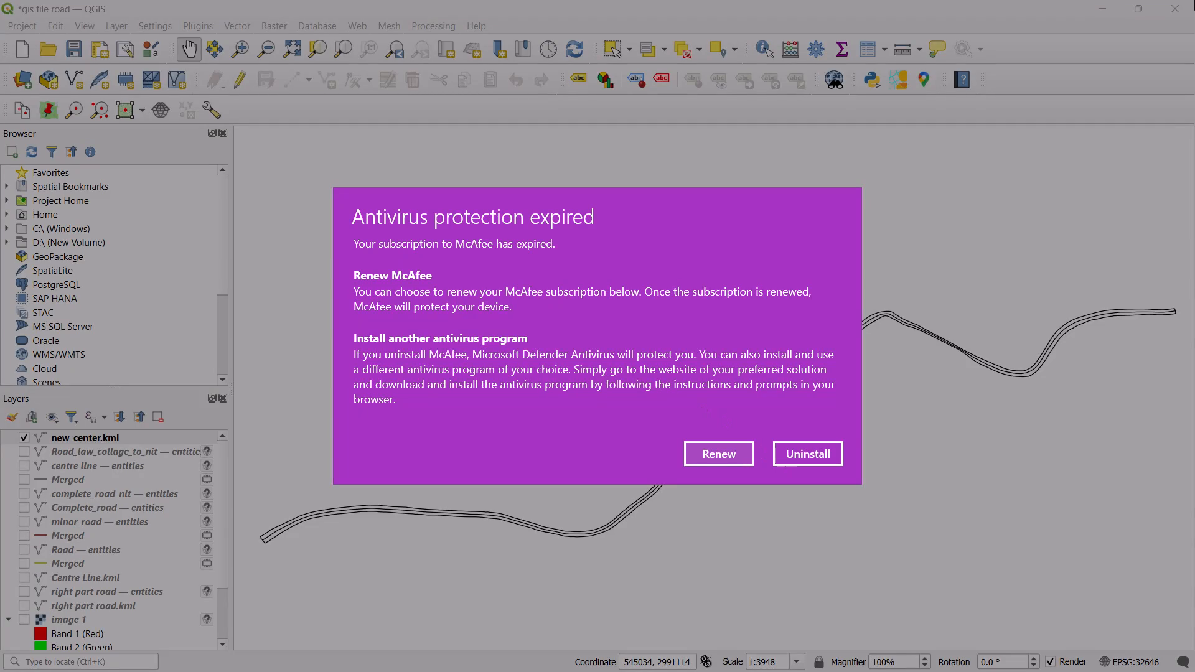
pyautogui.click(1182, 0)
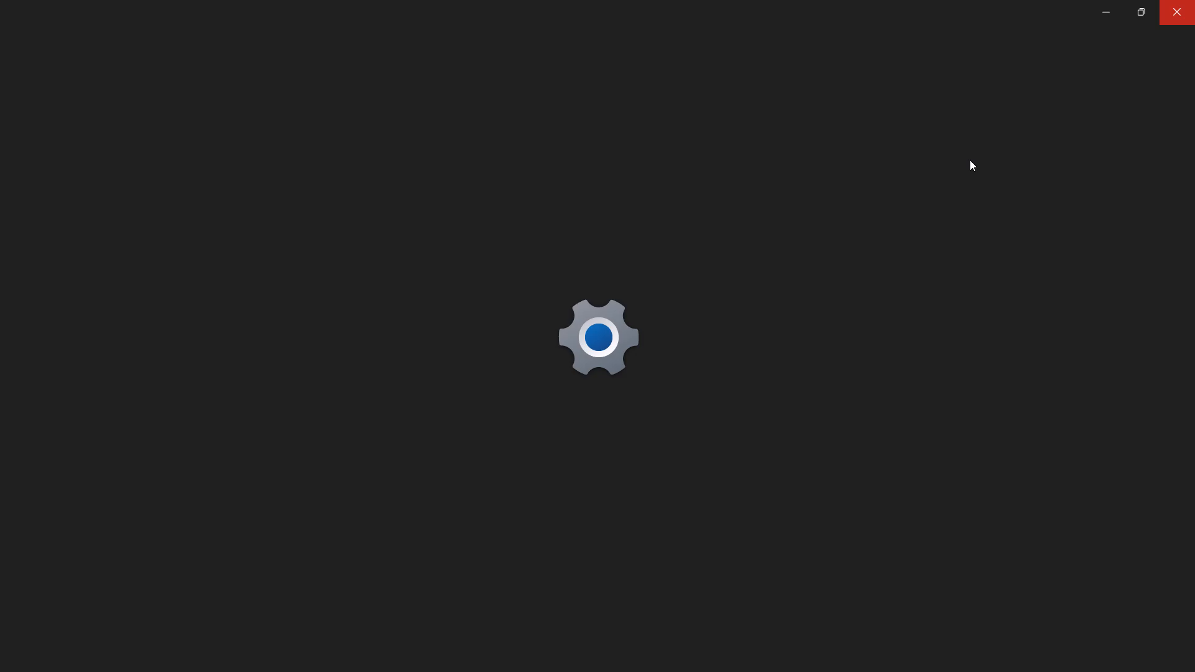
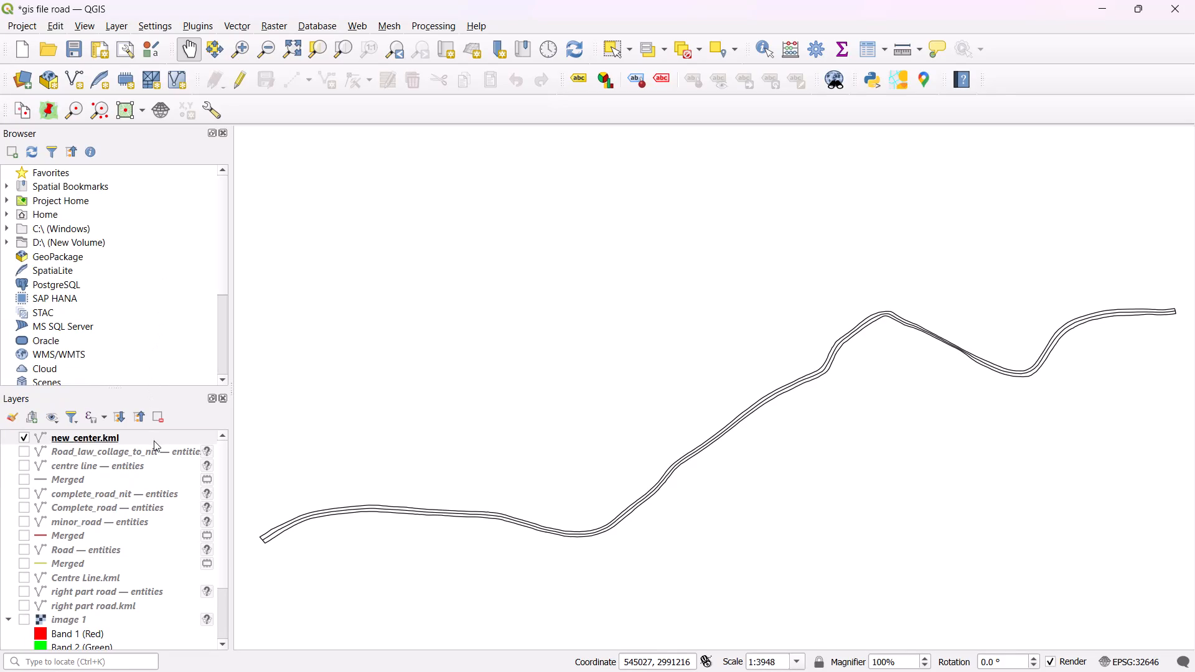
# Change the new_center.kml layer's default line symbol from Simple Line to an Arrow with a red fill.
pyautogui.click(154, 441)
pyautogui.rightClick(154, 441)
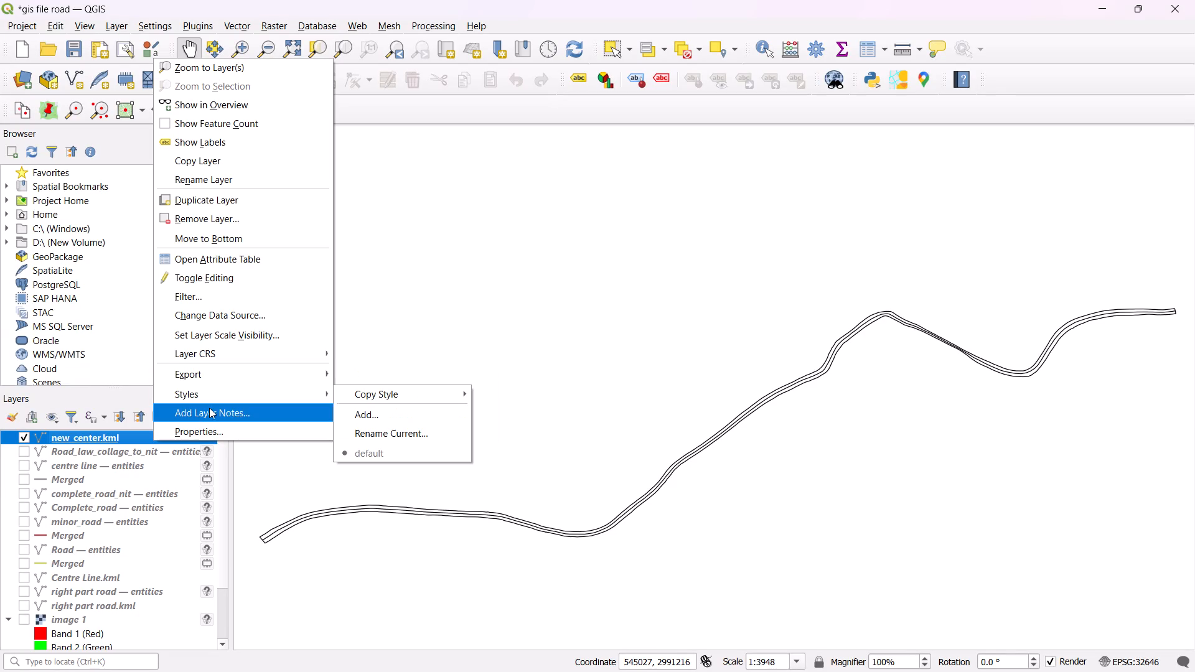
pyautogui.click(213, 424)
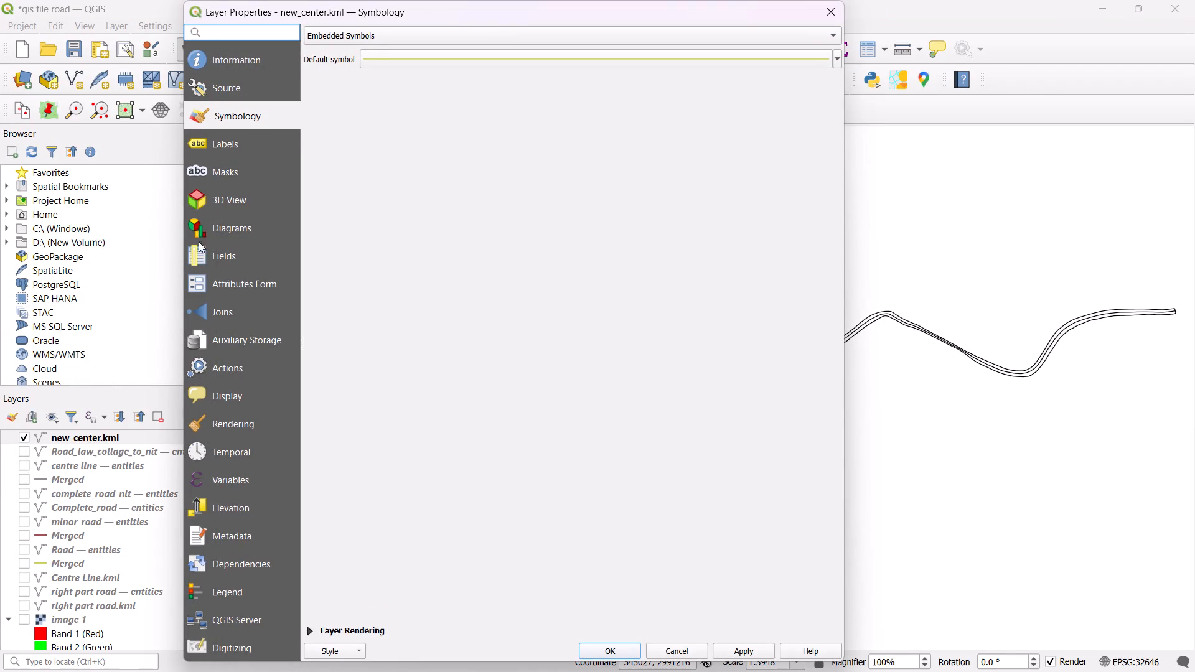
pyautogui.click(431, 57)
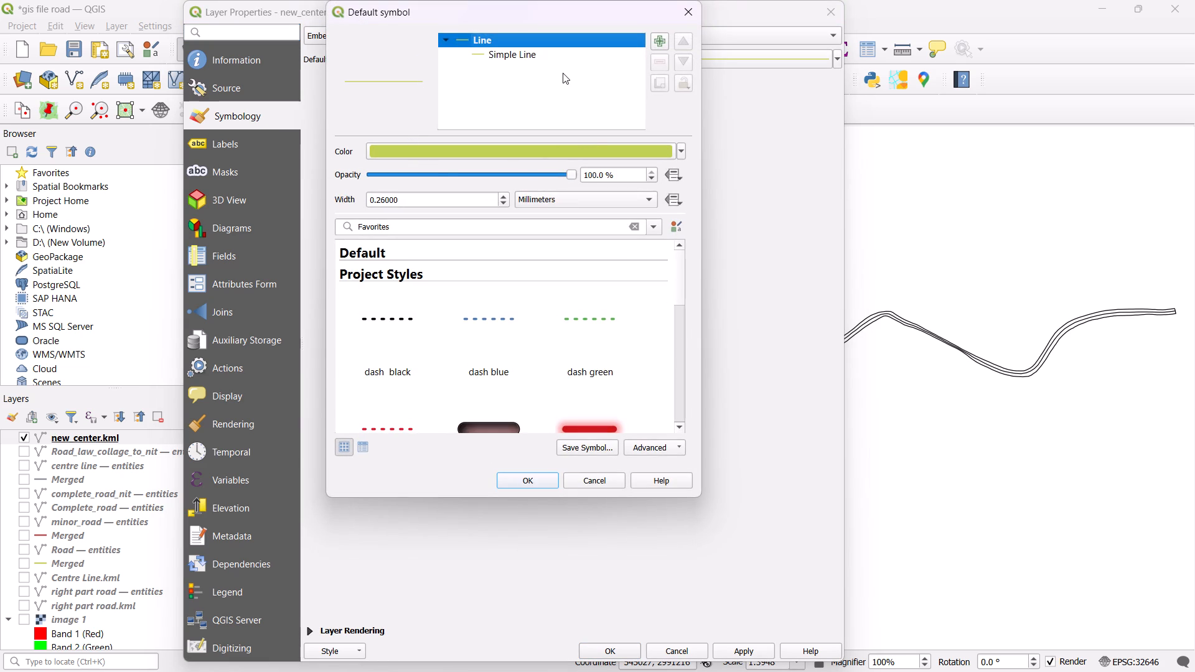
pyautogui.click(518, 54)
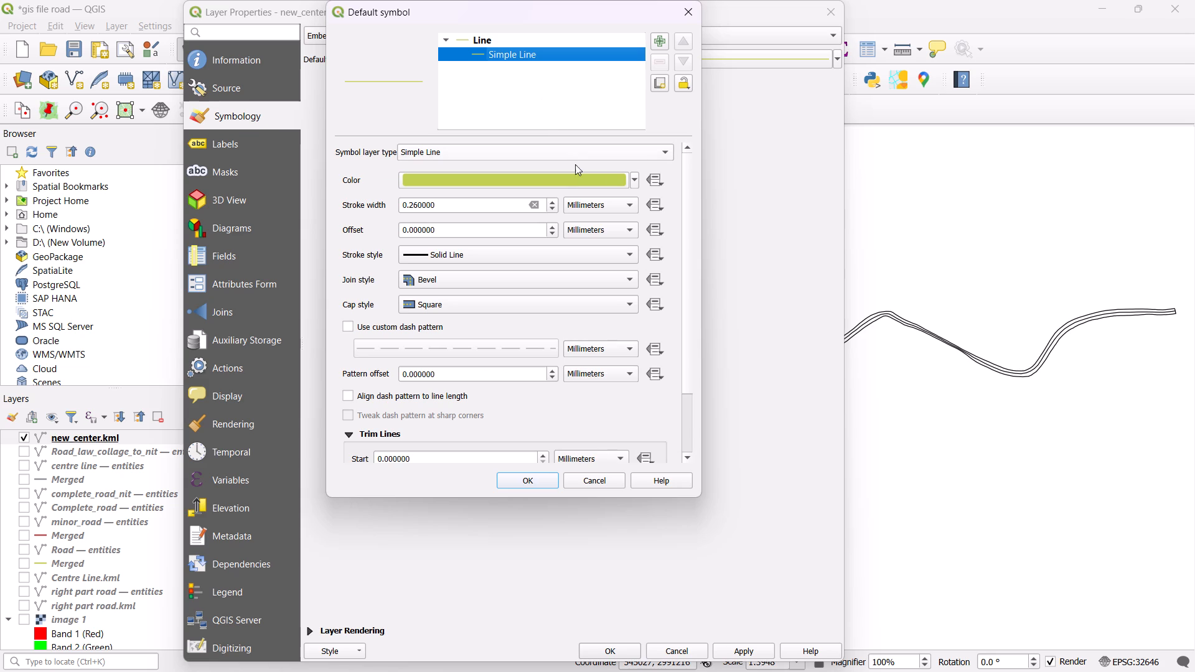
pyautogui.click(668, 148)
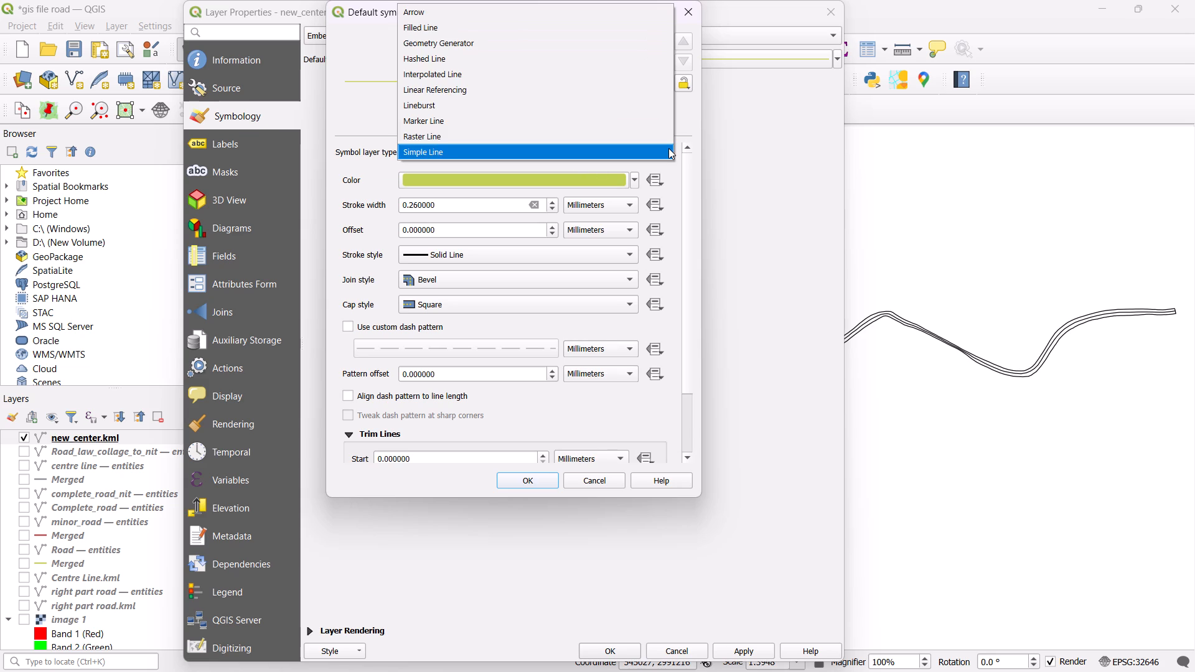
pyautogui.scroll(2, 448, 39)
pyautogui.click(444, 18)
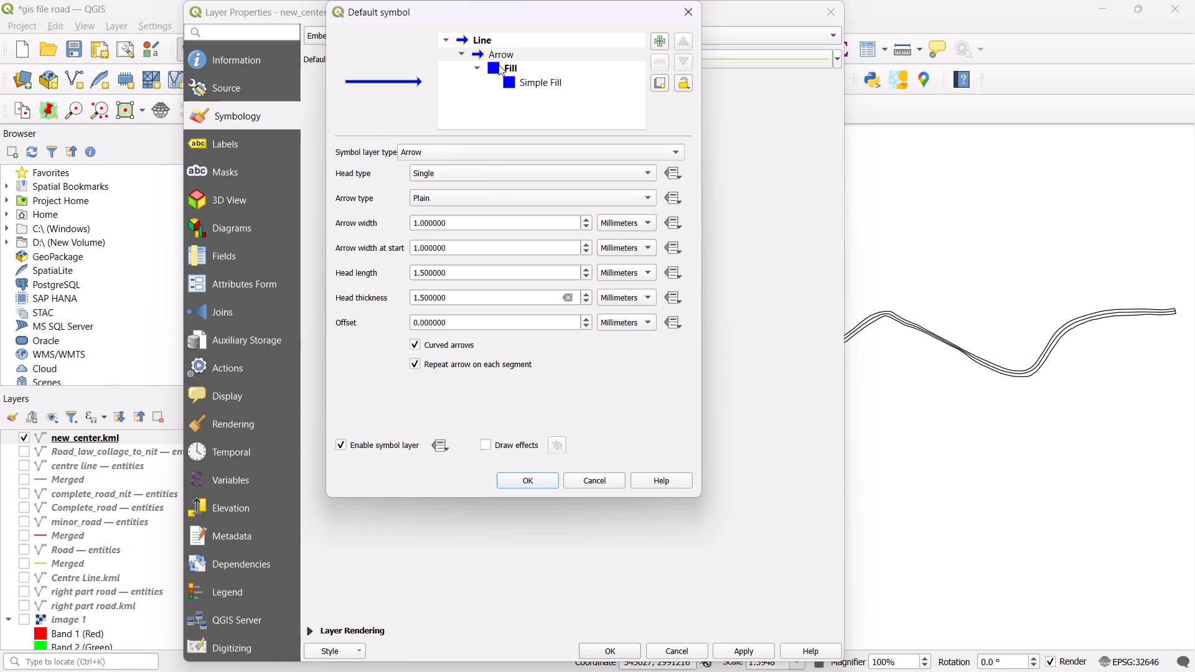
pyautogui.click(523, 71)
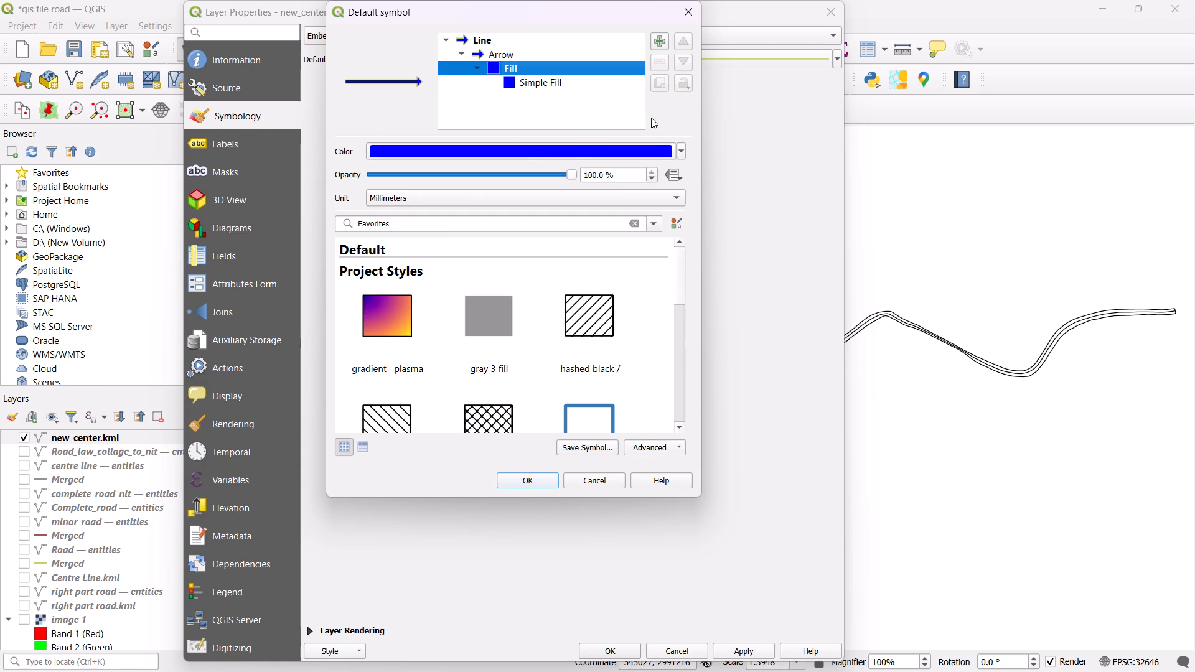
pyautogui.click(683, 147)
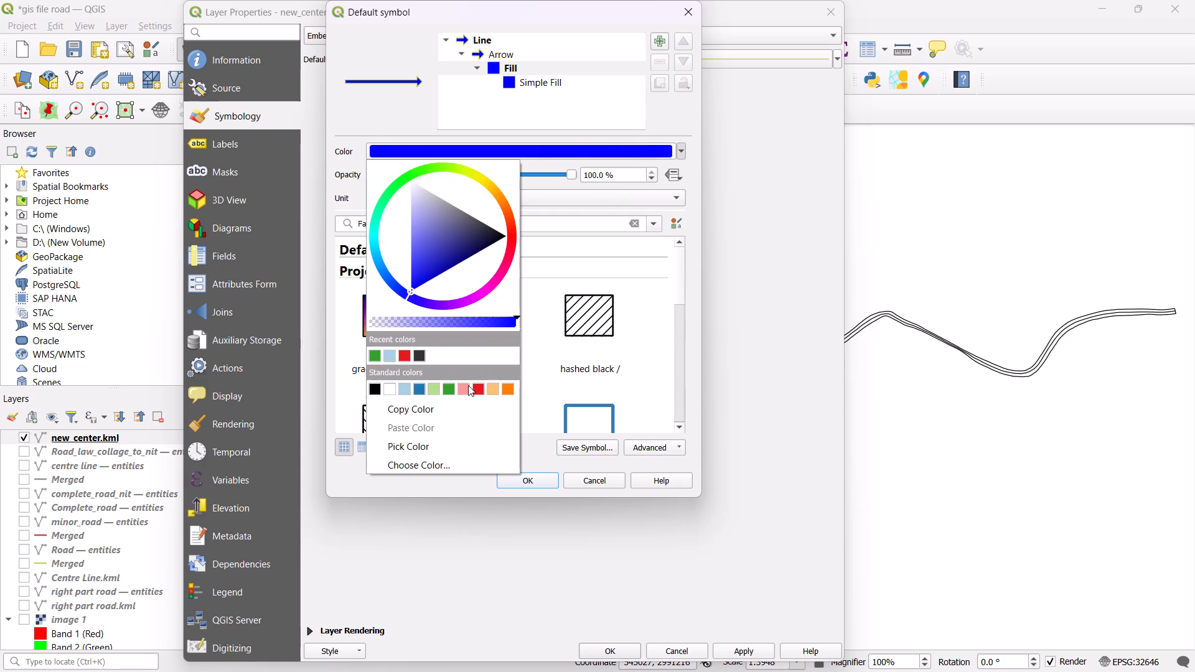
pyautogui.click(407, 354)
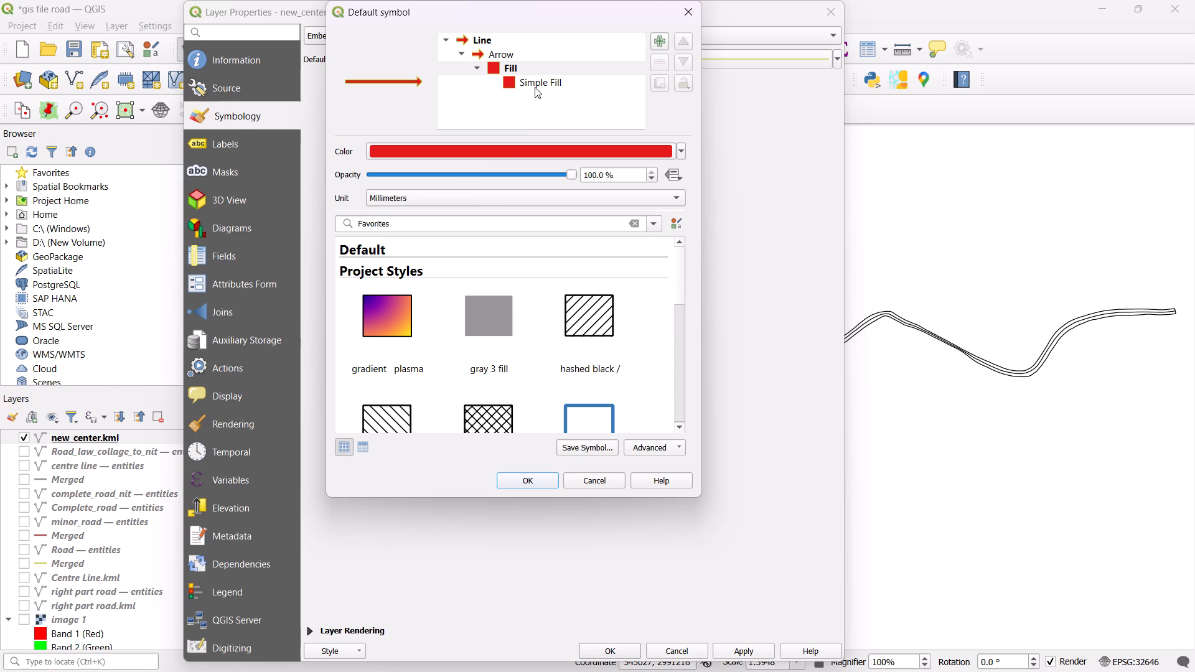
# Save the red fill symbol to Project Styles under the name center with the tag Colorful.
pyautogui.click(591, 450)
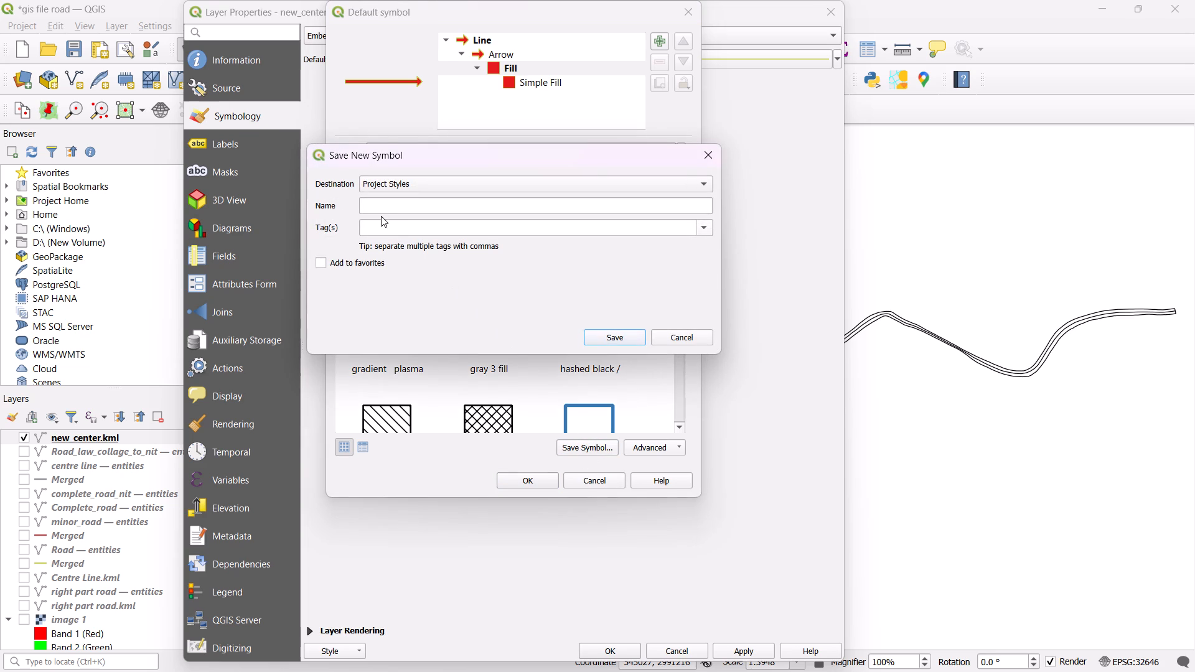
pyautogui.click(370, 205)
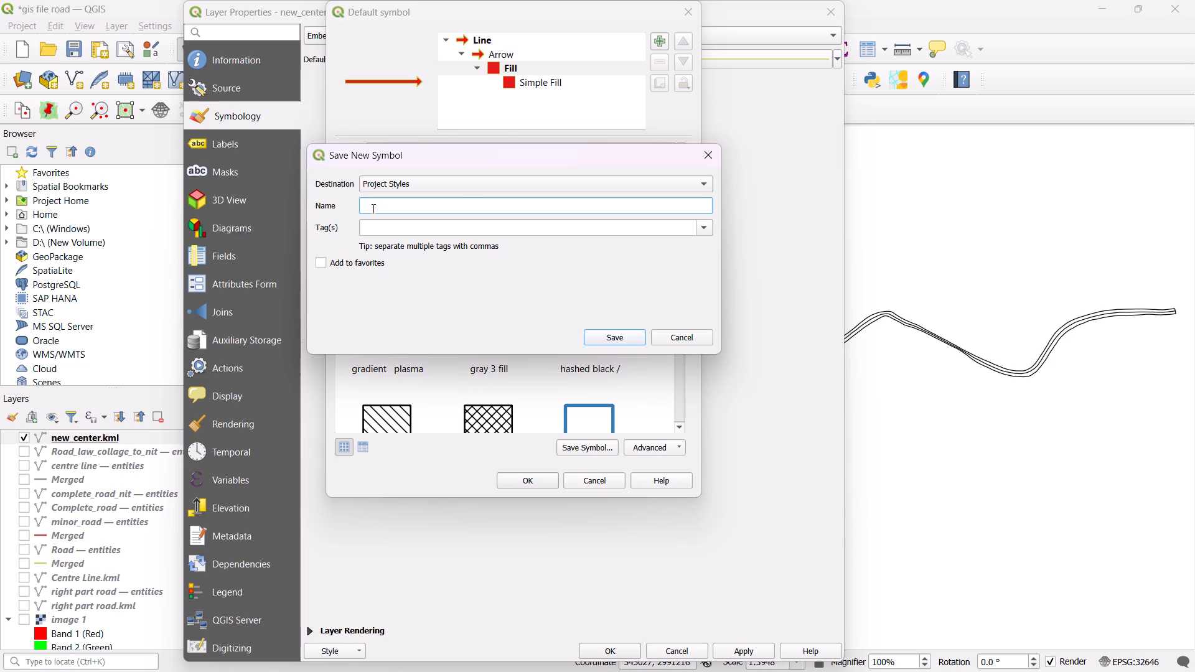
pyautogui.click(708, 228)
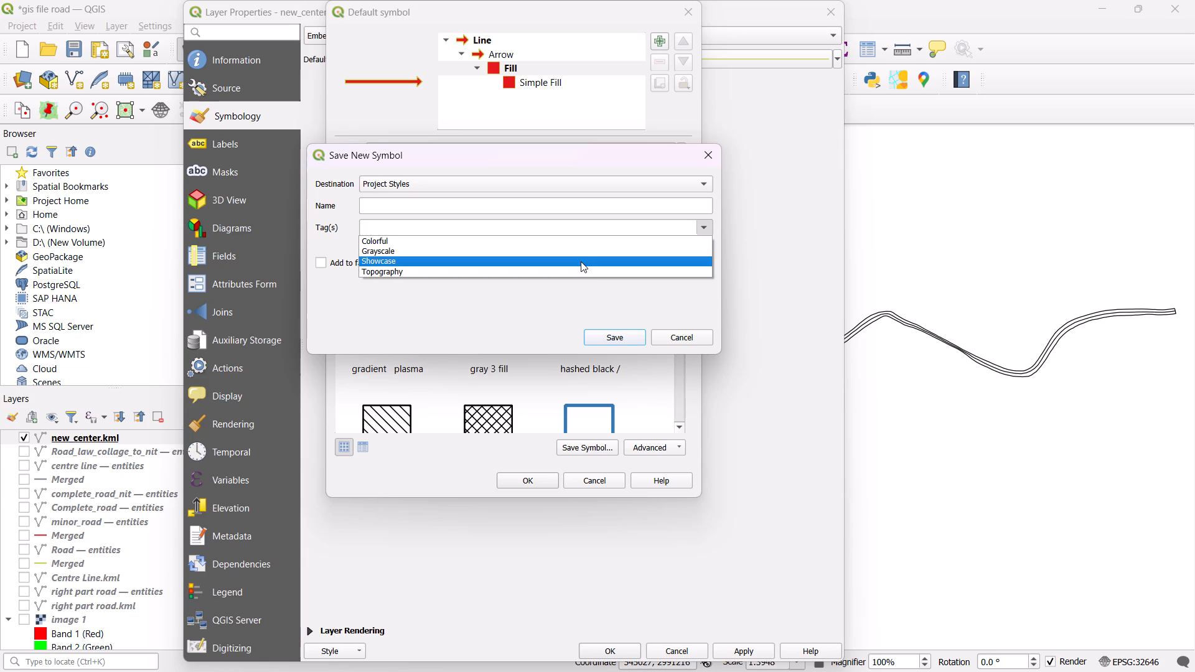
pyautogui.scroll(-4, 581, 261)
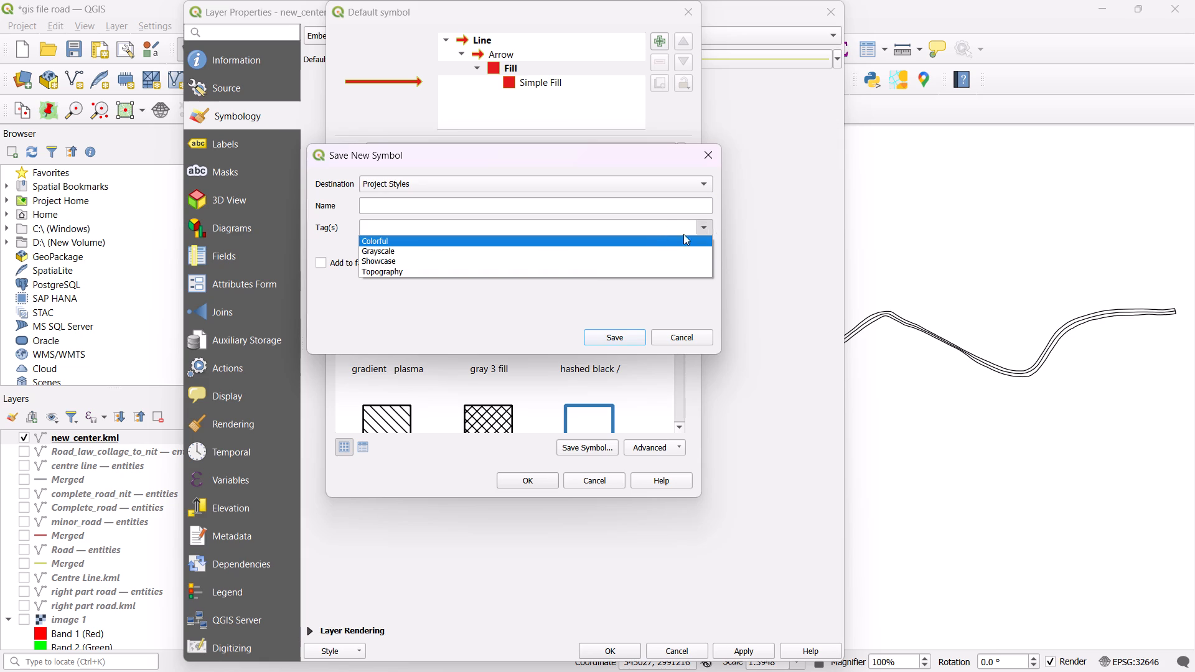
pyautogui.click(461, 238)
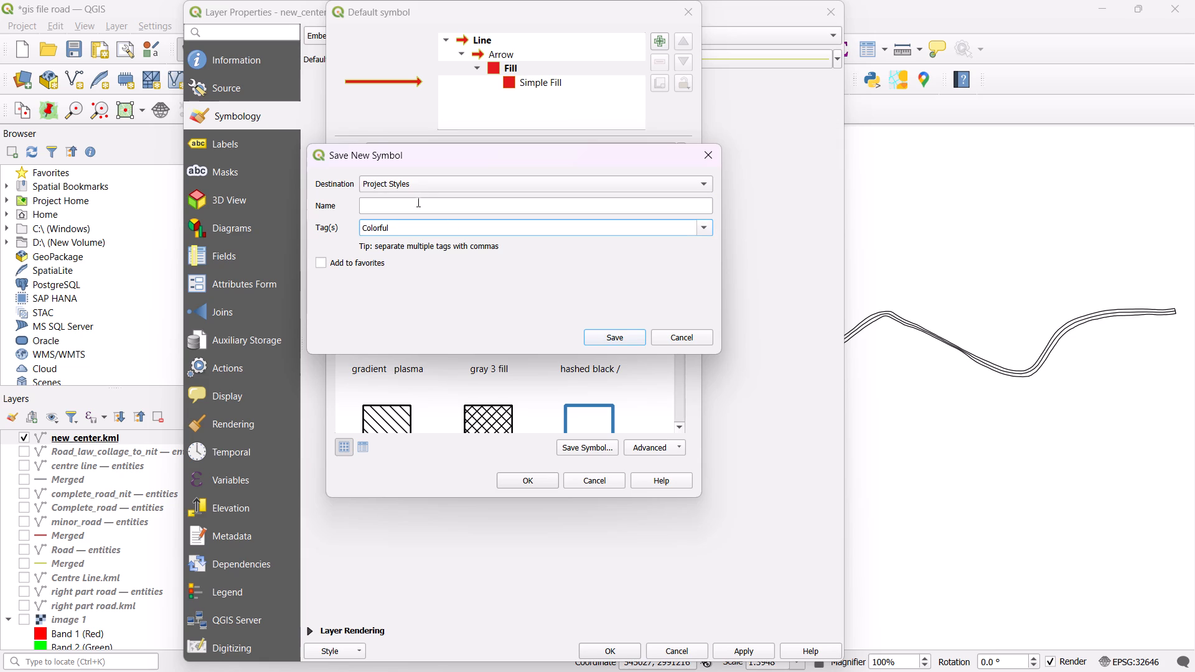
pyautogui.click(416, 203)
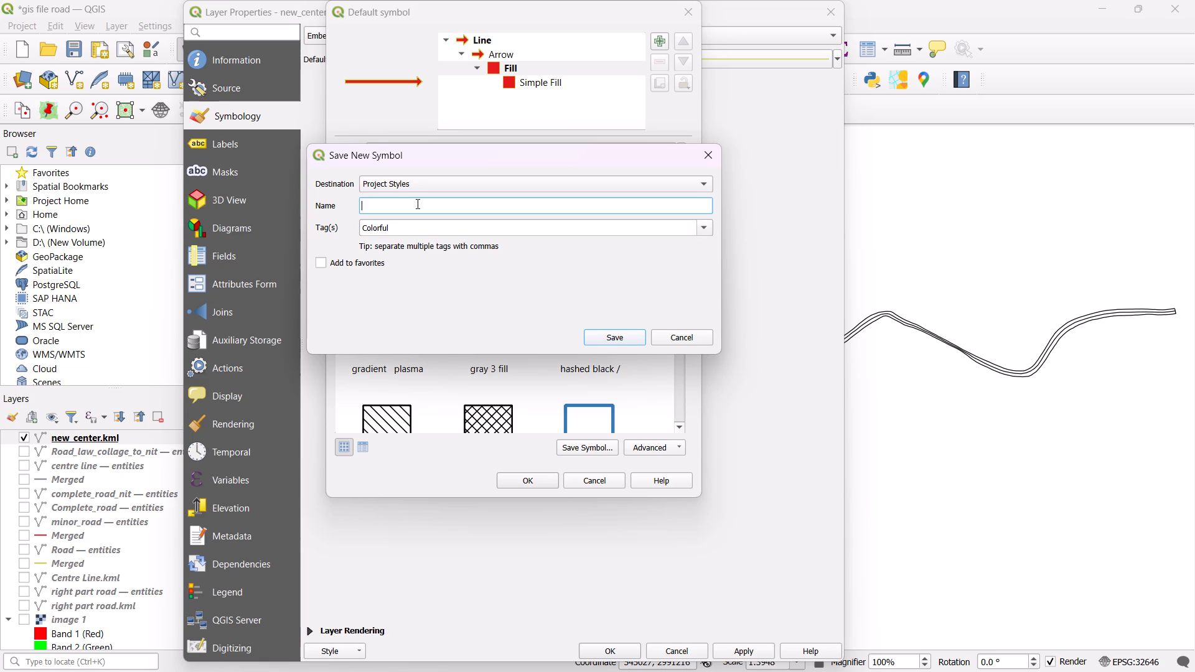
pyautogui.write('center')
pyautogui.click(621, 342)
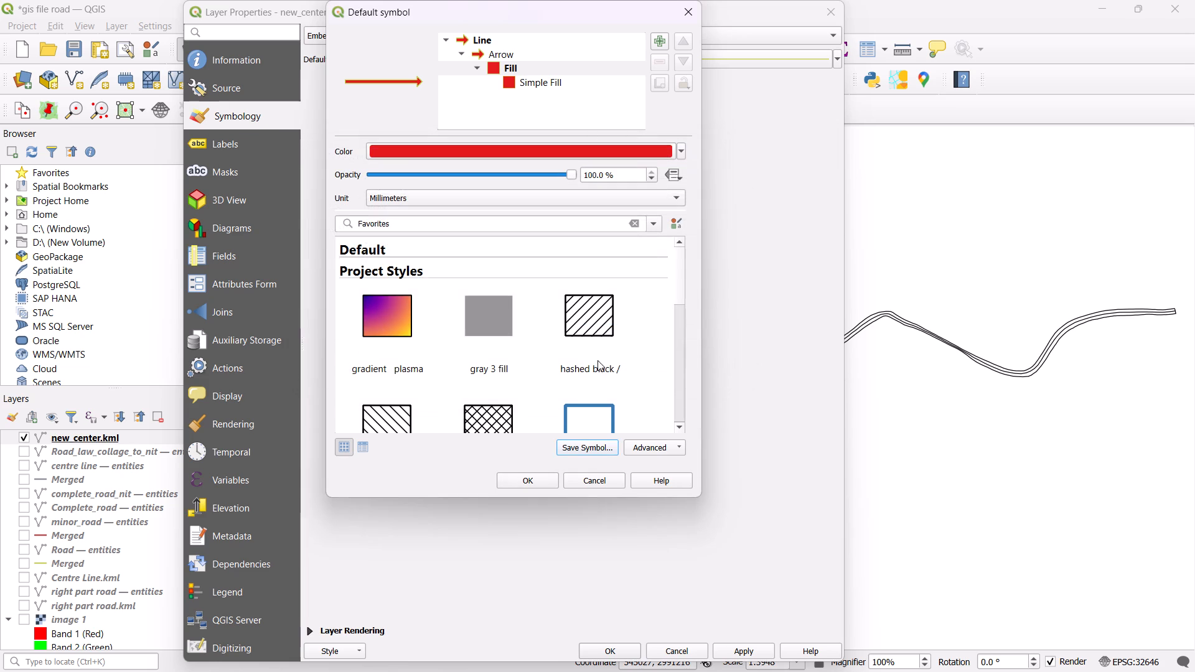
pyautogui.click(548, 482)
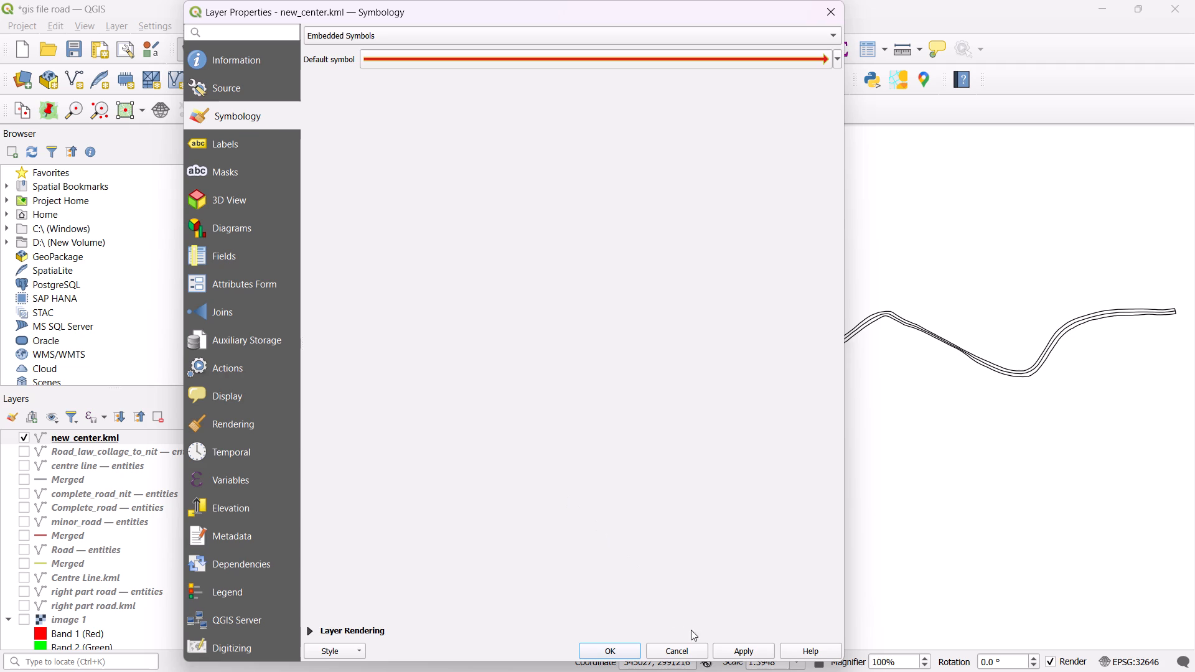
pyautogui.click(743, 652)
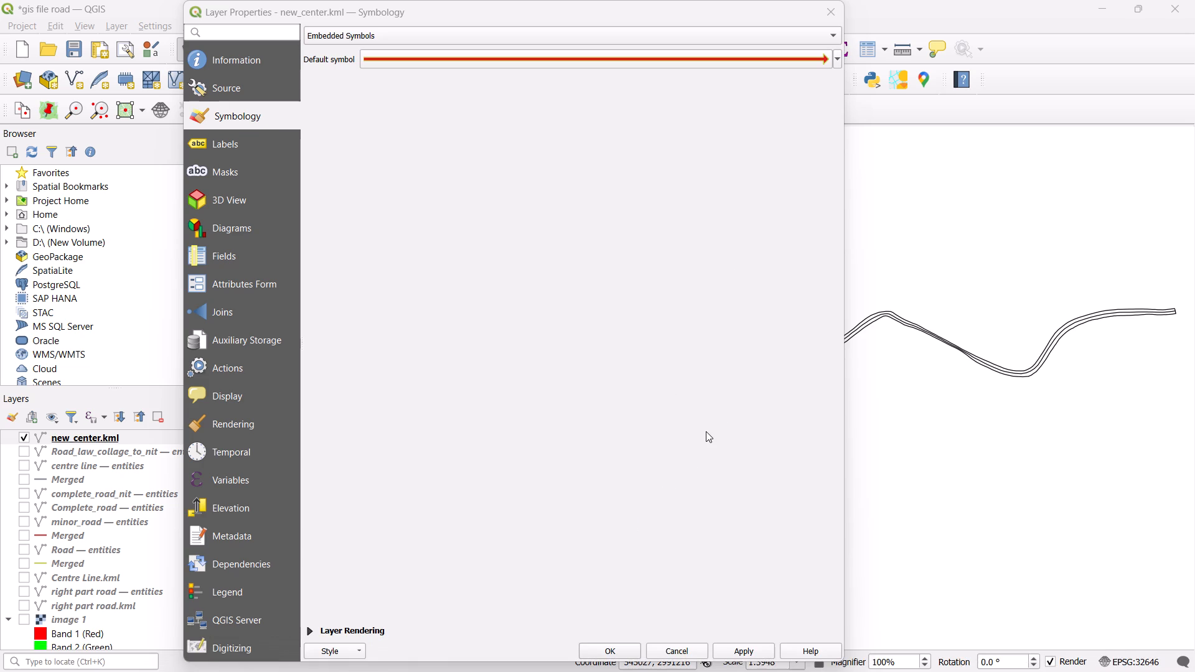
pyautogui.click(631, 646)
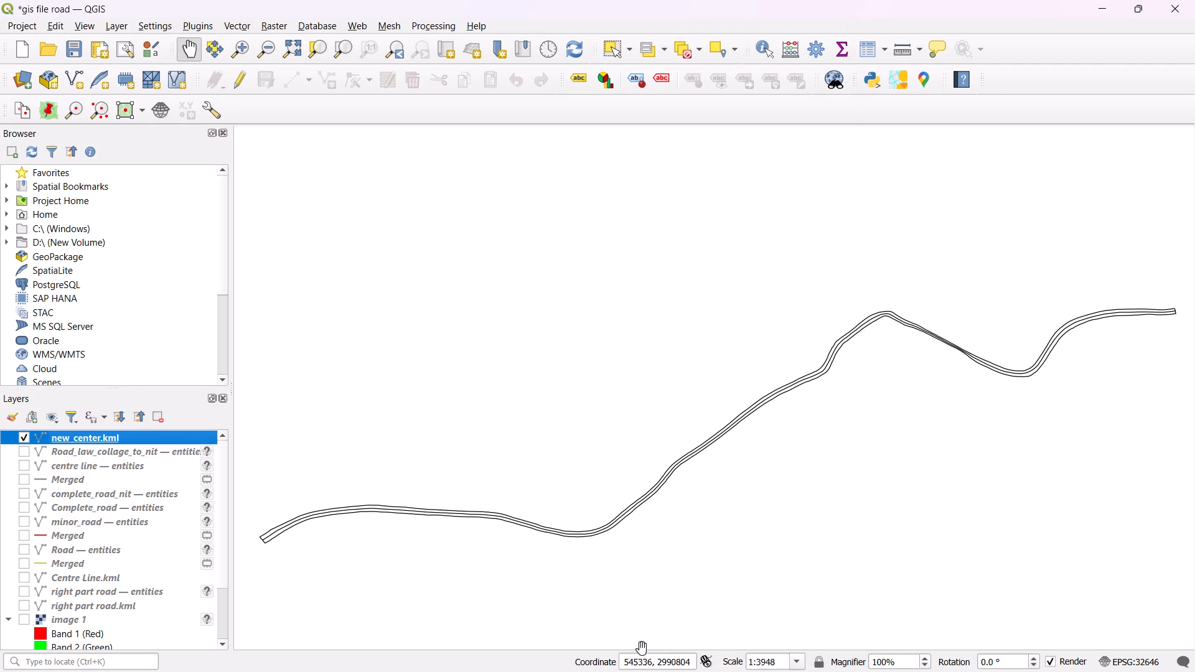
# Examine the centre line and road edge lines along the road on the map at different scales.
pyautogui.scroll(5, 720, 518)
pyautogui.scroll(-3, 718, 516)
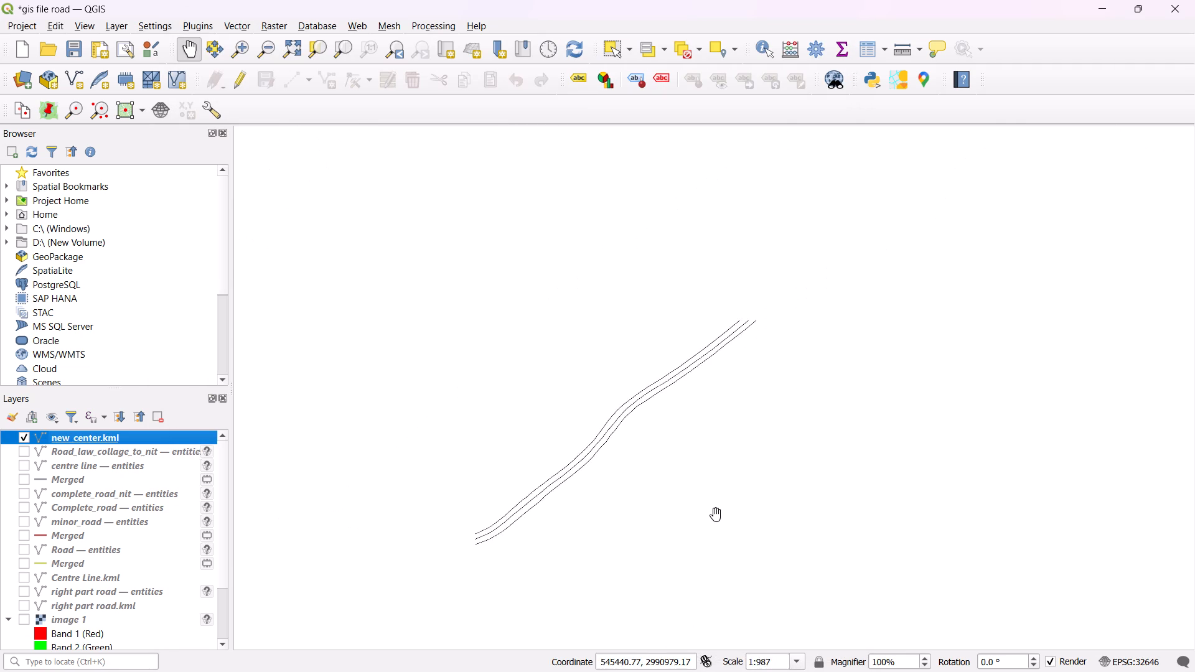
pyautogui.scroll(-2, 716, 515)
pyautogui.scroll(3, 638, 459)
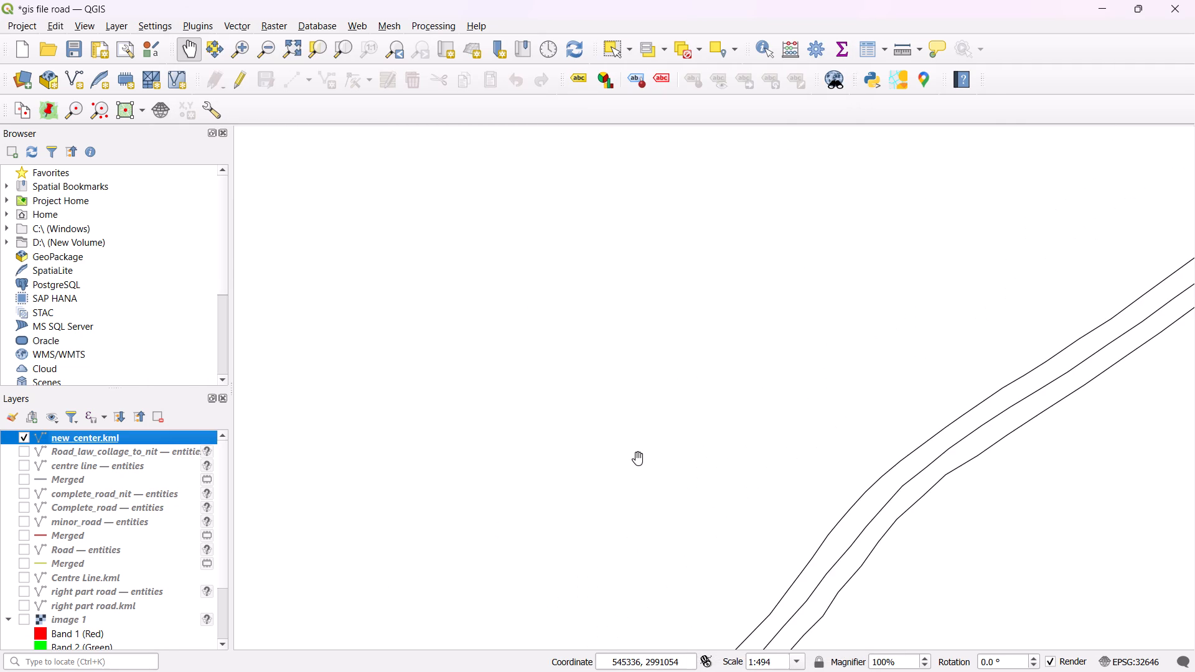
pyautogui.scroll(-4, 638, 459)
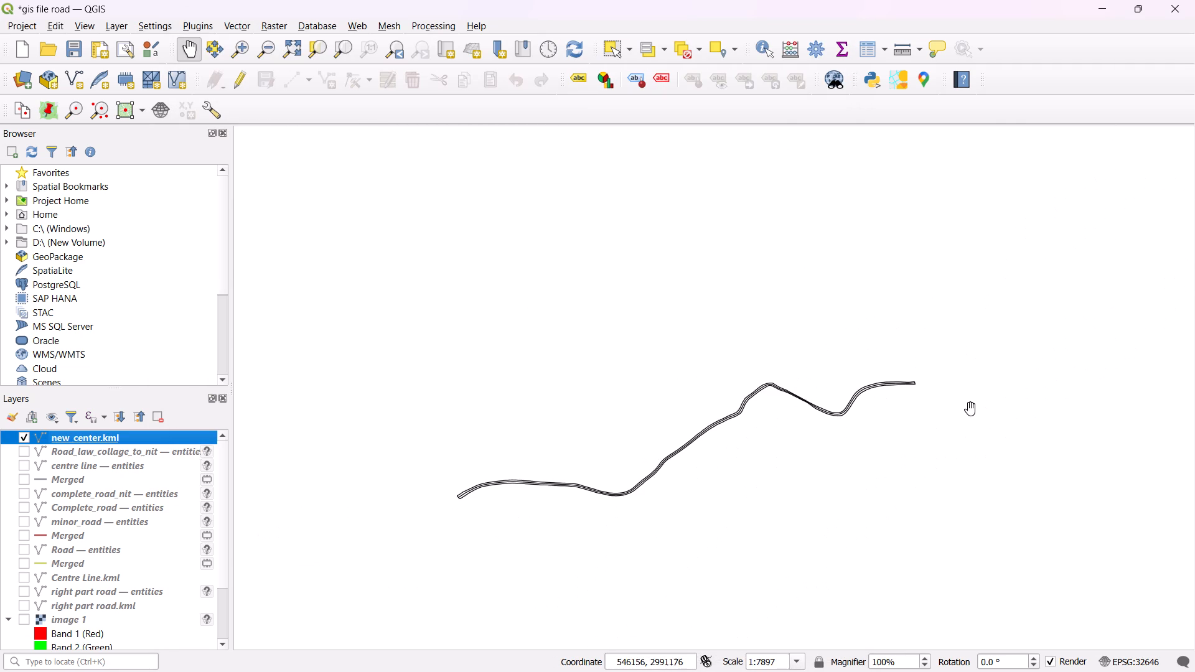
pyautogui.scroll(4, 973, 407)
pyautogui.scroll(-5, 973, 407)
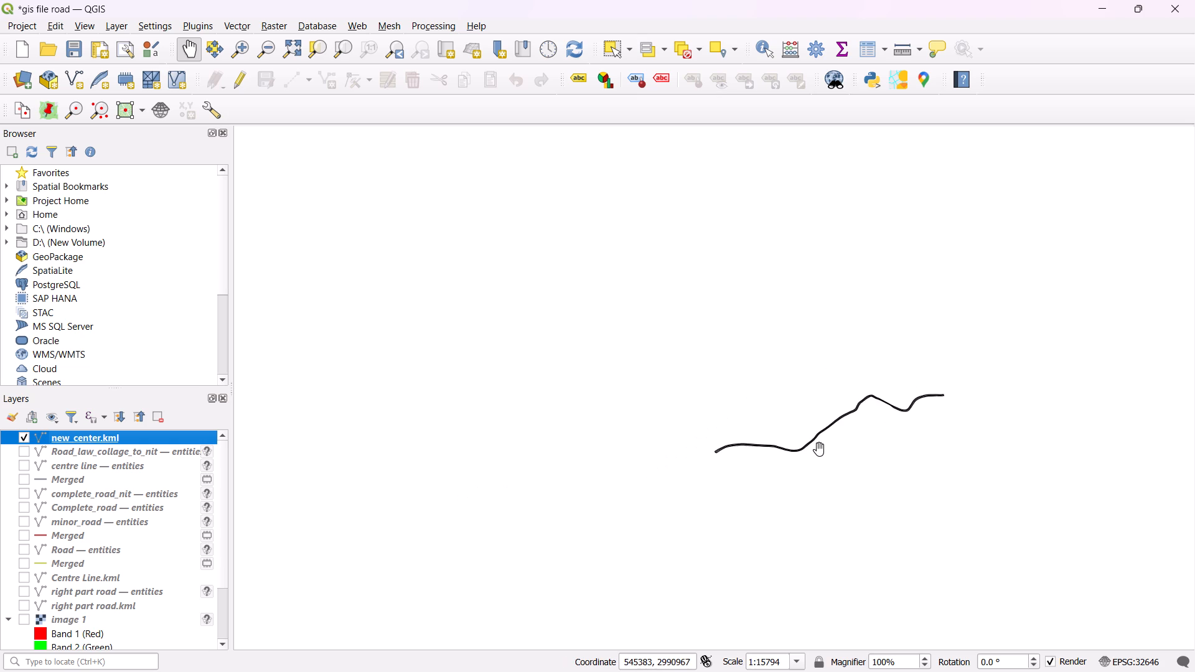
pyautogui.scroll(4, 819, 449)
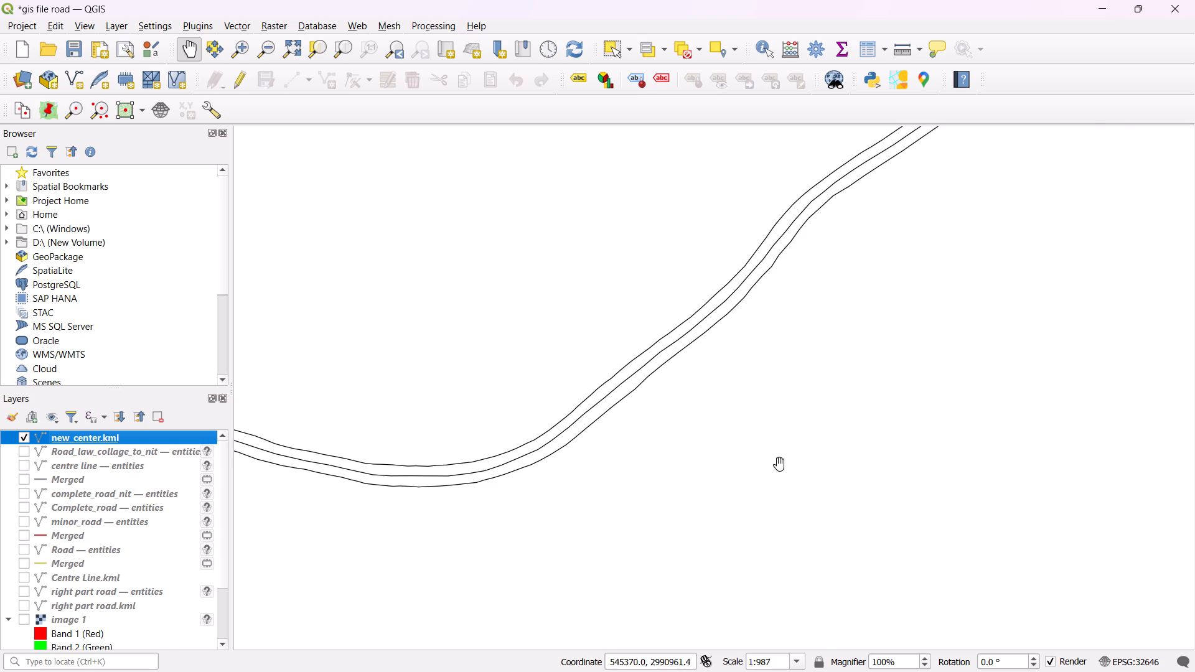
pyautogui.scroll(-2, 779, 464)
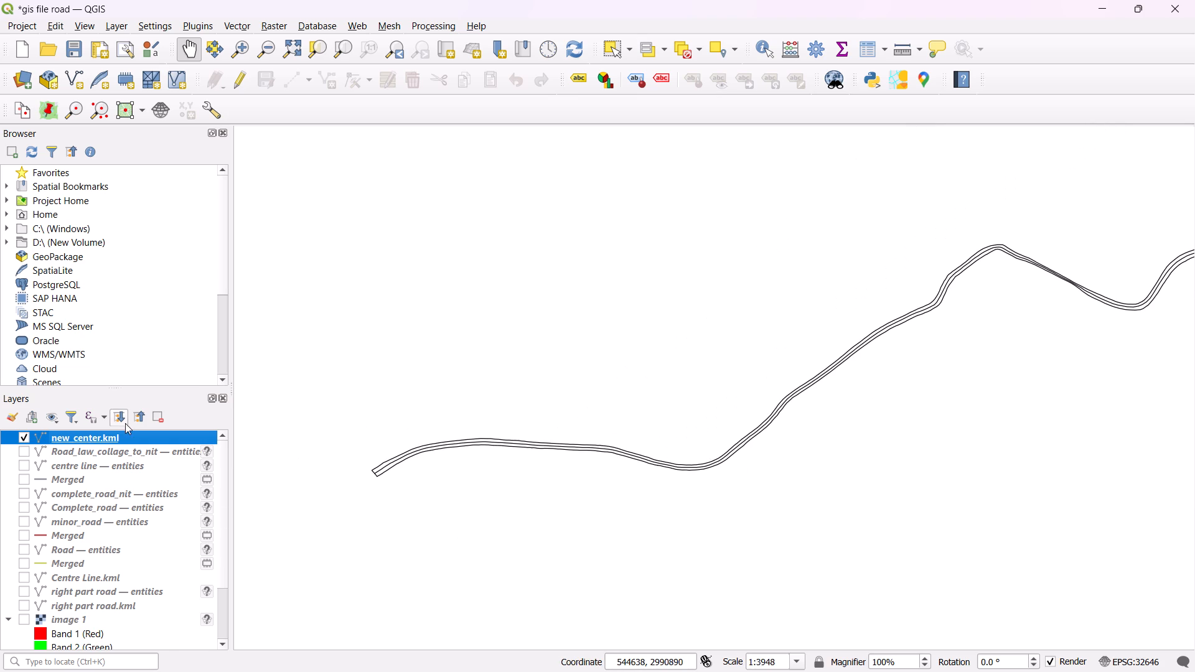
# Review the new_center.kml layer's properties from Symbology through Rendering, Temporal, Elevation and Metadata to QGIS Server, then close them.
pyautogui.rightClick(135, 437)
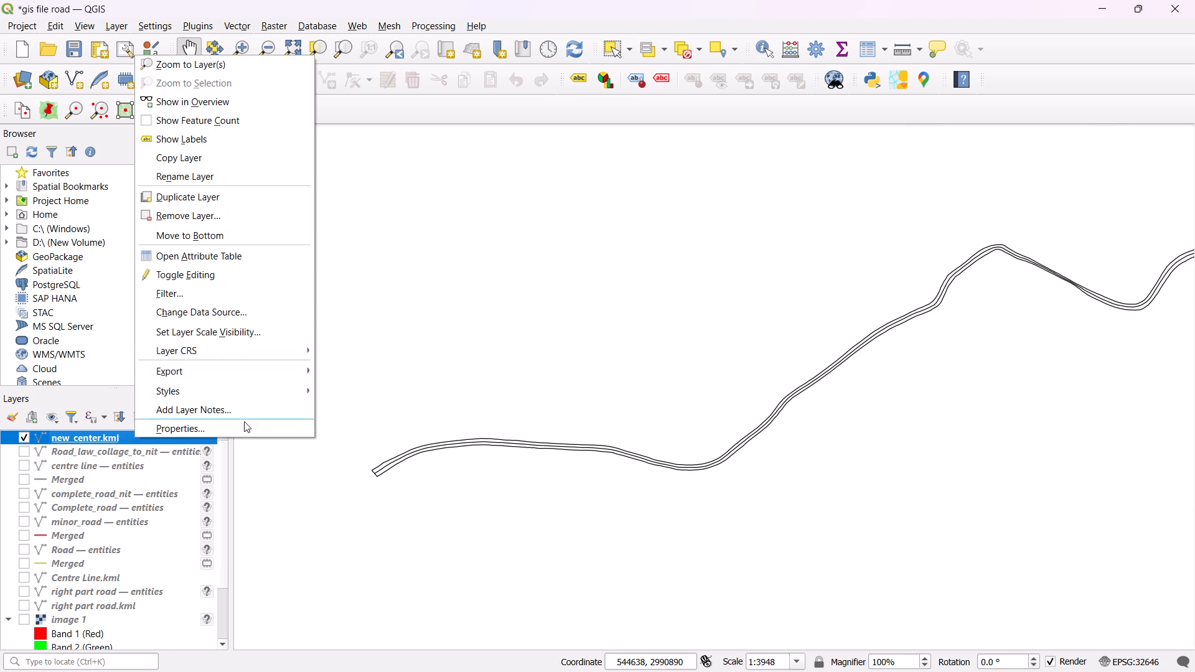
pyautogui.click(246, 427)
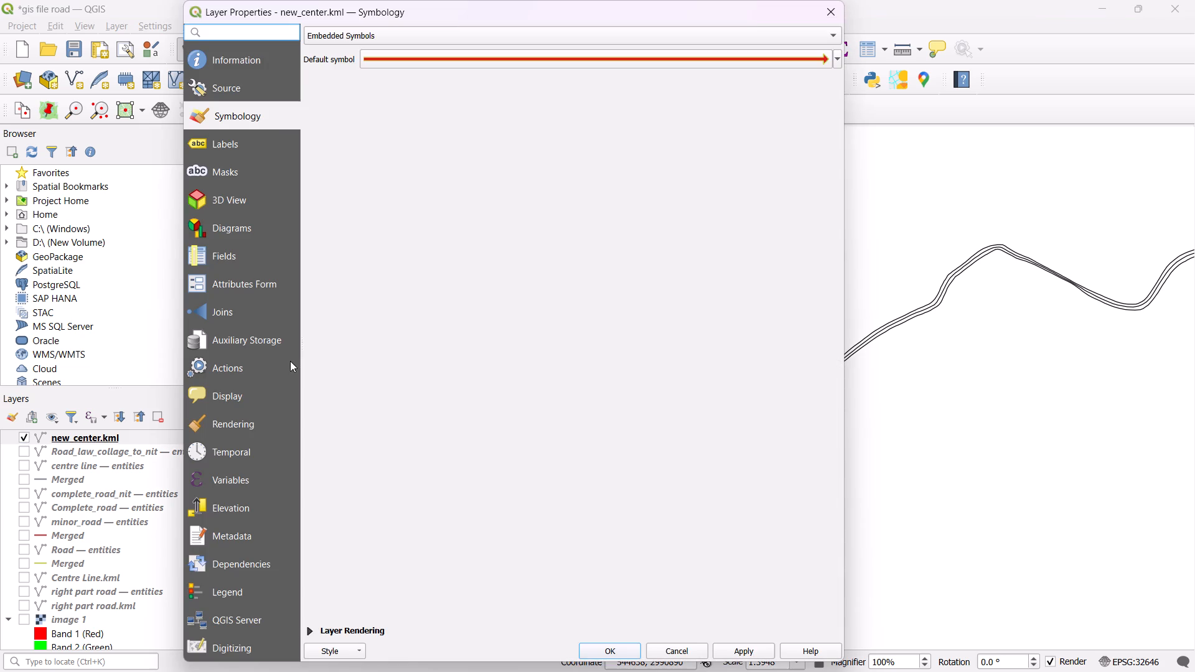
pyautogui.click(840, 56)
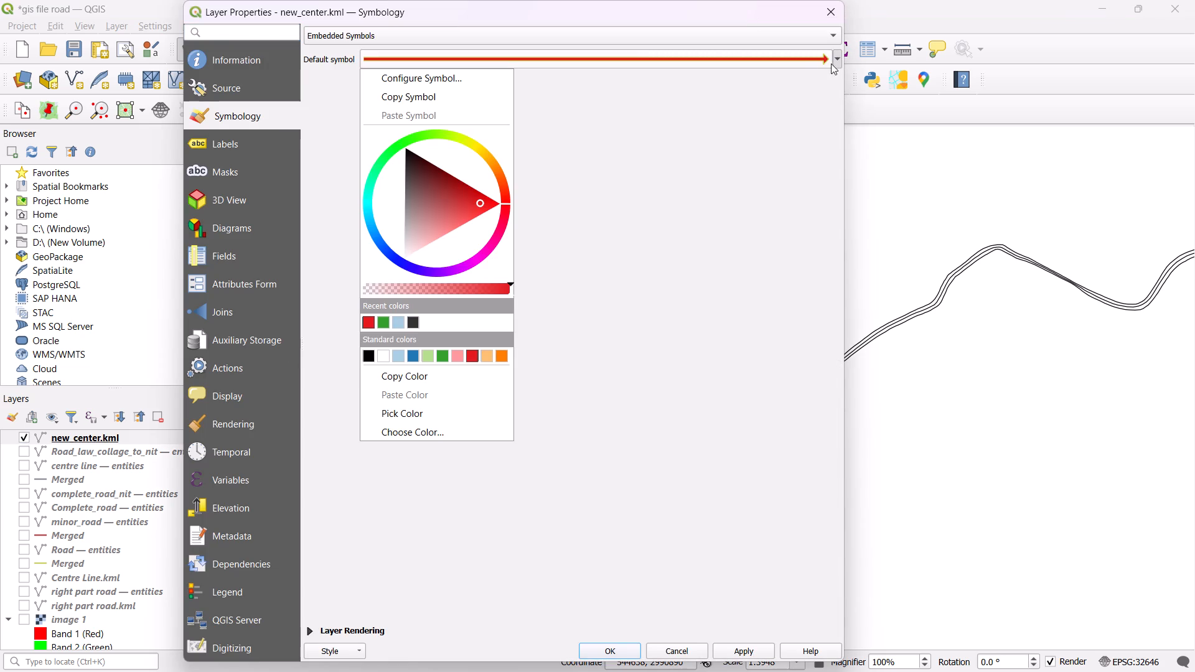
pyautogui.click(732, 205)
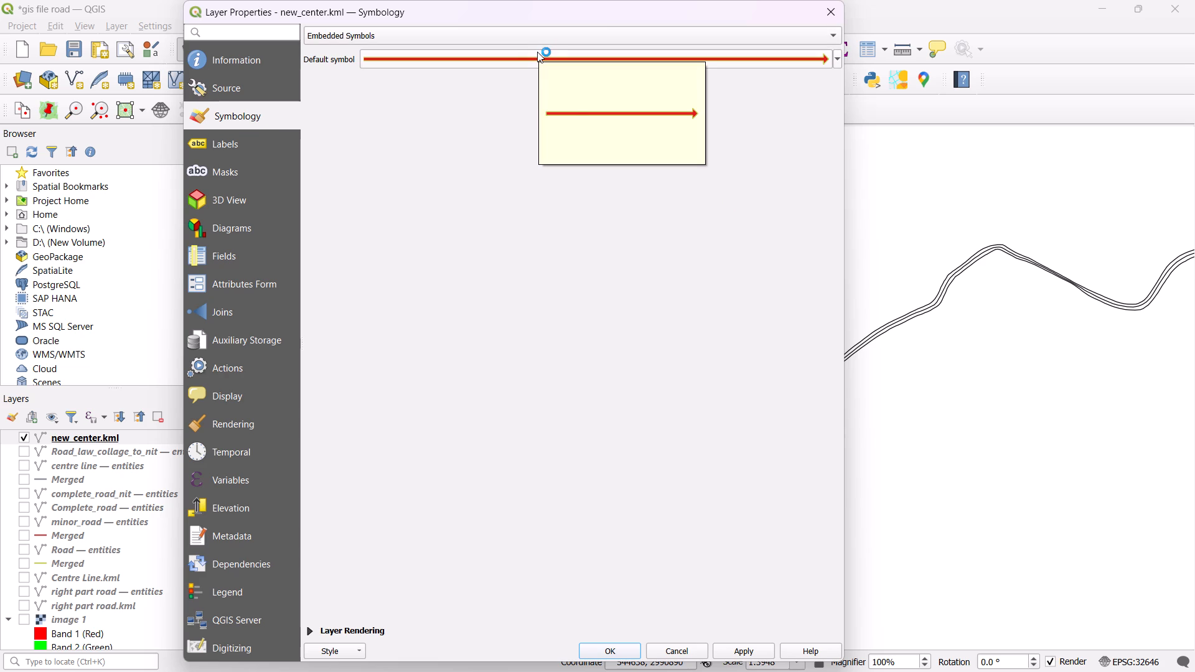
pyautogui.click(576, 110)
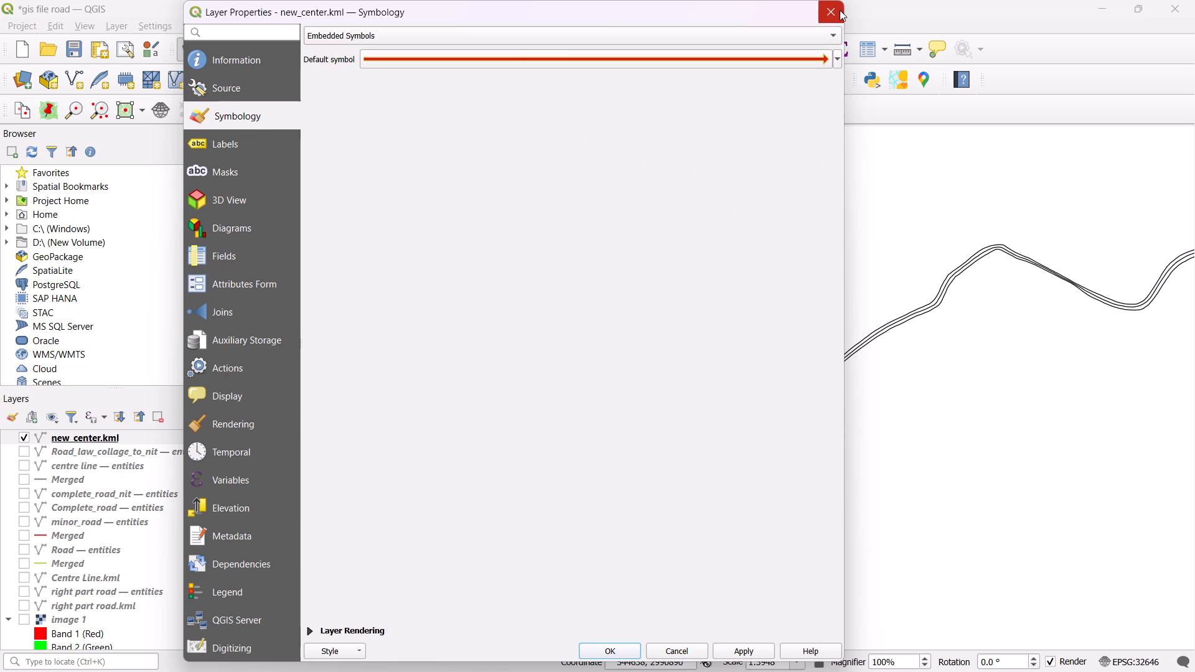
pyautogui.click(241, 431)
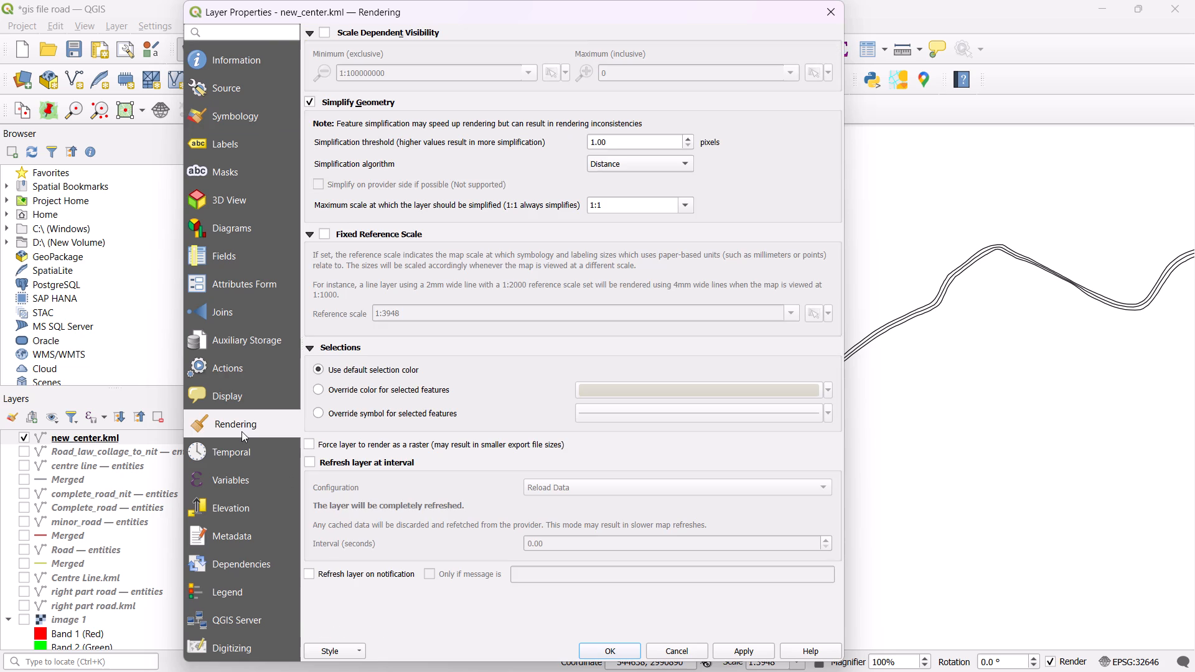
pyautogui.click(253, 452)
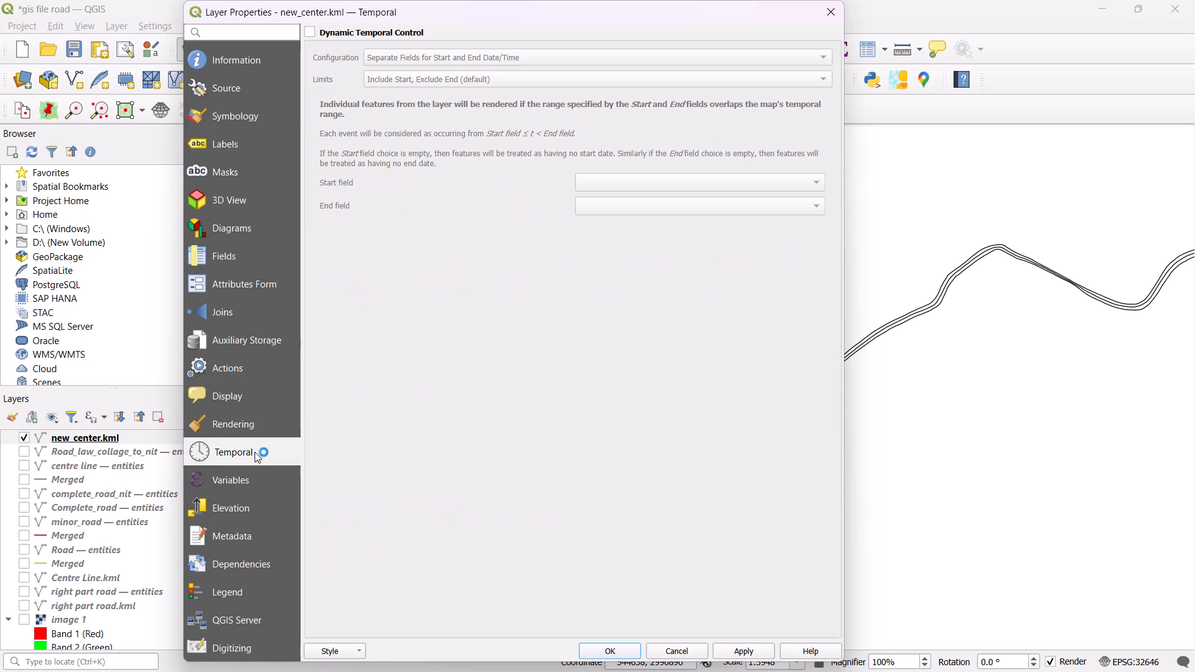
pyautogui.click(265, 478)
pyautogui.click(260, 509)
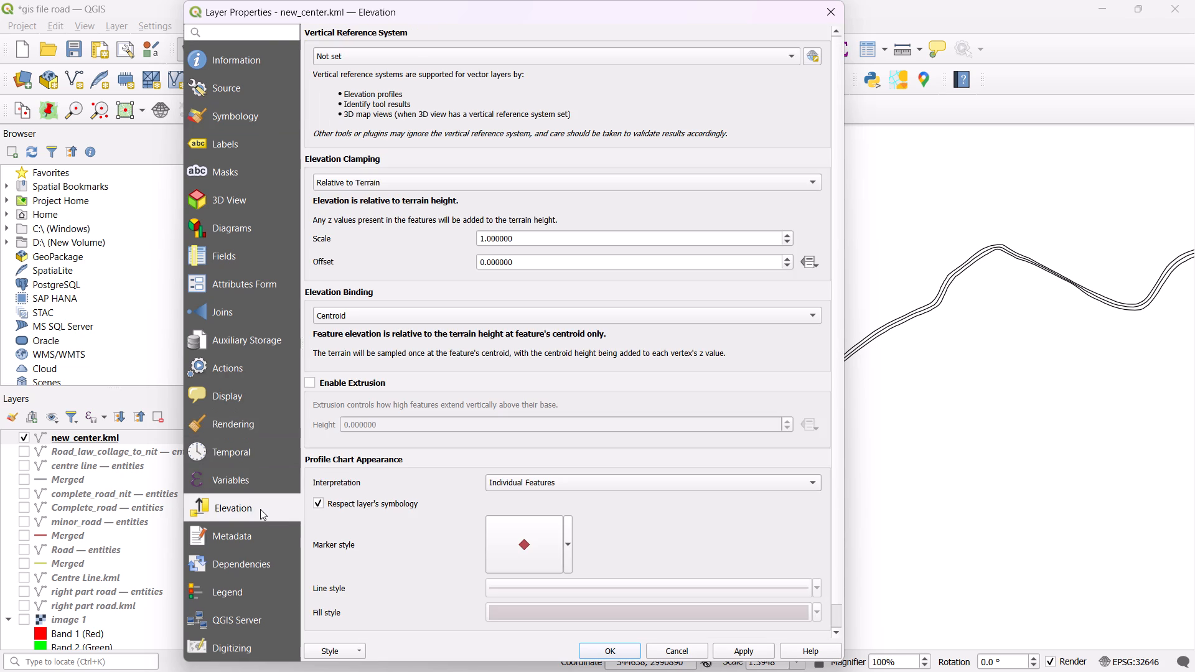
pyautogui.click(245, 533)
pyautogui.click(255, 572)
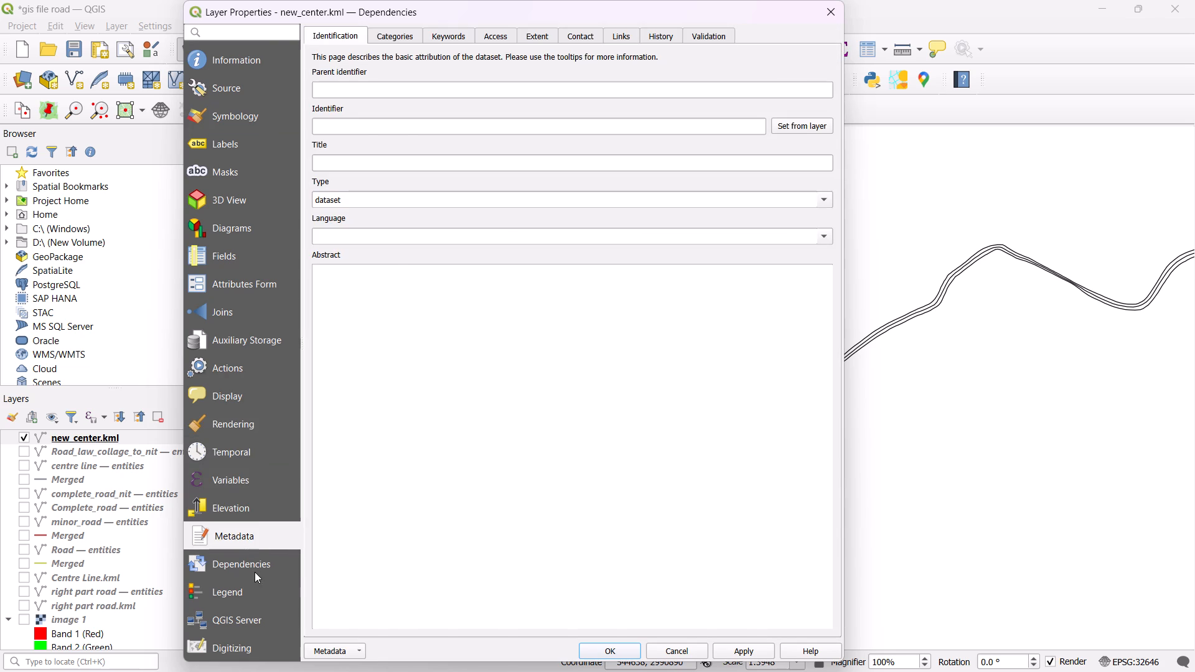
pyautogui.click(257, 588)
pyautogui.click(259, 618)
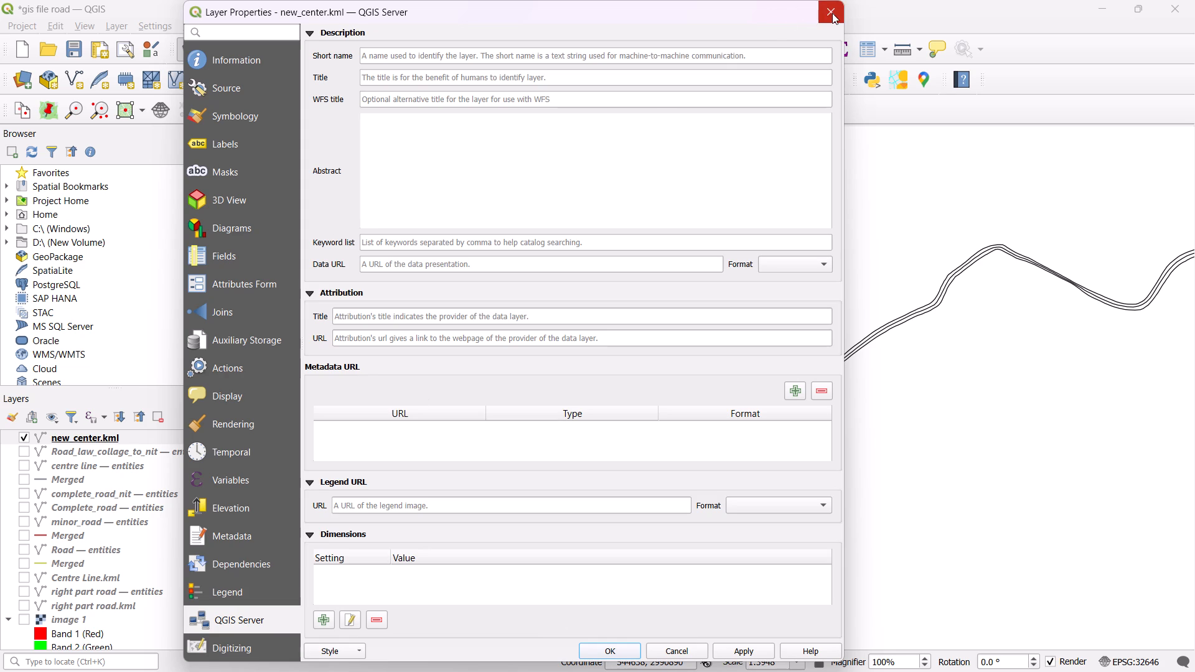
pyautogui.click(832, 13)
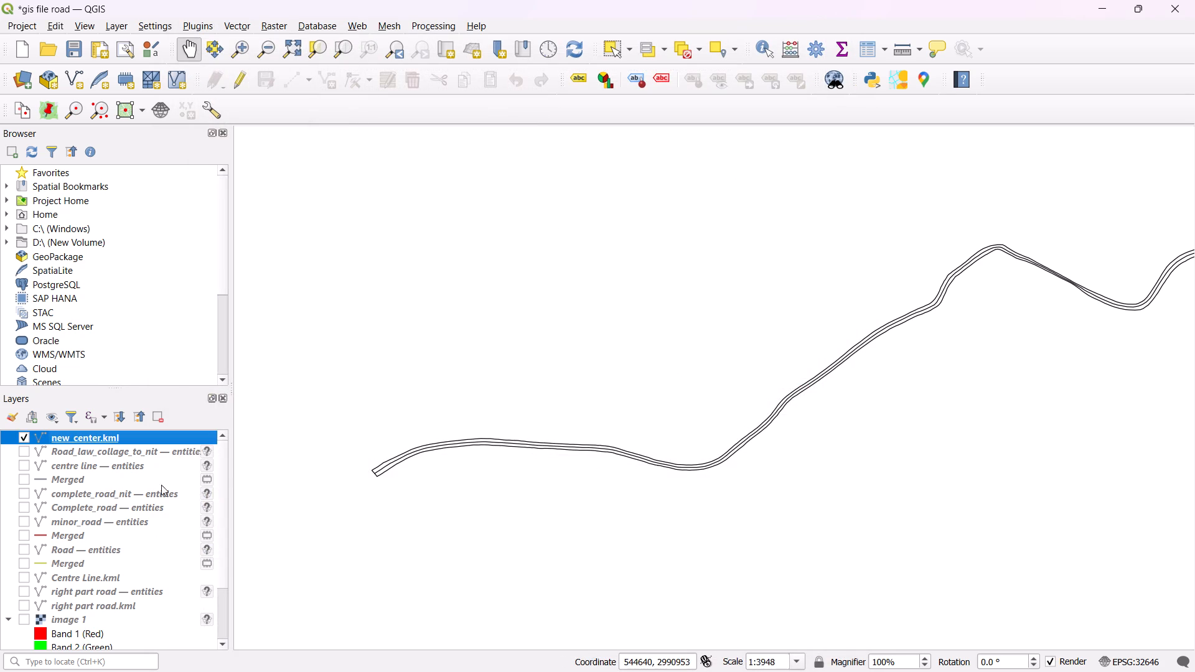
# Select the road nit to law college — entities layer and examine the road lines on the map at different scales.
pyautogui.scroll(-4, 139, 486)
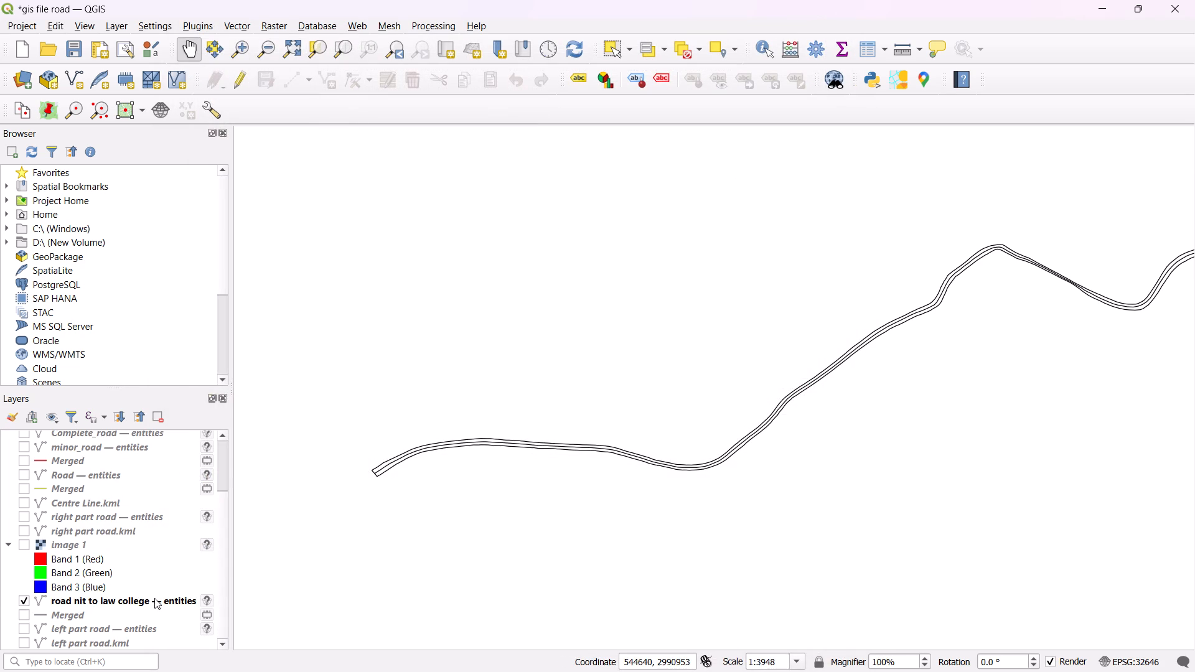
pyautogui.click(154, 598)
pyautogui.scroll(4, 640, 472)
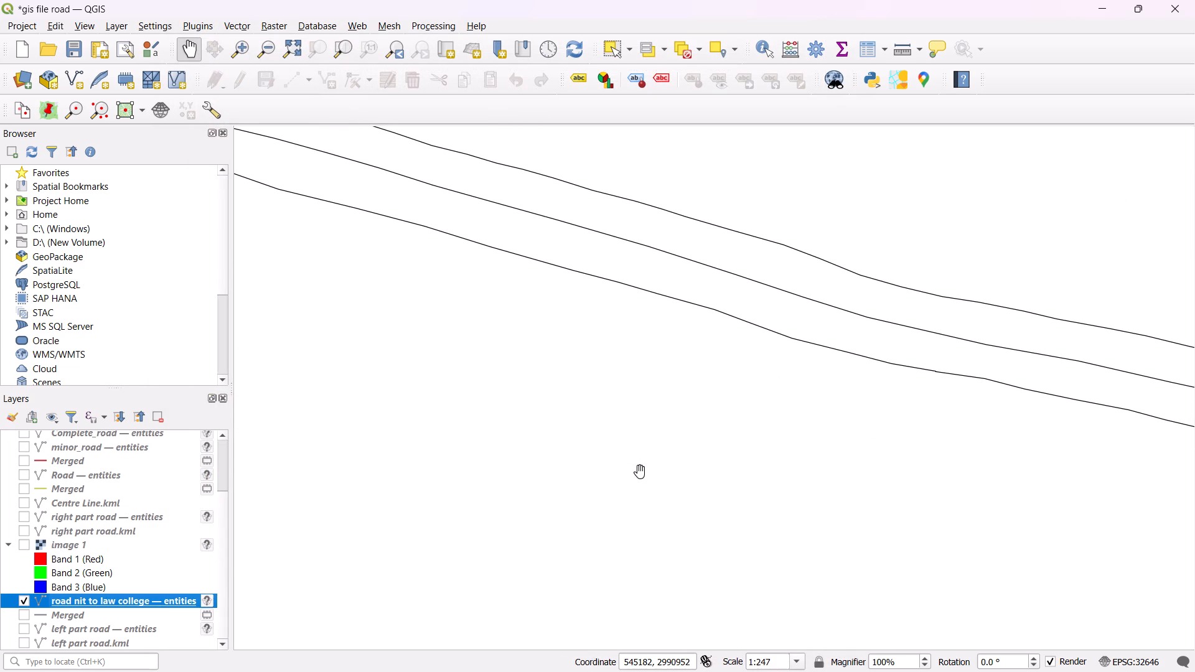
pyautogui.scroll(-6, 640, 472)
pyautogui.scroll(2, 649, 471)
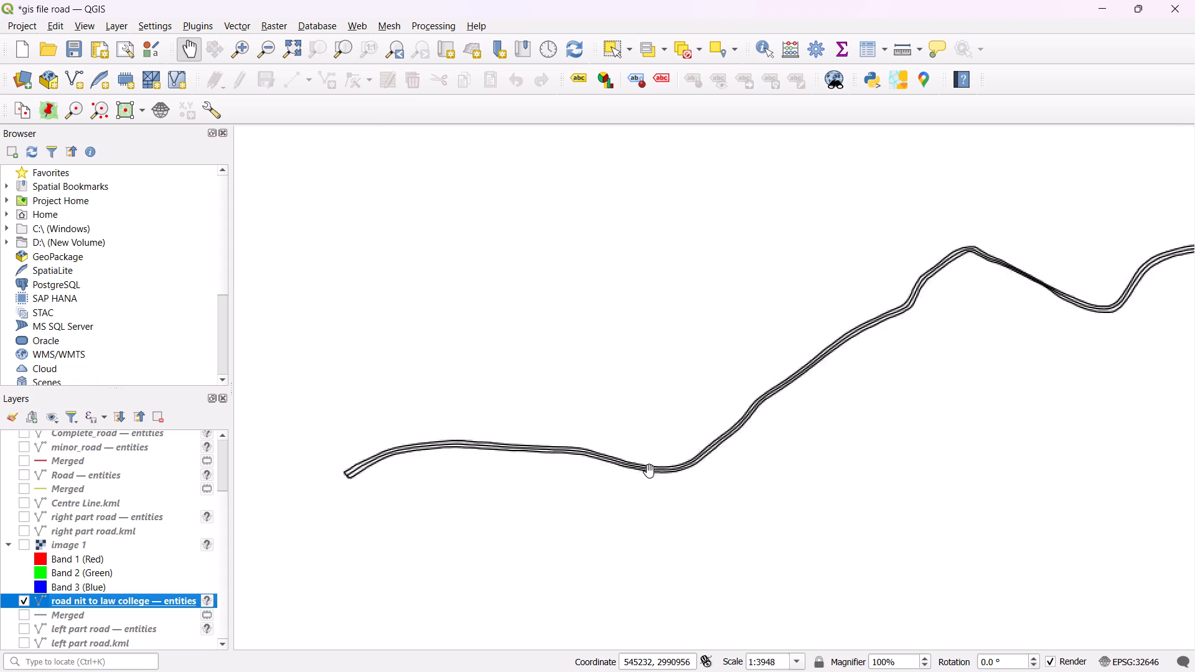
pyautogui.scroll(1, 649, 471)
pyautogui.scroll(-3, 649, 471)
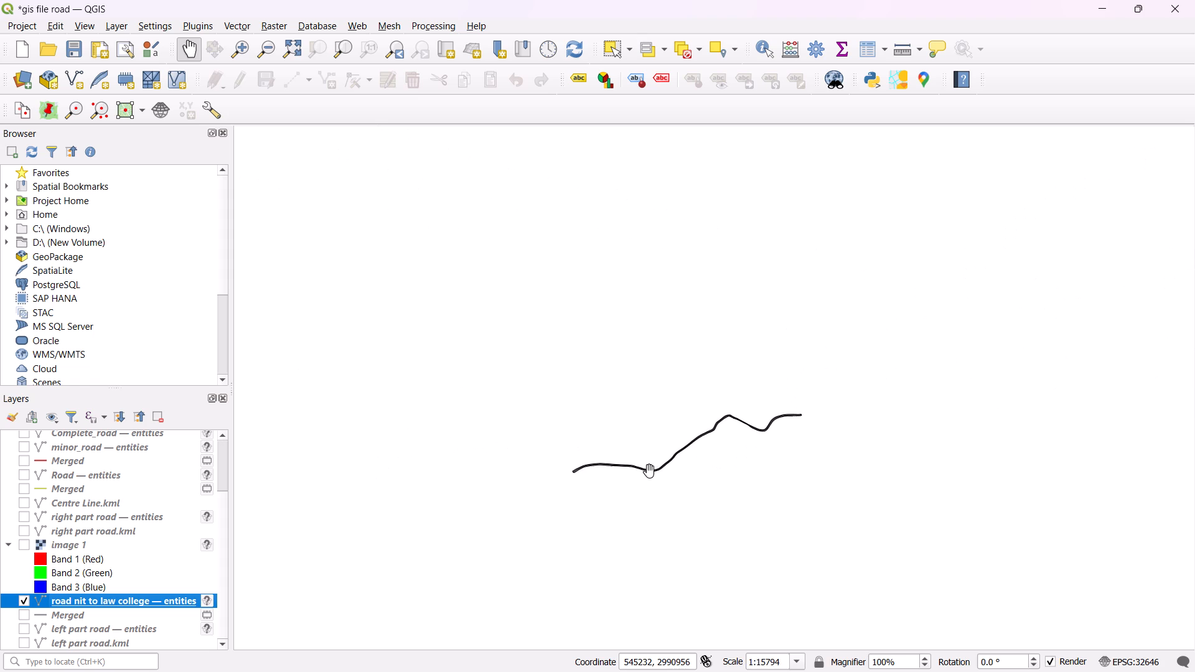
pyautogui.scroll(2, 649, 471)
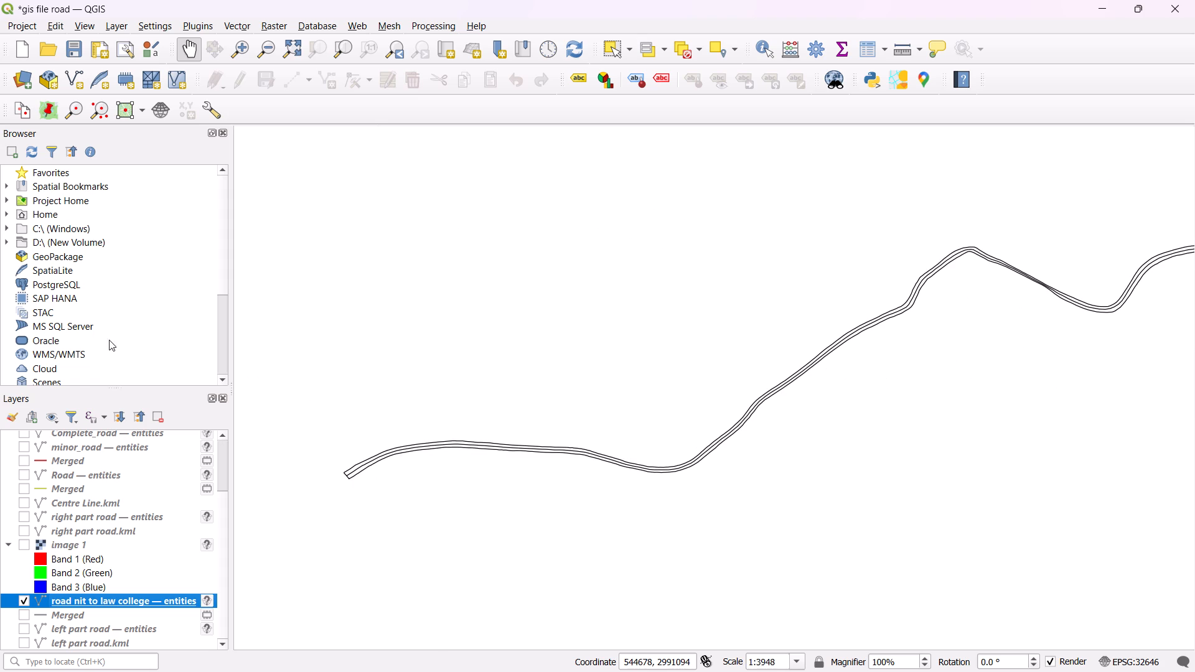
# Add the Esri Satellite XYZ tiles to the map as a layer directly above road nit to law college — entities.
pyautogui.scroll(-6, 72, 325)
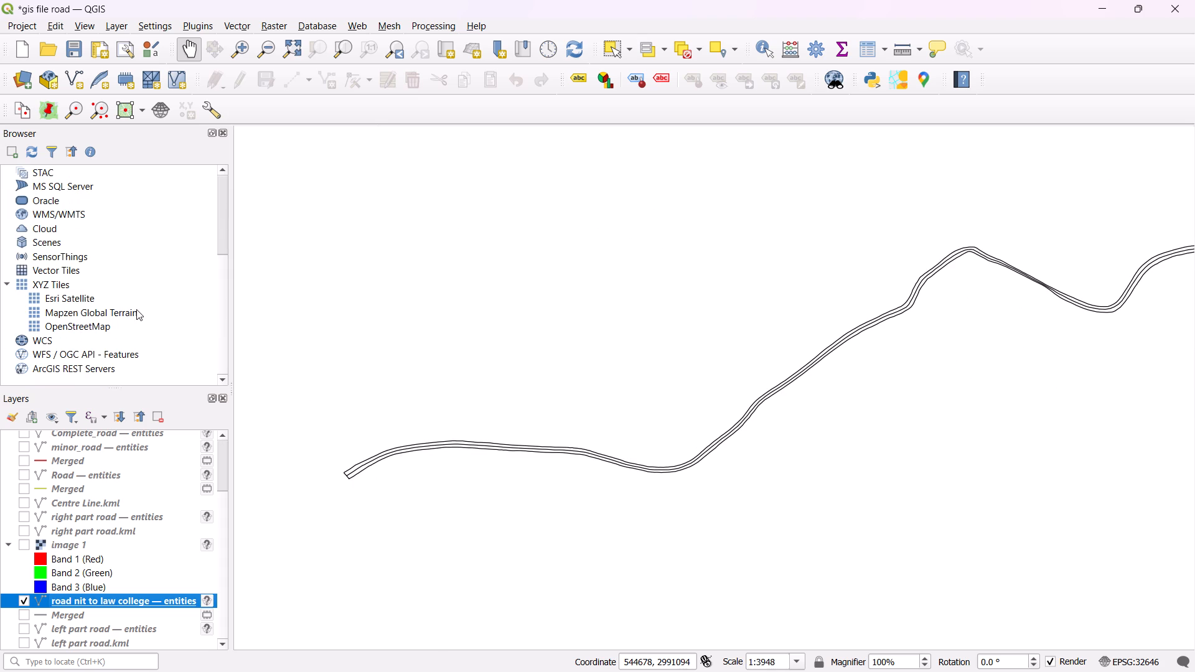
pyautogui.doubleClick(64, 297)
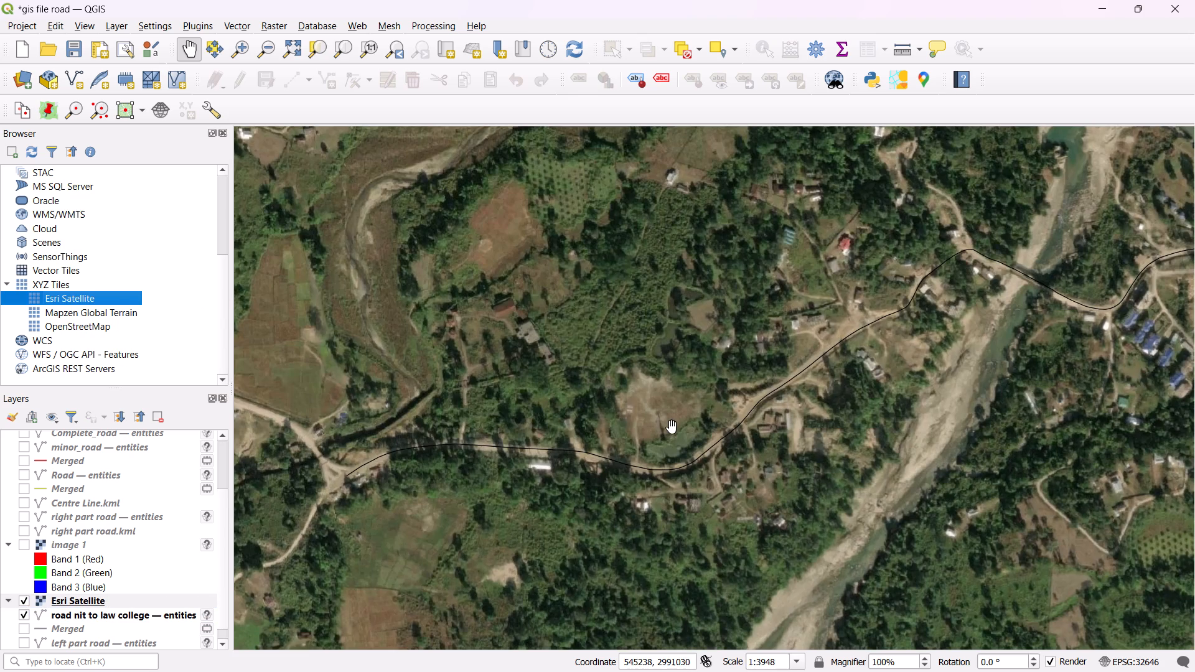
pyautogui.scroll(-3, 672, 431)
pyautogui.scroll(2, 672, 431)
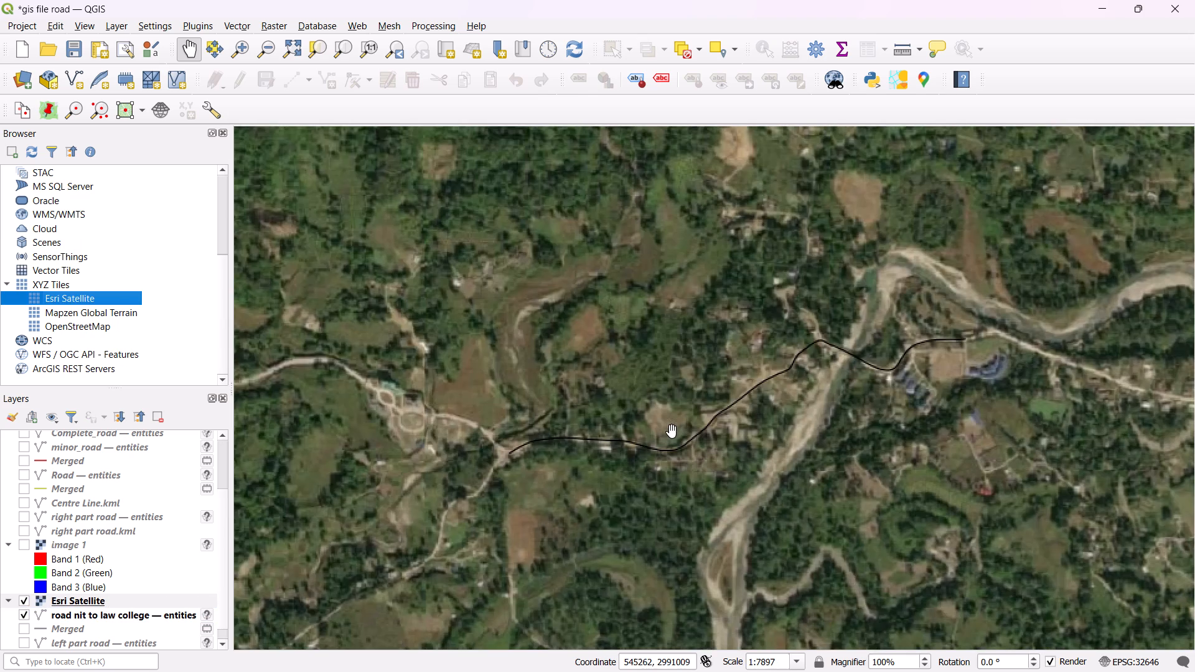
# Hide and reshow the Esri Satellite layer to compare the road lines with and without the imagery.
pyautogui.scroll(-1, 171, 525)
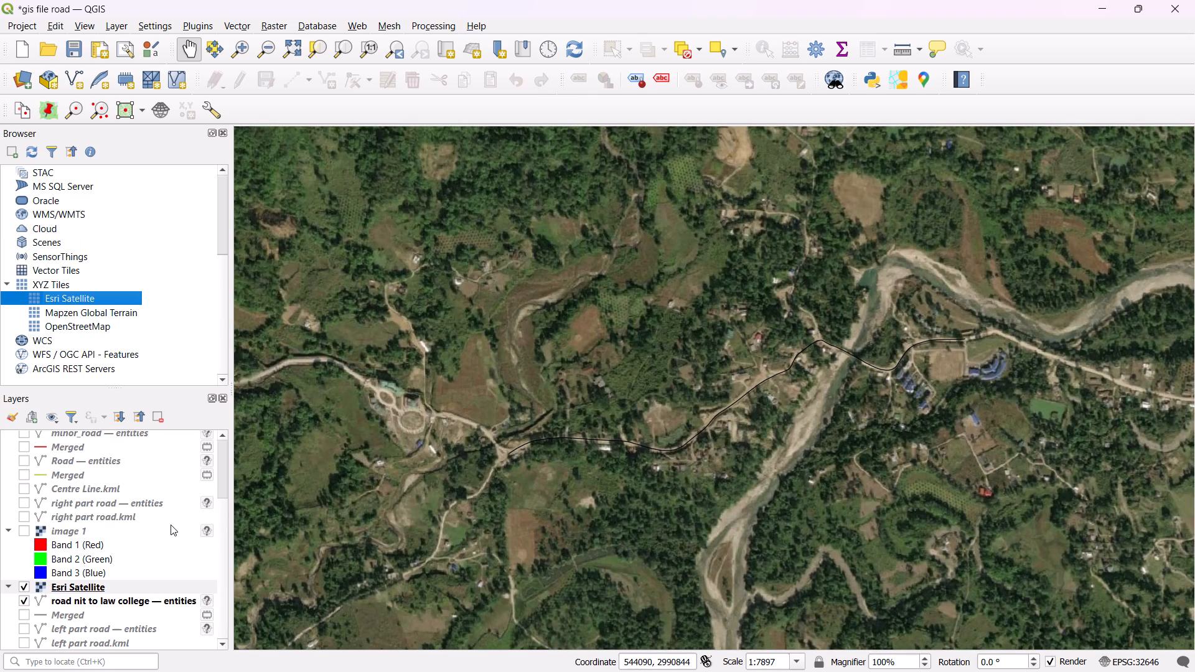
pyautogui.click(22, 589)
pyautogui.click(22, 589)
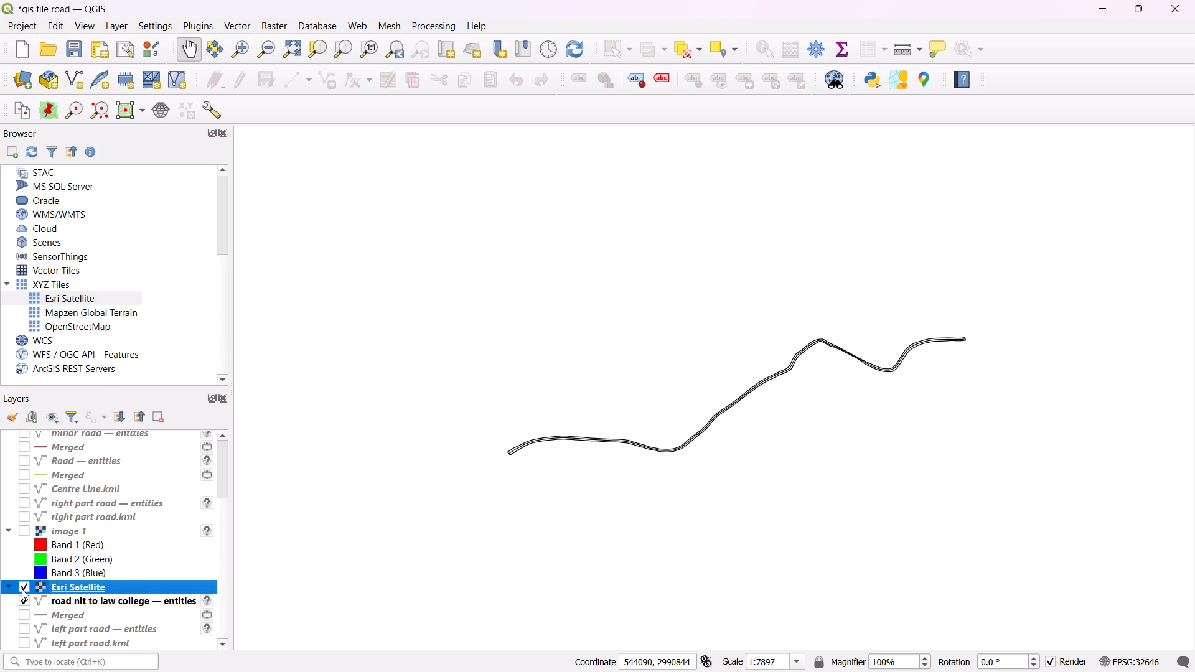
# Move the new_center.kml layer in the layer order to directly below road nit to law college — entities.
pyautogui.scroll(5, 89, 520)
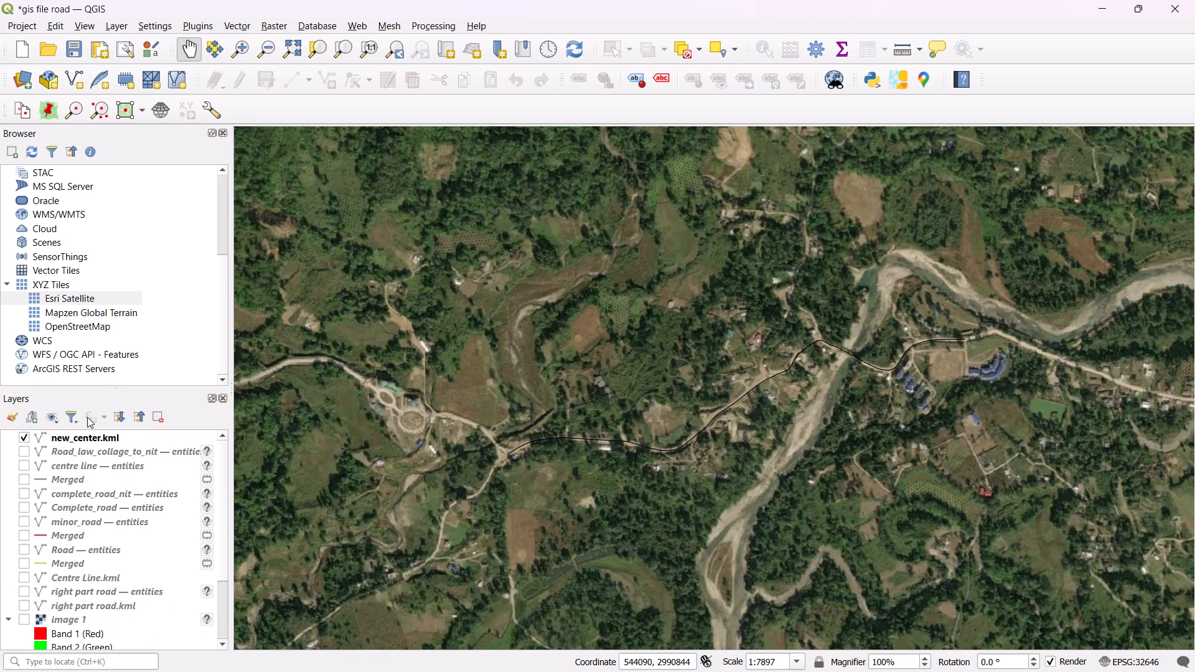
pyautogui.moveTo(96, 441); pyautogui.dragTo(100, 671)
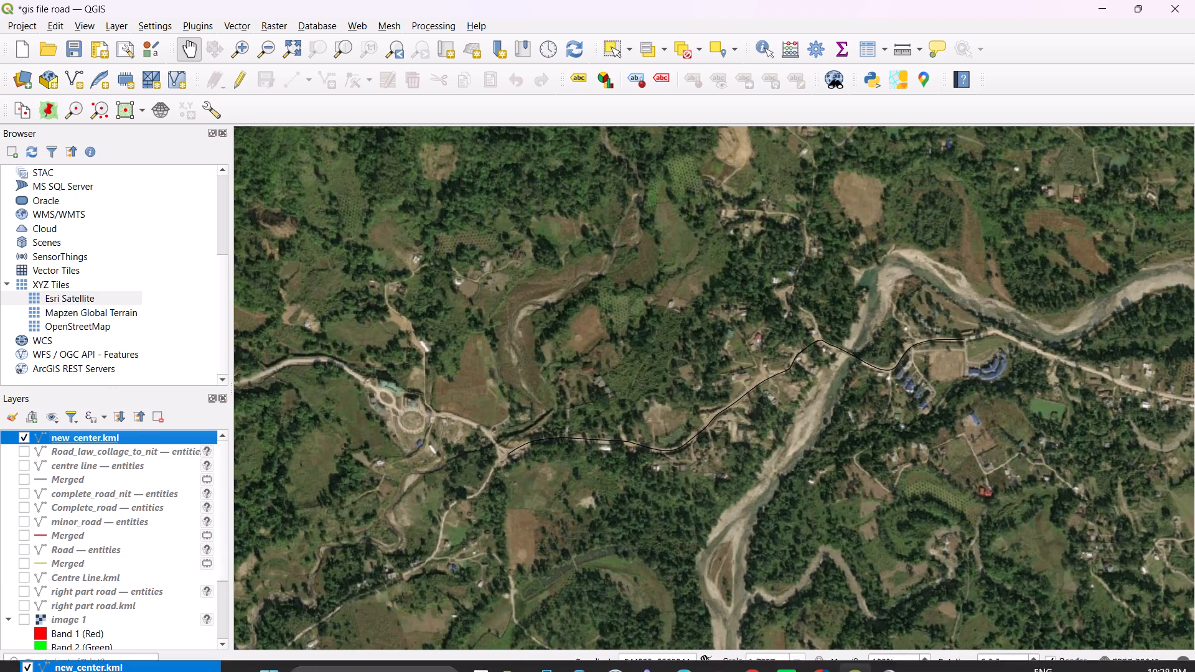
pyautogui.moveTo(100, 671); pyautogui.dragTo(93, 568)
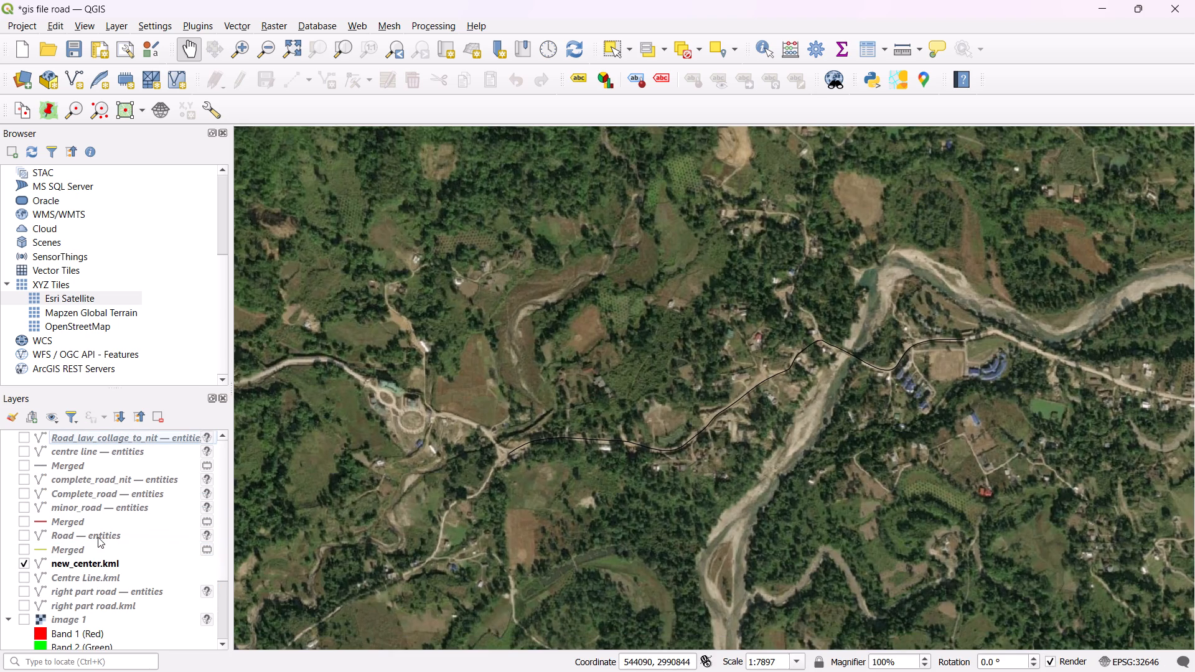
pyautogui.scroll(2, 98, 537)
pyautogui.scroll(-4, 98, 537)
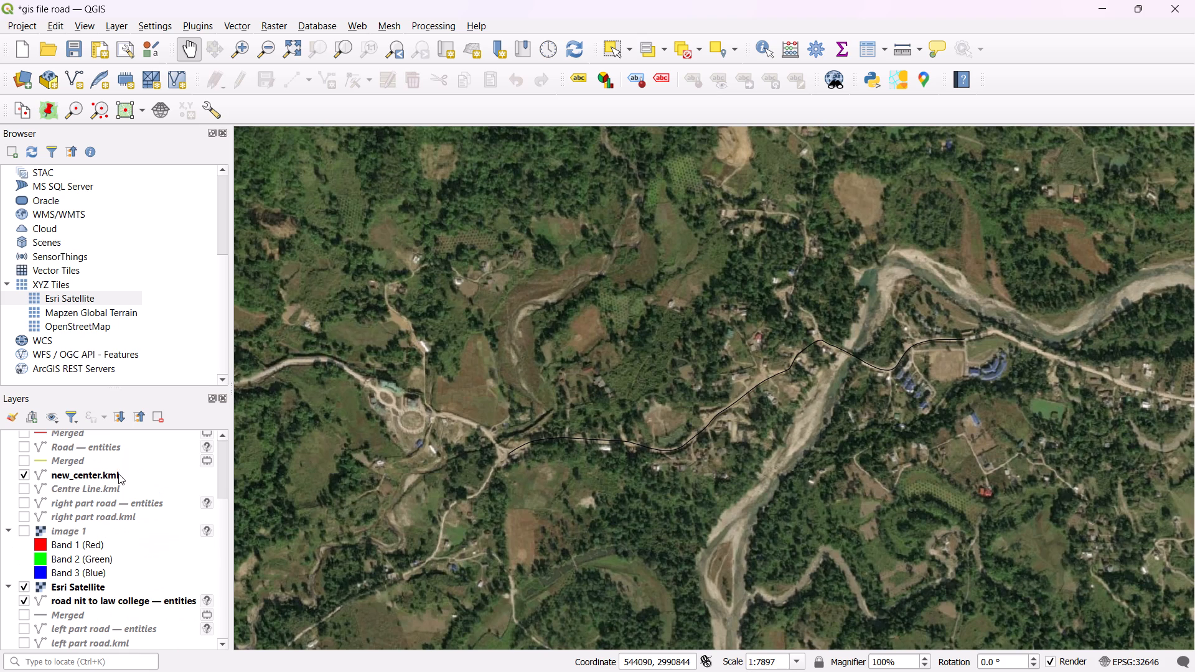
pyautogui.moveTo(118, 474); pyautogui.dragTo(125, 619)
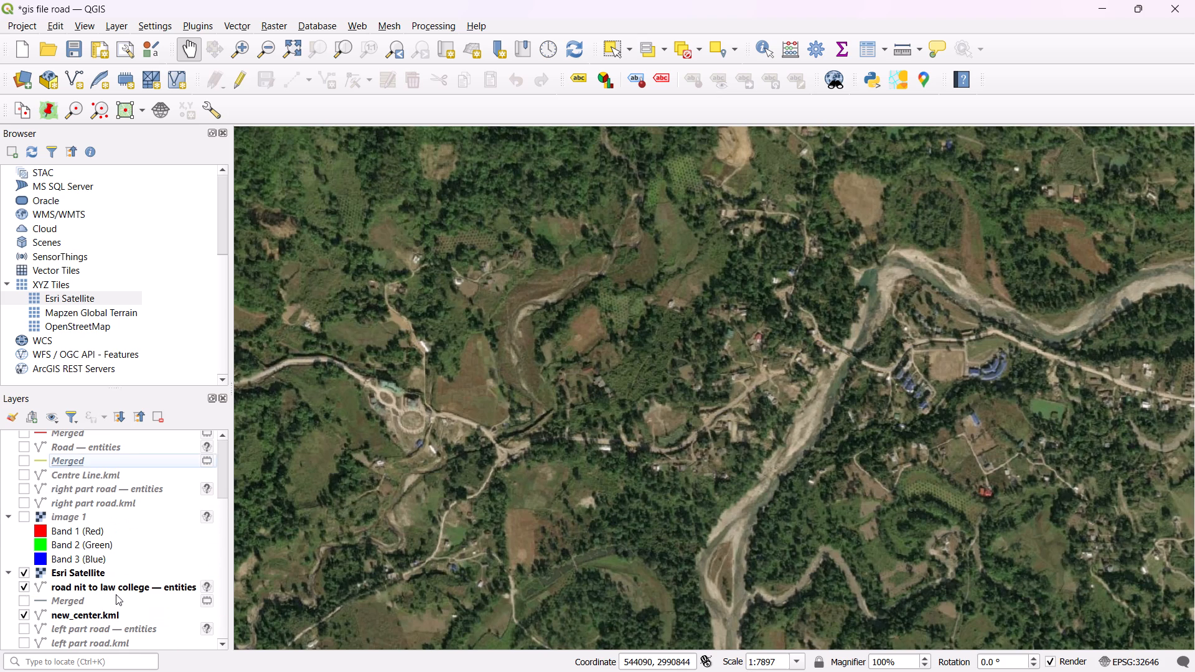
pyautogui.moveTo(113, 615); pyautogui.dragTo(113, 597)
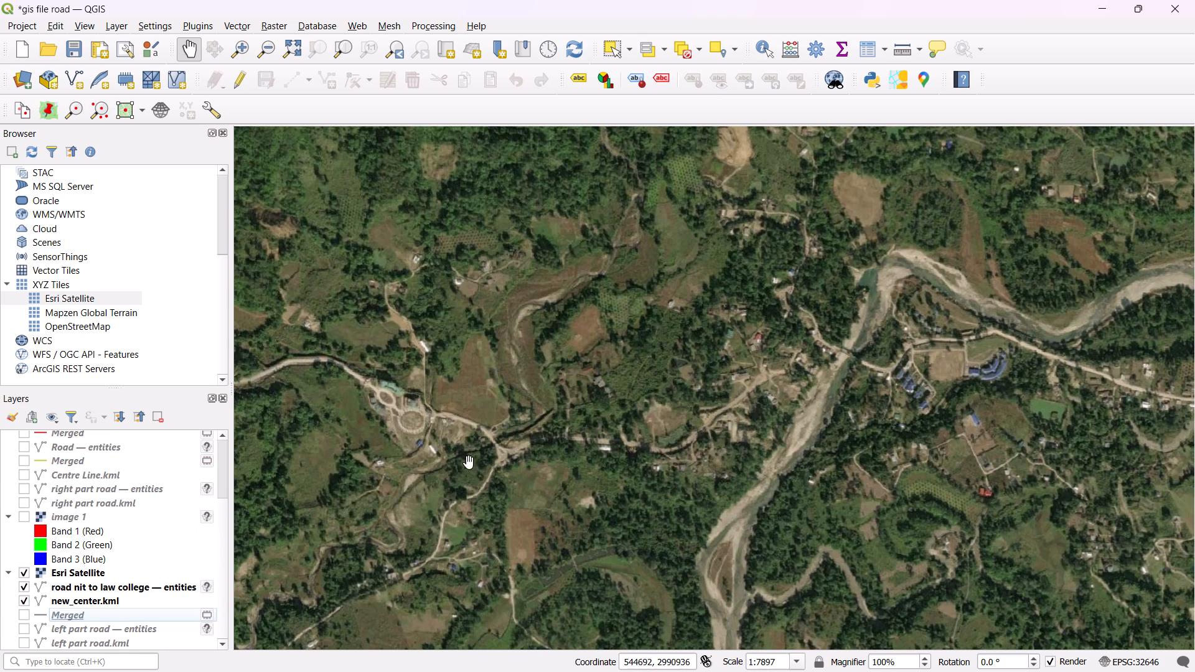
# Examine the Esri Satellite imagery around the road area at different scales, looking for the road and centre lines.
pyautogui.scroll(-3, 641, 378)
pyautogui.scroll(1, 641, 378)
pyautogui.scroll(-1, 641, 378)
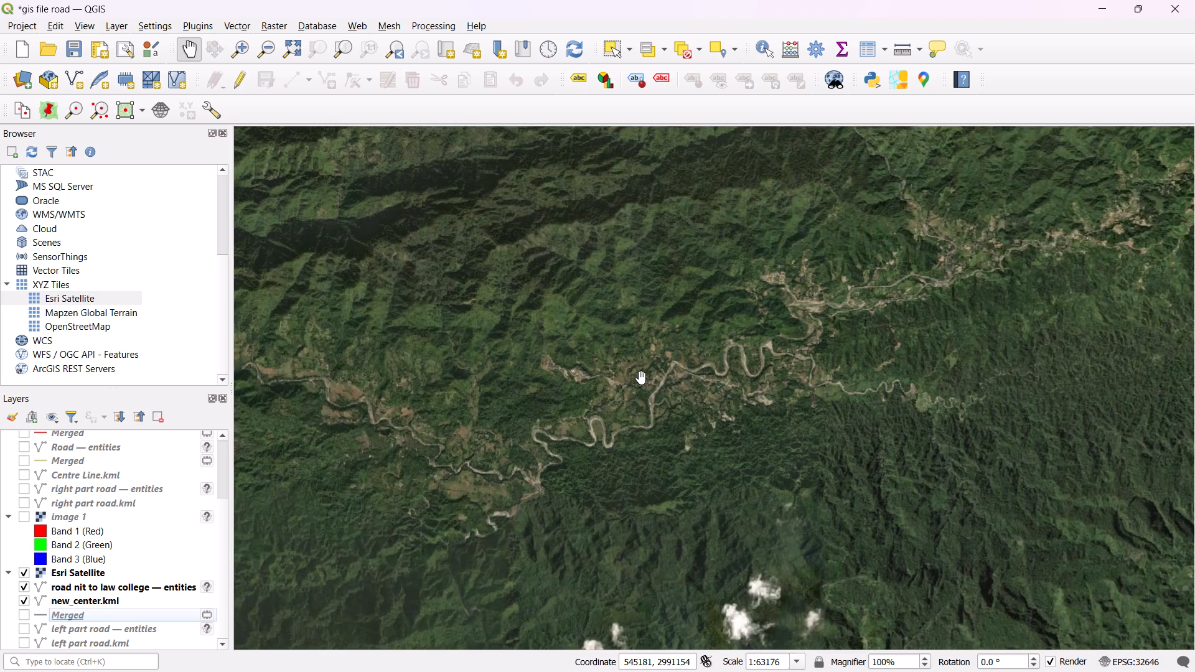
pyautogui.scroll(1, 641, 378)
pyautogui.click(75, 569)
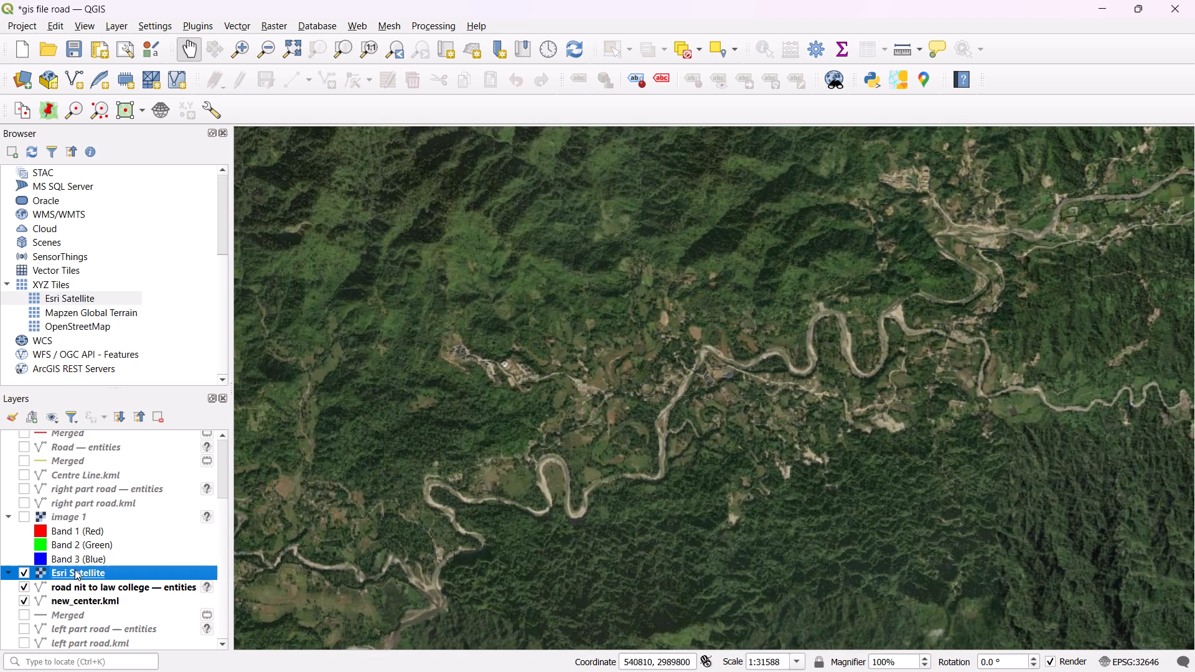
pyautogui.click(75, 569)
pyautogui.scroll(-5, 816, 327)
pyautogui.scroll(3, 816, 327)
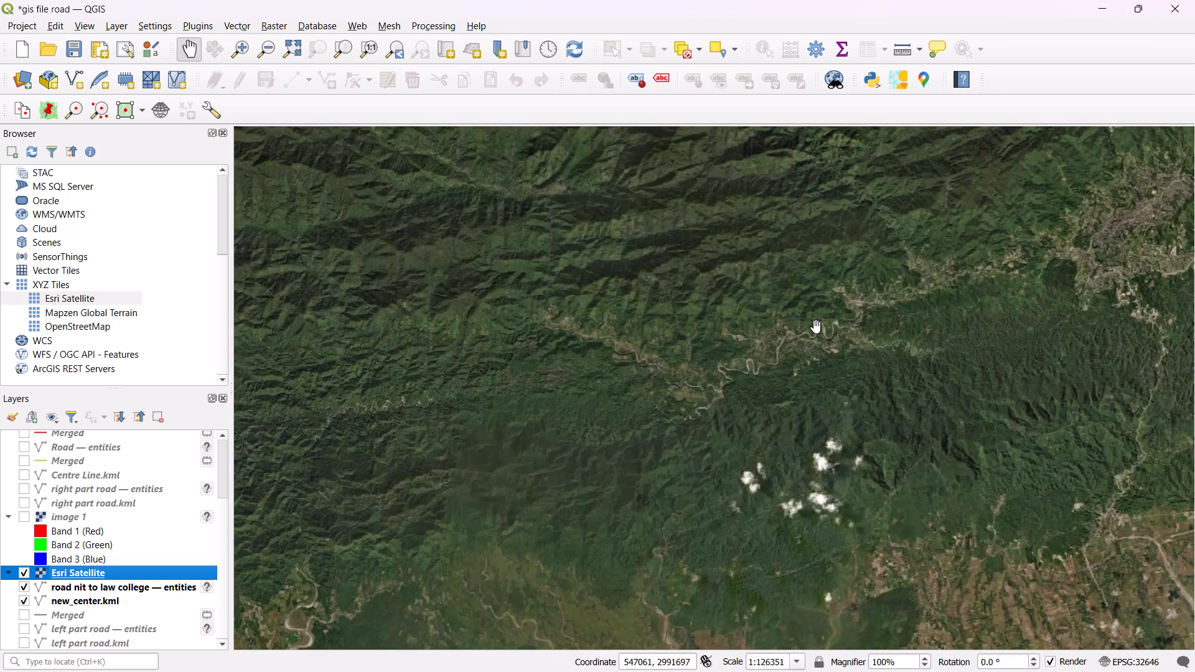
pyautogui.scroll(2, 816, 327)
pyautogui.moveTo(640, 457); pyautogui.dragTo(596, 240)
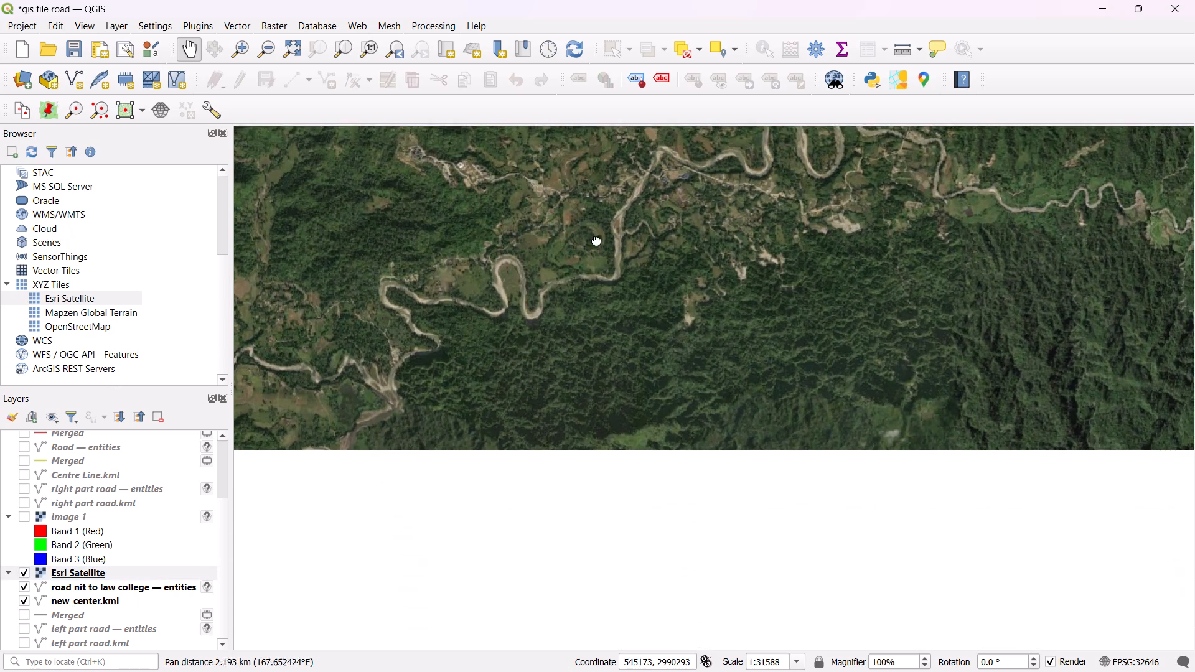
pyautogui.moveTo(596, 240); pyautogui.dragTo(596, 241)
pyautogui.moveTo(505, 327); pyautogui.dragTo(643, 291)
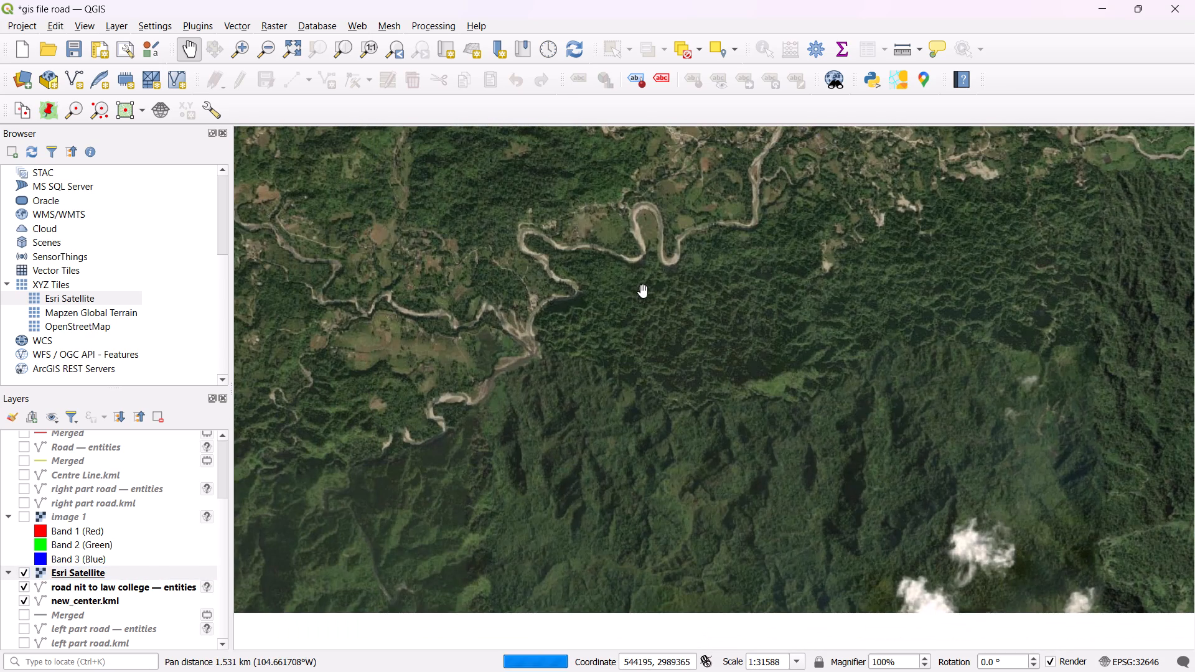
pyautogui.scroll(-2, 642, 302)
pyautogui.scroll(5, 642, 302)
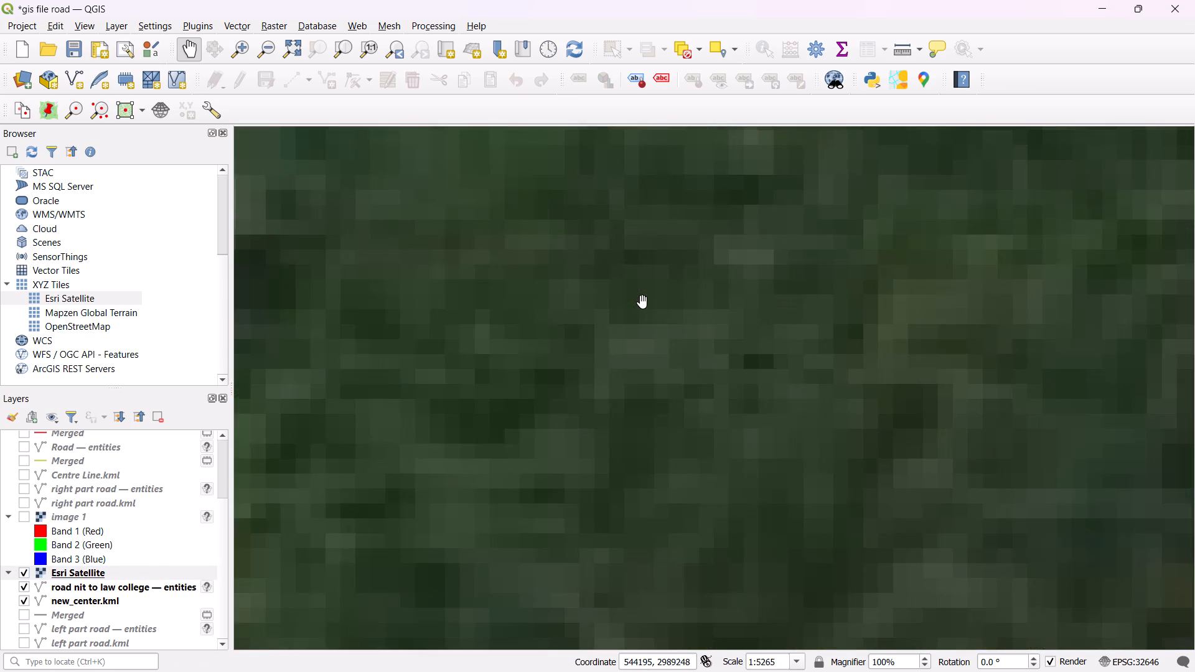
pyautogui.moveTo(582, 320); pyautogui.dragTo(646, 378)
pyautogui.moveTo(646, 378); pyautogui.dragTo(646, 377)
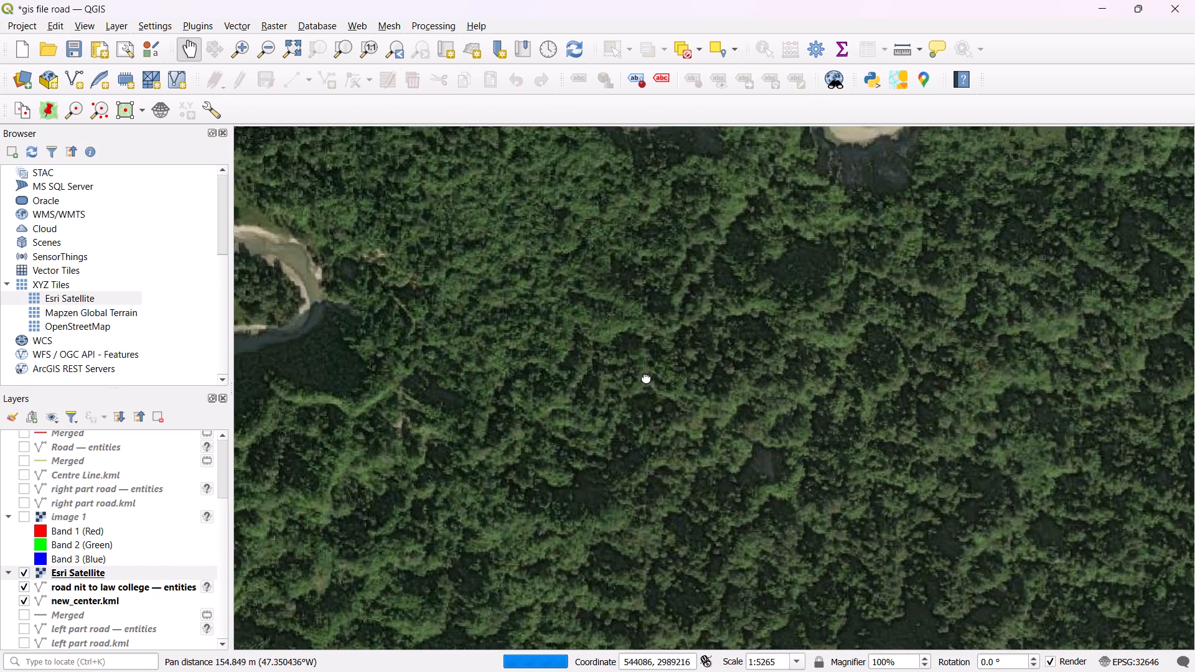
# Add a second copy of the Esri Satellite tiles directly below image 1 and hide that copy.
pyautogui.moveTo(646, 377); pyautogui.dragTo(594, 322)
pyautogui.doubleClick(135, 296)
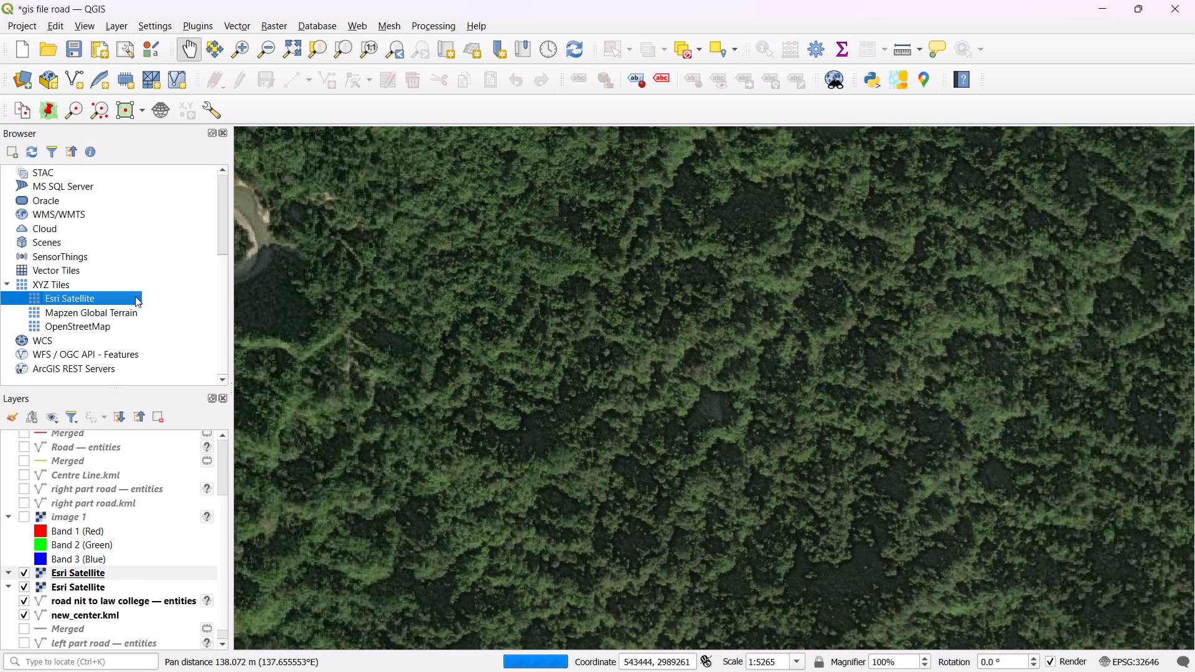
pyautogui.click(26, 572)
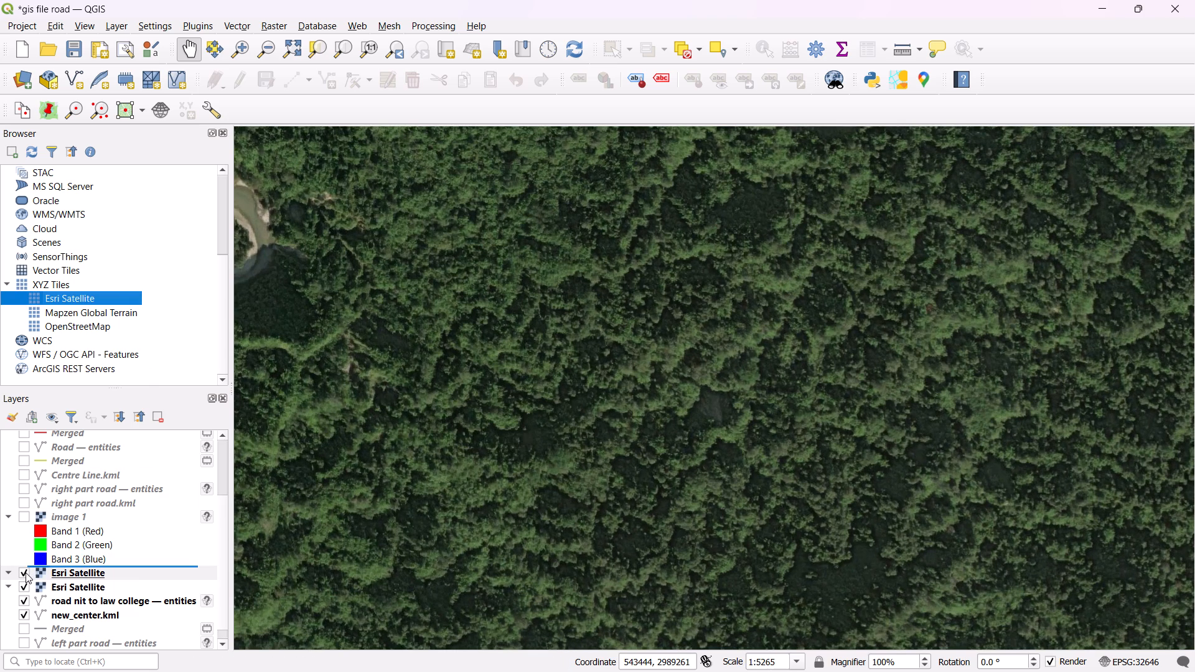
# Examine the Esri Satellite imagery at regional scales, looking for the location of the road lines.
pyautogui.scroll(-5, 901, 204)
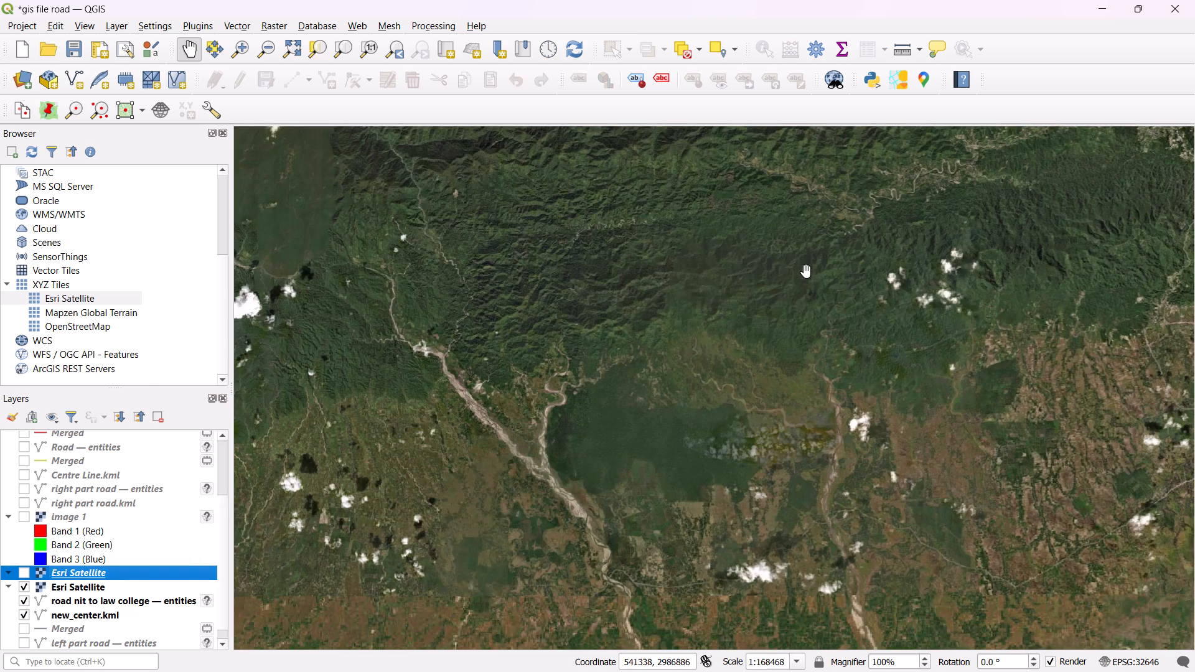
pyautogui.scroll(-6, 796, 277)
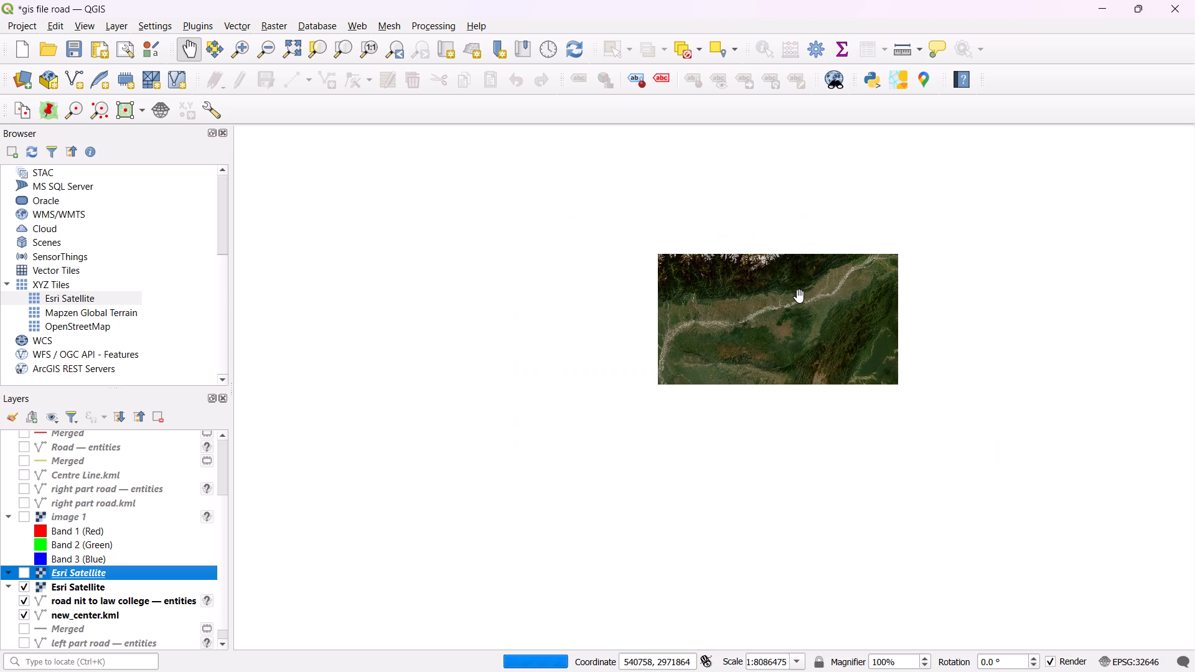
pyautogui.scroll(-1, 794, 318)
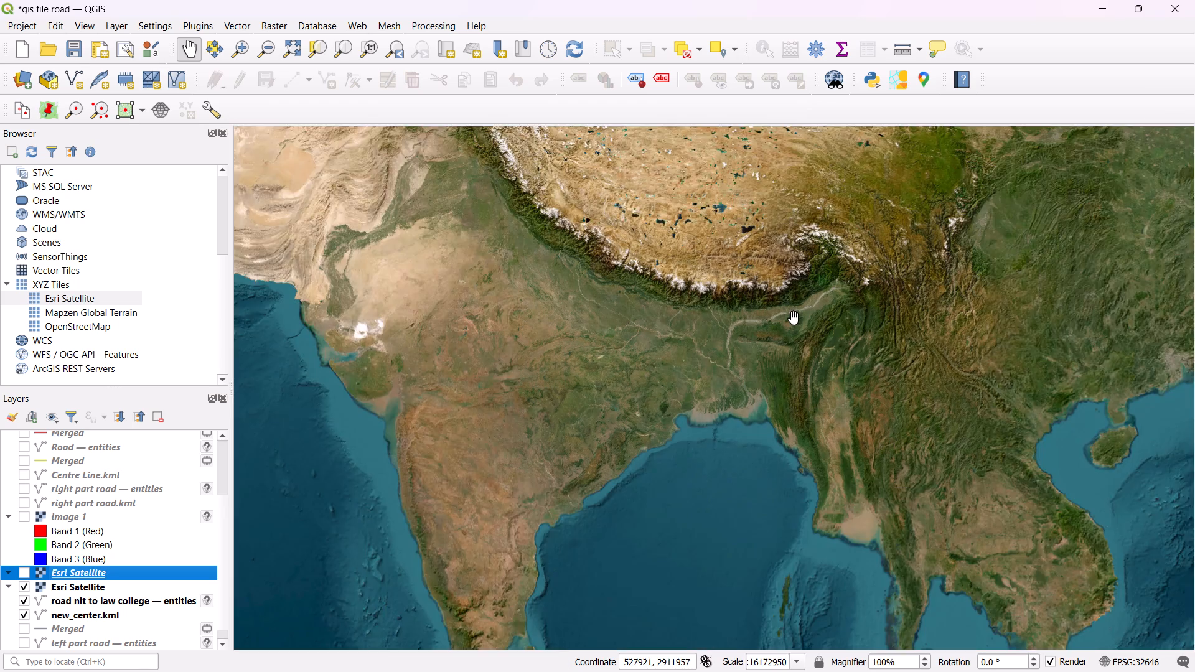
pyautogui.scroll(5, 794, 318)
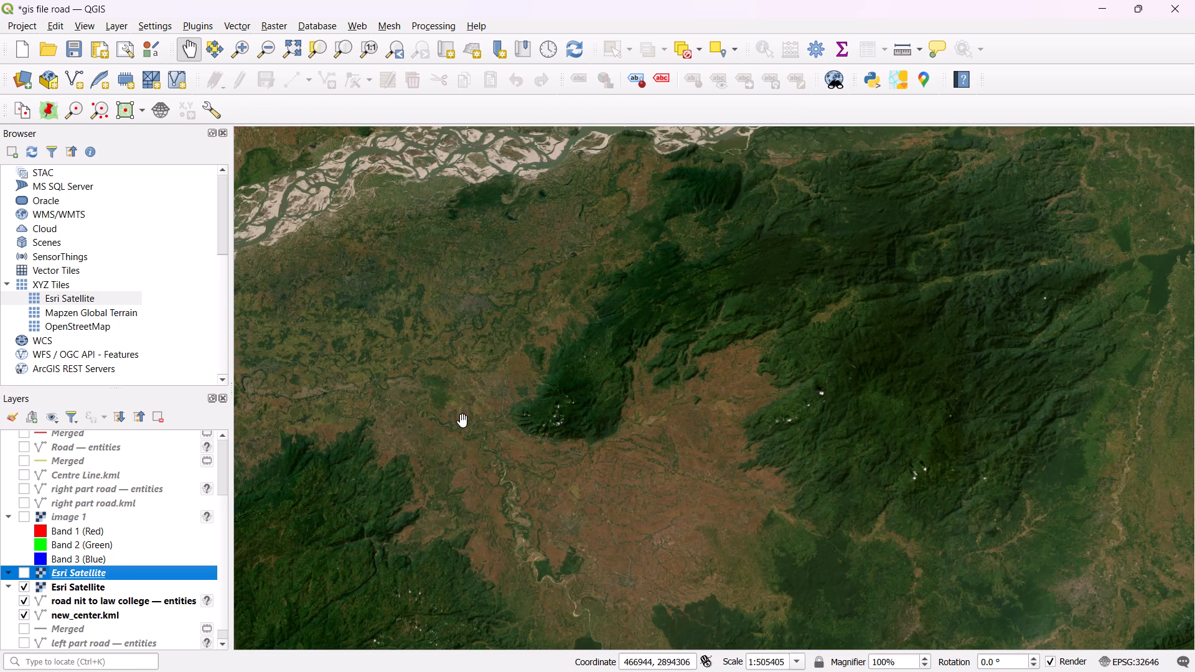
pyautogui.scroll(1, 462, 421)
pyautogui.scroll(-3, 463, 421)
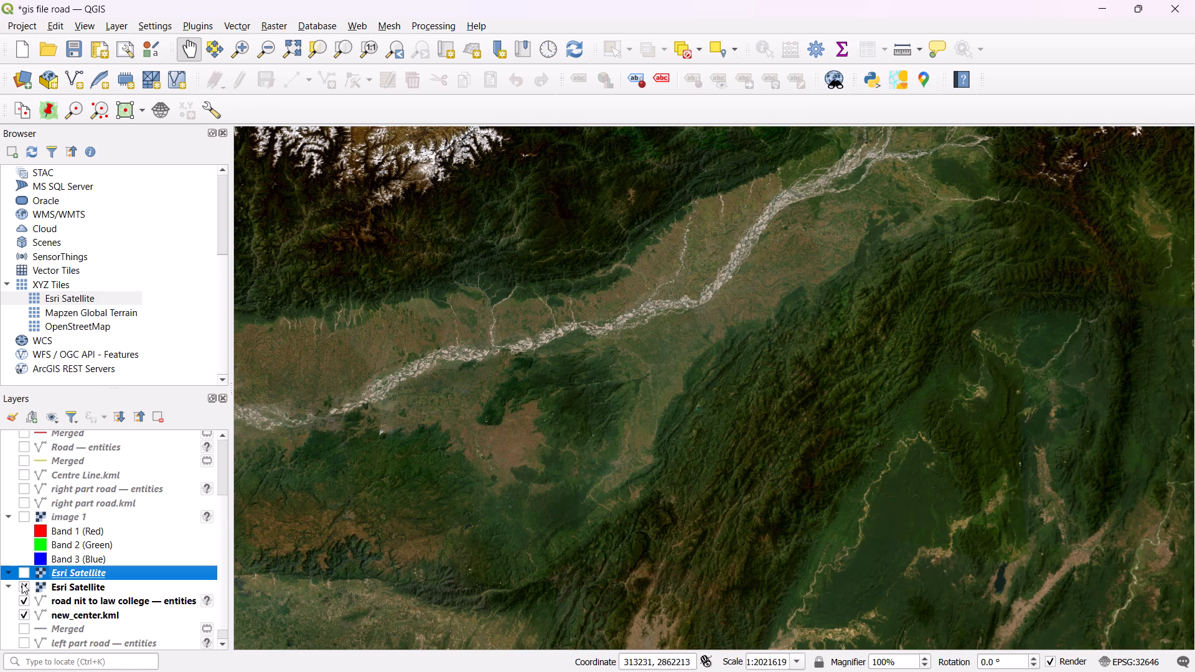
# Hide the original Esri Satellite layer directly above road nit to law college — entities.
pyautogui.click(24, 589)
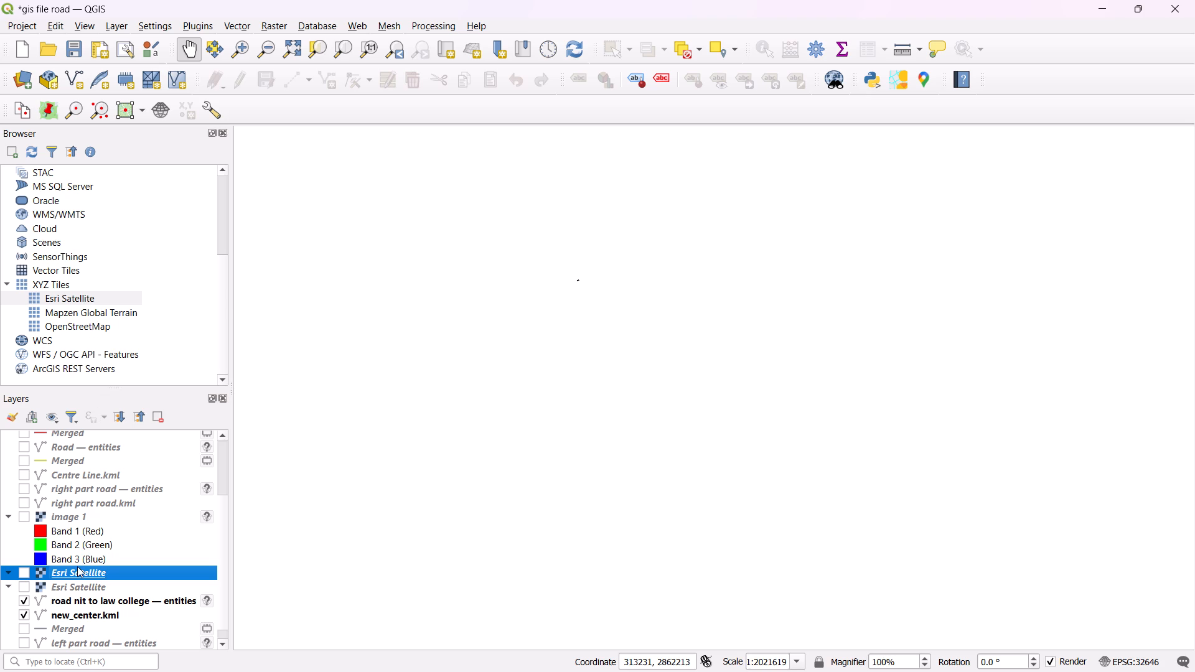
# Move new_center.kml and road nit to law college — entities in the layer order to directly below Centre Line.kml.
pyautogui.click(72, 600)
pyautogui.click(73, 600)
pyautogui.click(75, 615)
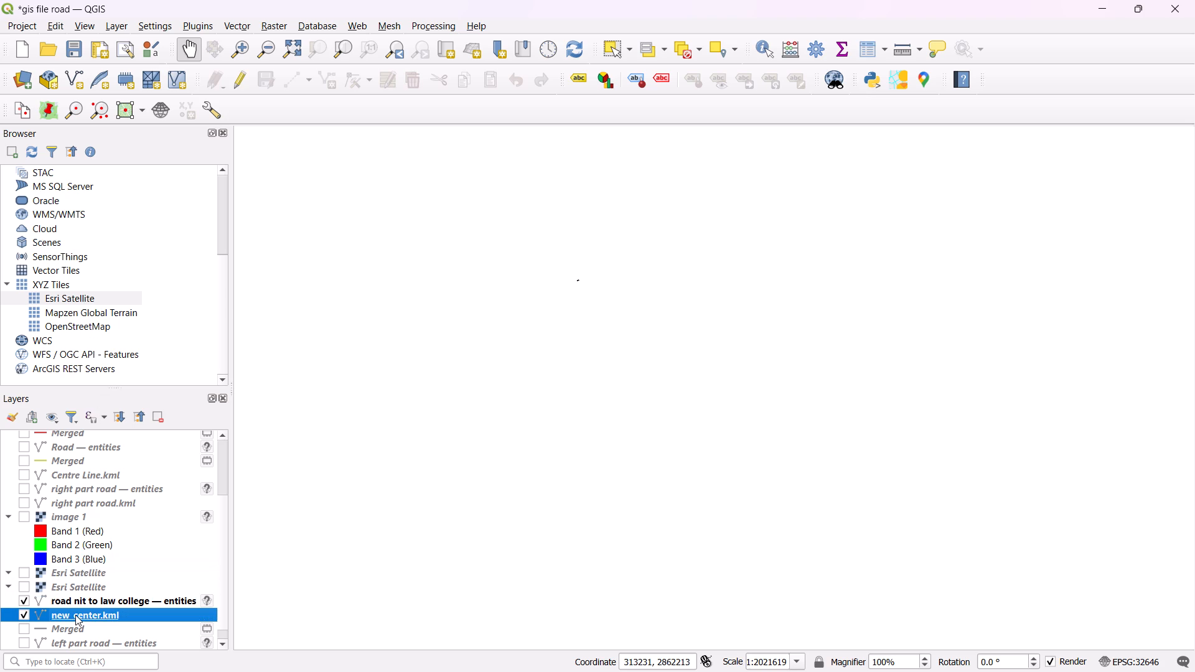
pyautogui.moveTo(75, 615); pyautogui.dragTo(85, 581)
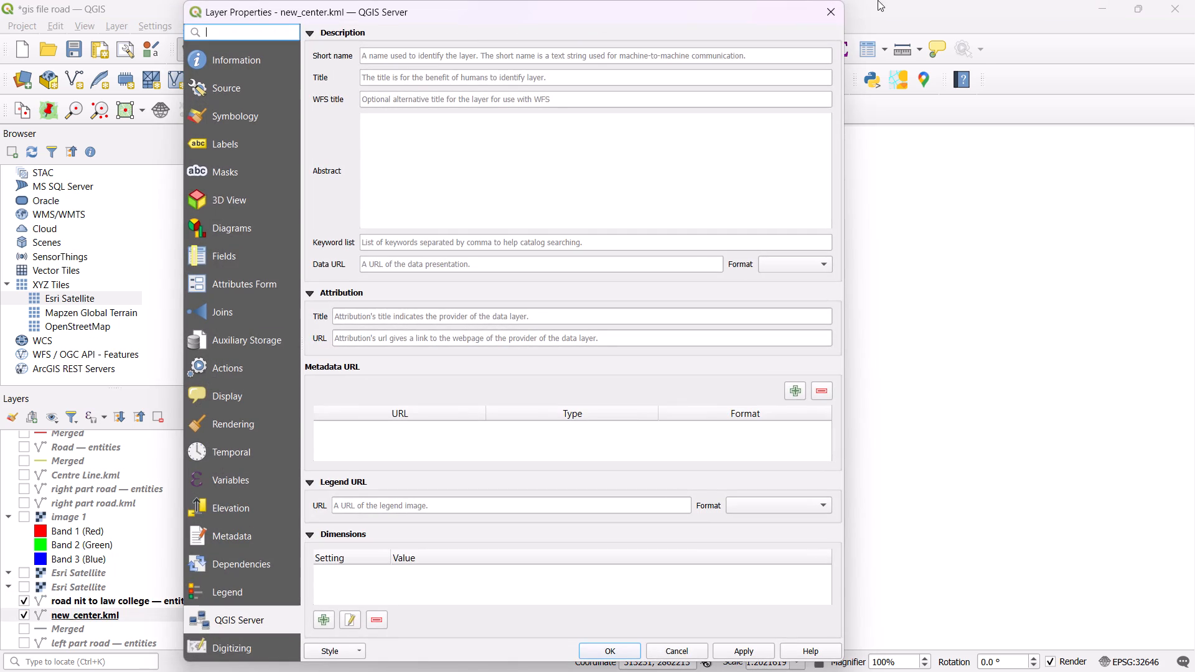
pyautogui.click(836, 16)
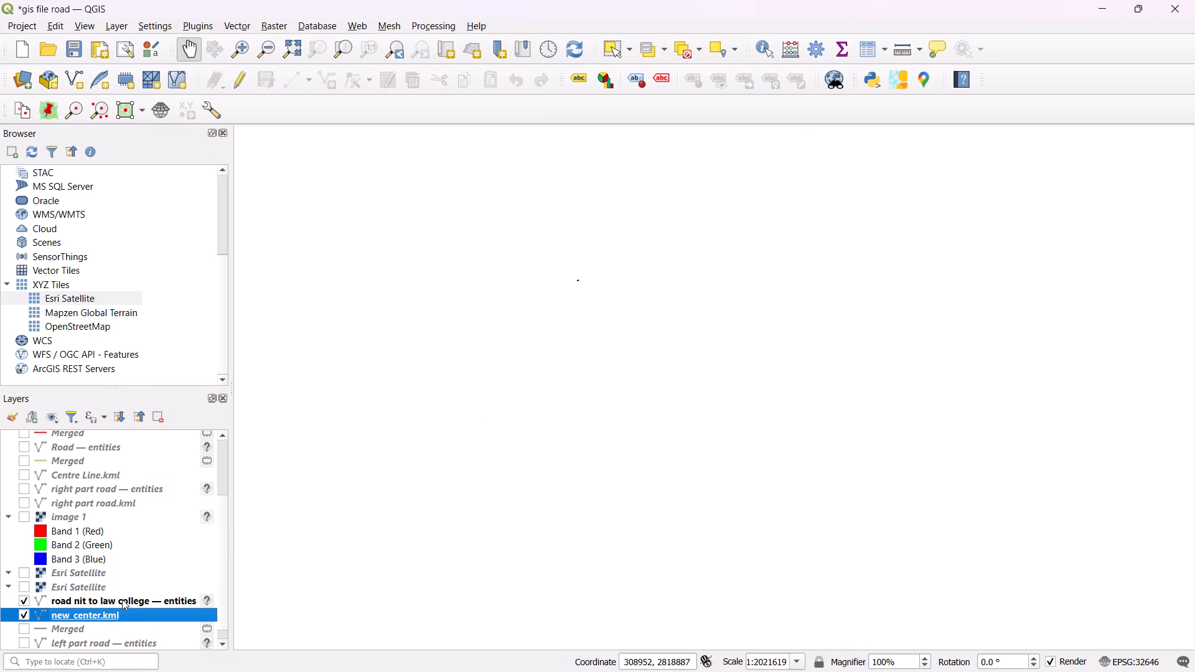
pyautogui.moveTo(121, 612); pyautogui.dragTo(123, 538)
pyautogui.moveTo(106, 615); pyautogui.dragTo(95, 482)
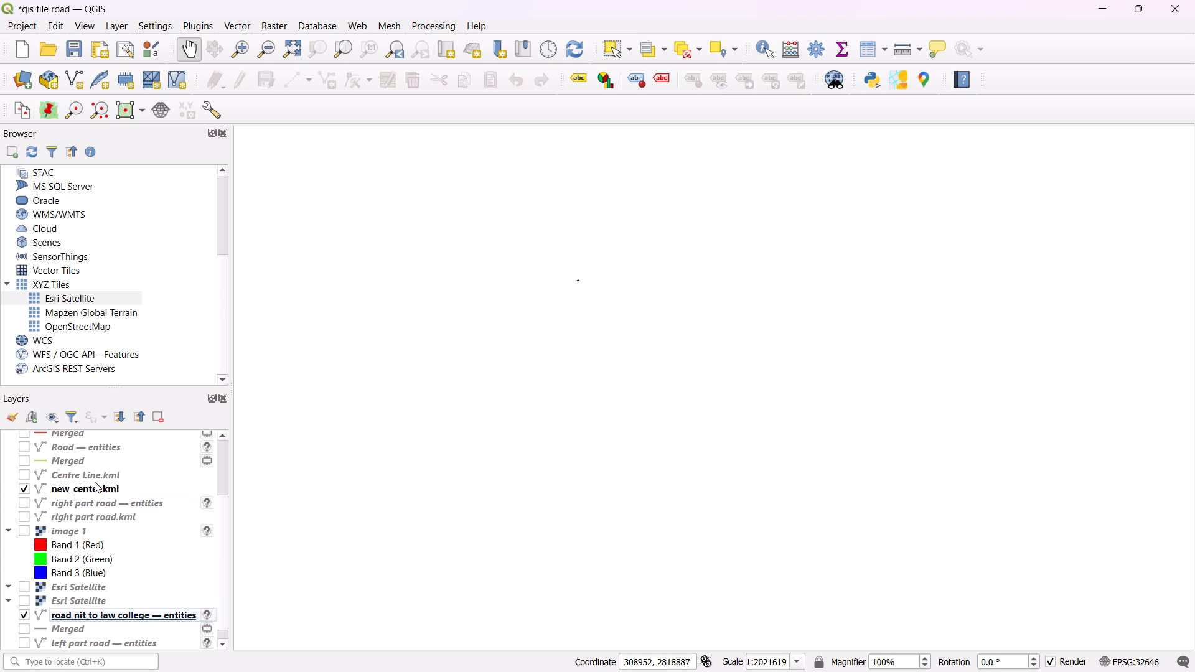
pyautogui.moveTo(97, 617); pyautogui.dragTo(104, 497)
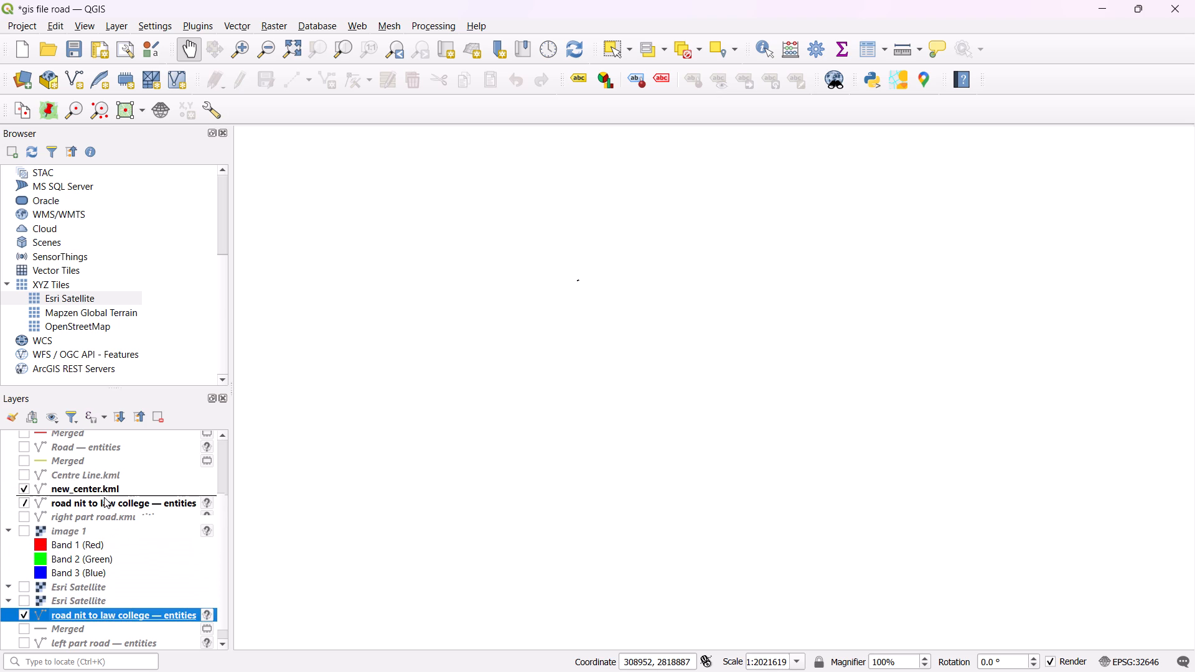
# Show and rehide the upper Esri Satellite copy to check the imagery beneath the reordered road layers.
pyautogui.click(26, 599)
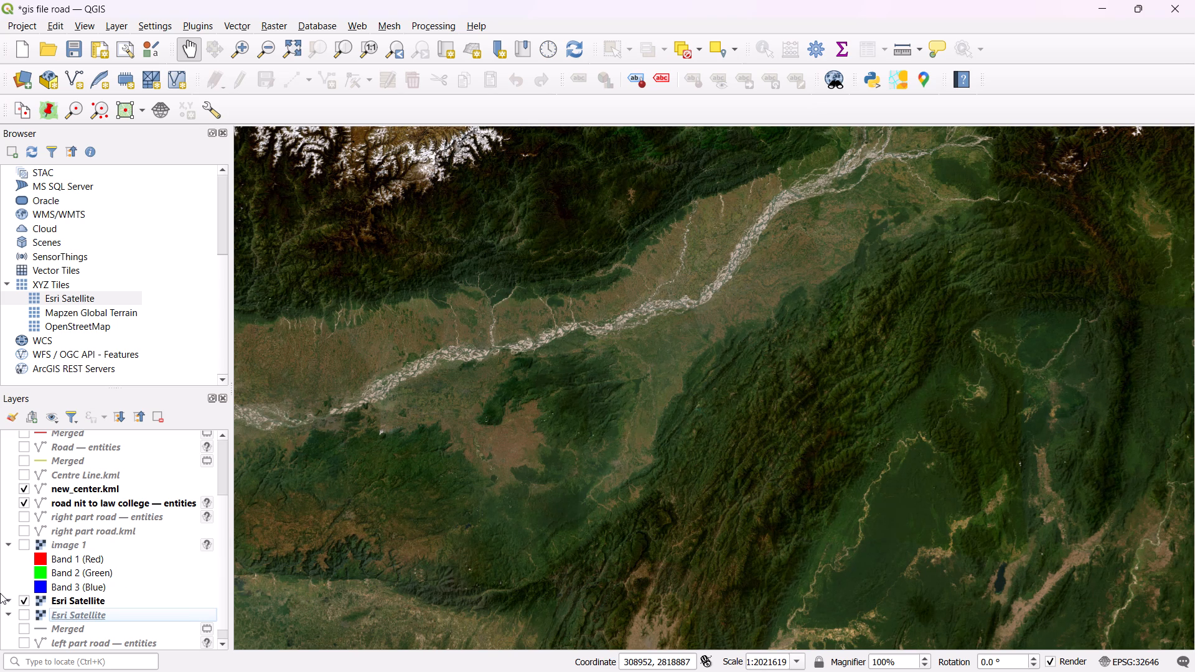
pyautogui.click(19, 601)
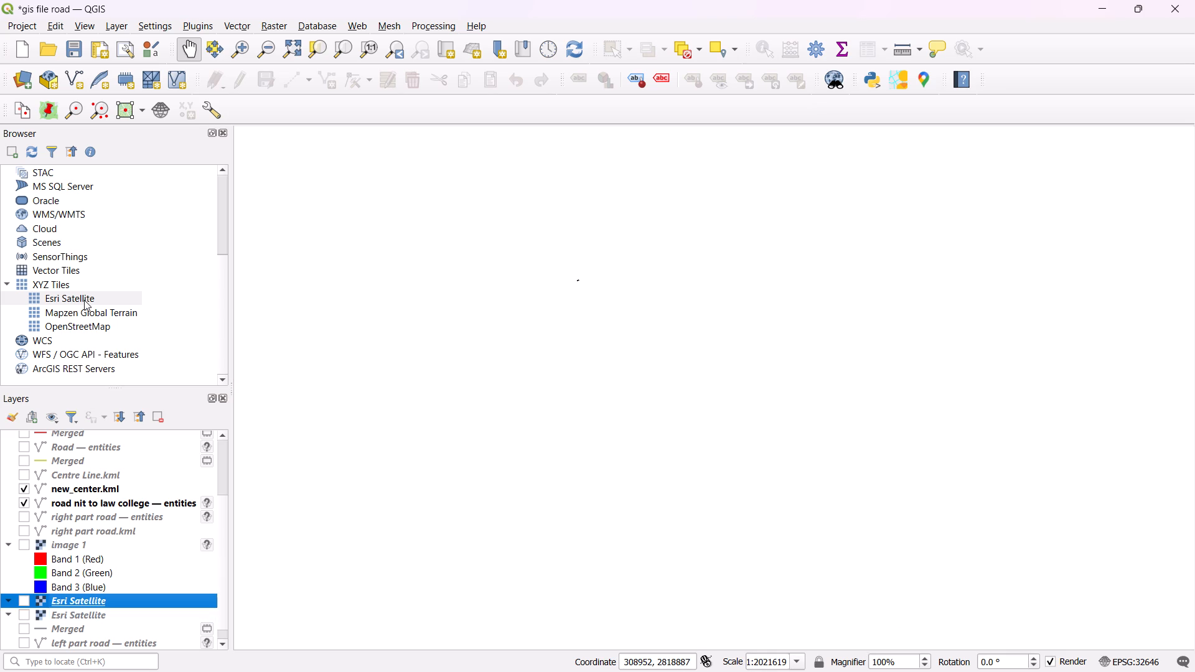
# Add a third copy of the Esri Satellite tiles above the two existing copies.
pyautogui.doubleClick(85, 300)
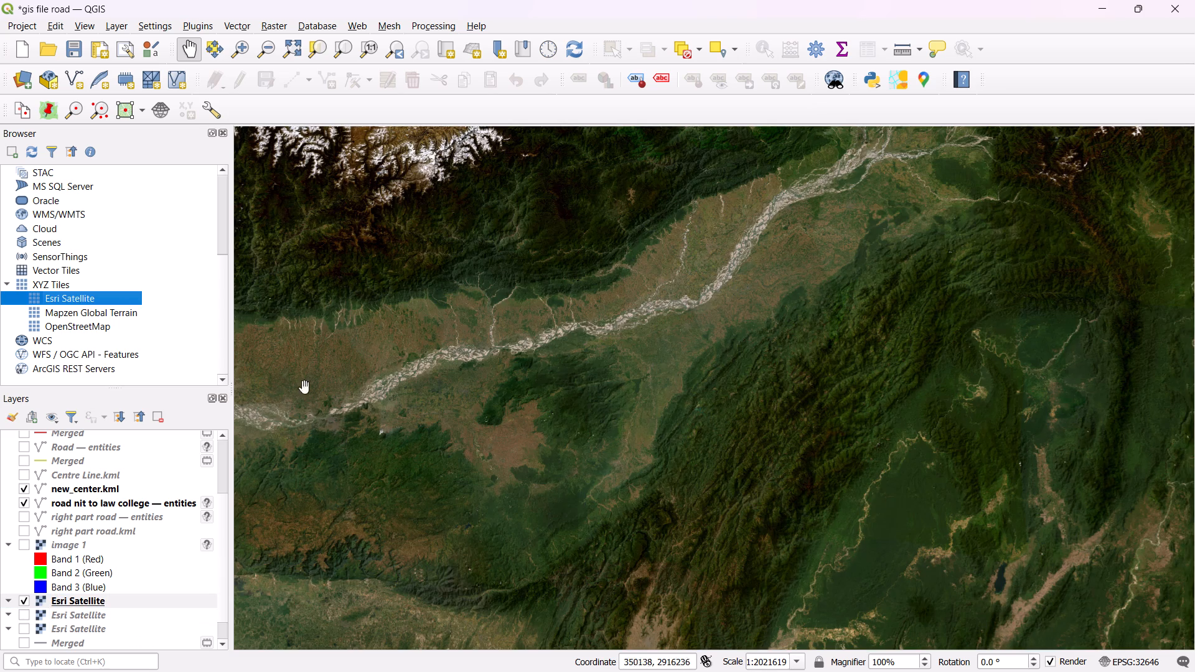
# Examine the newly added Esri Satellite imagery at several scales and regions, looking for the road lines.
pyautogui.scroll(-2, 661, 338)
pyautogui.scroll(1, 663, 349)
pyautogui.scroll(-1, 666, 350)
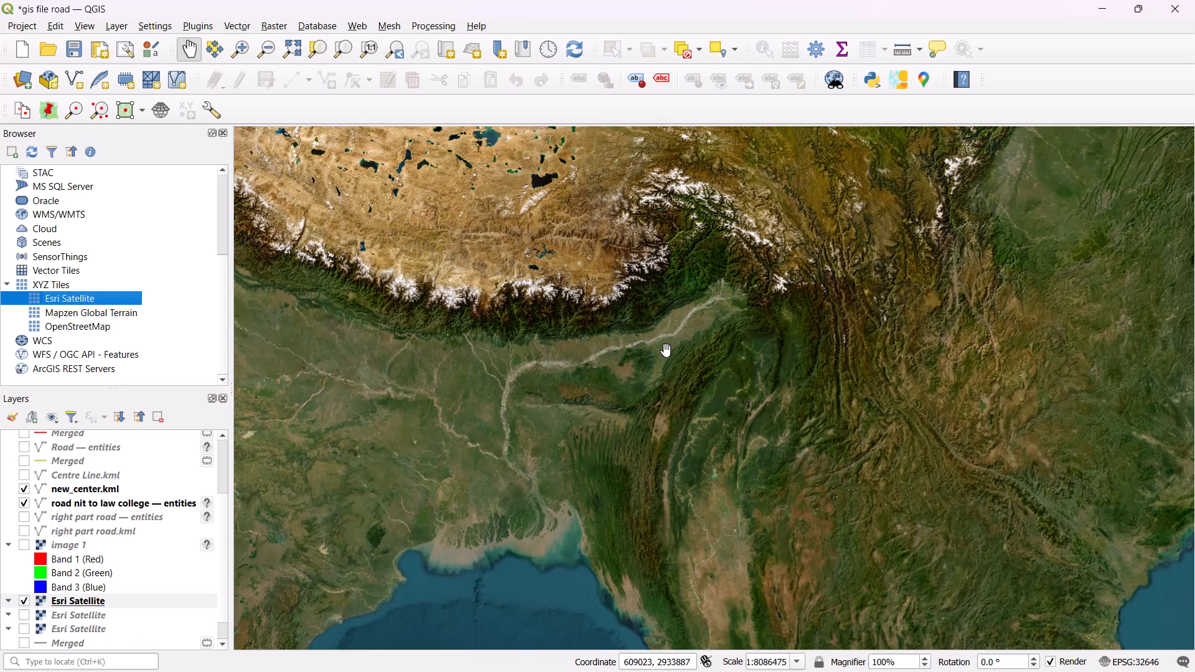
pyautogui.scroll(-1, 666, 350)
pyautogui.scroll(3, 666, 350)
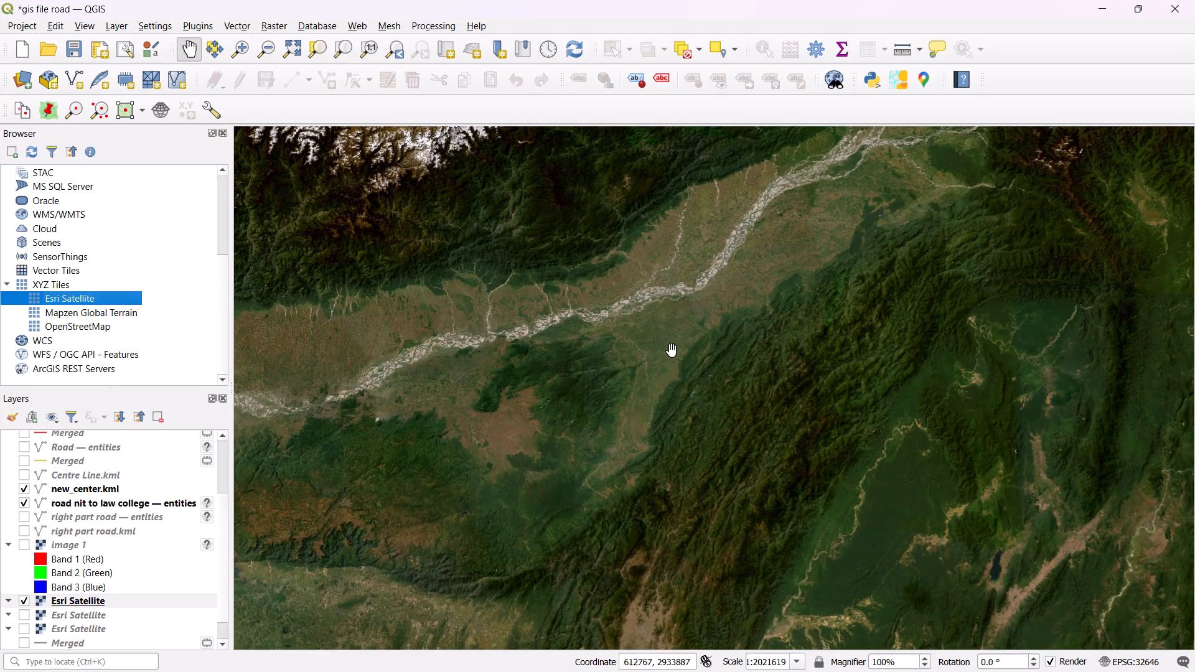
pyautogui.scroll(2, 683, 352)
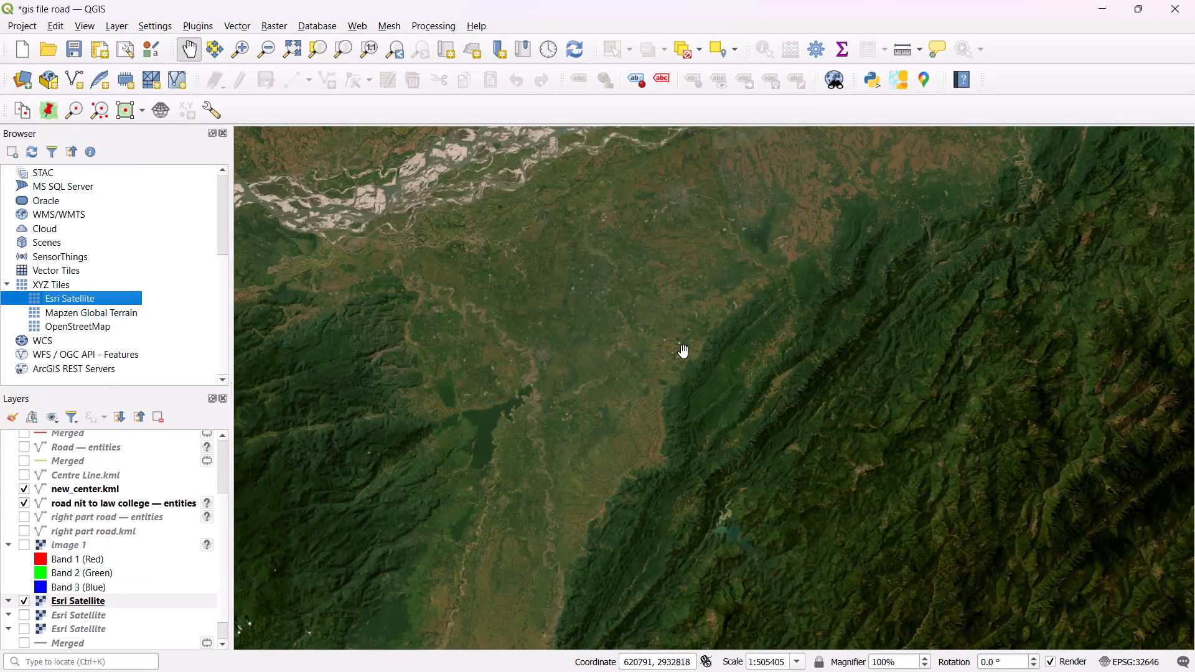
pyautogui.scroll(-3, 683, 352)
pyautogui.moveTo(377, 439); pyautogui.dragTo(382, 437)
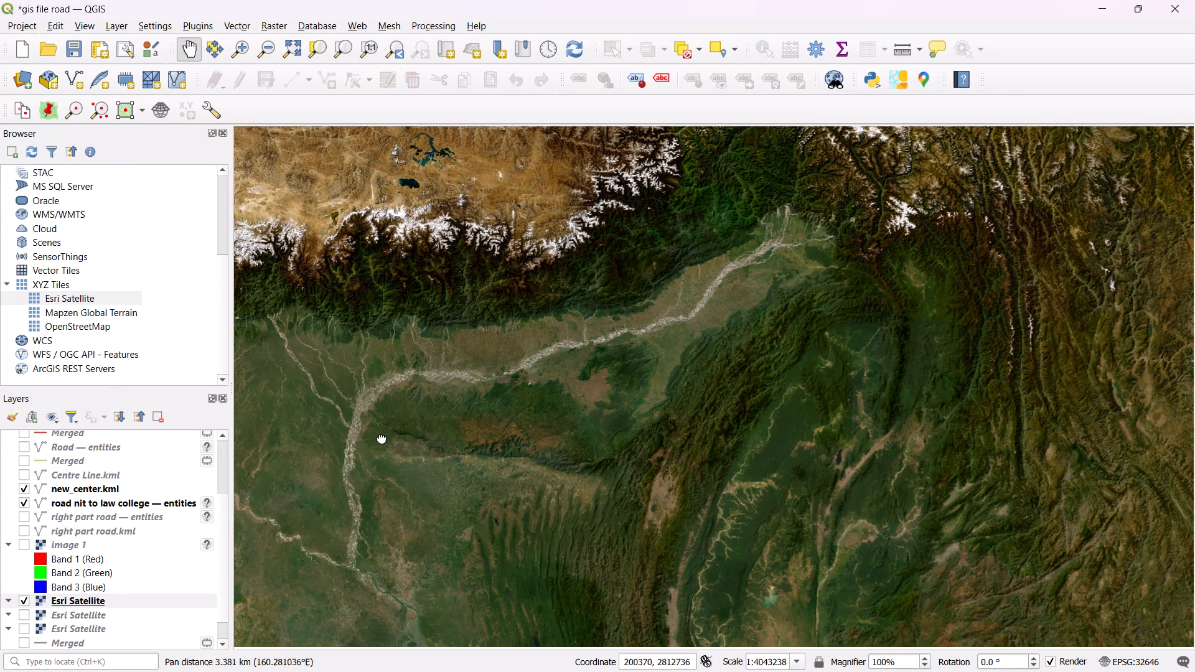
pyautogui.moveTo(382, 437); pyautogui.dragTo(592, 419)
pyautogui.moveTo(496, 465); pyautogui.dragTo(495, 383)
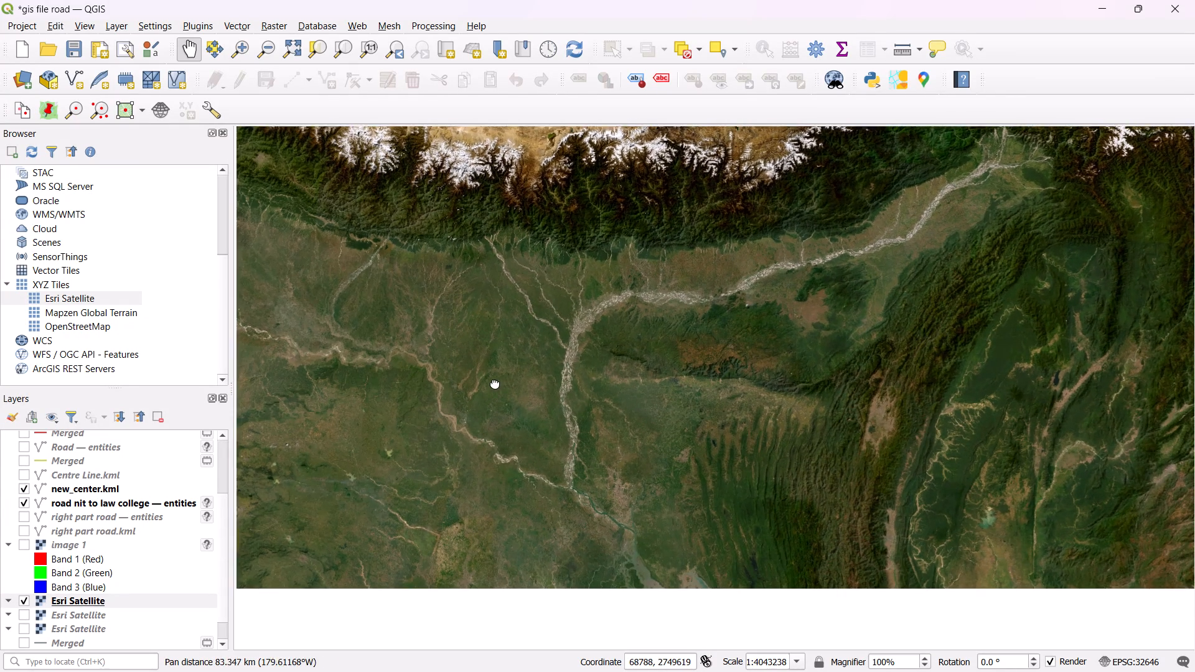
pyautogui.moveTo(495, 383); pyautogui.dragTo(453, 279)
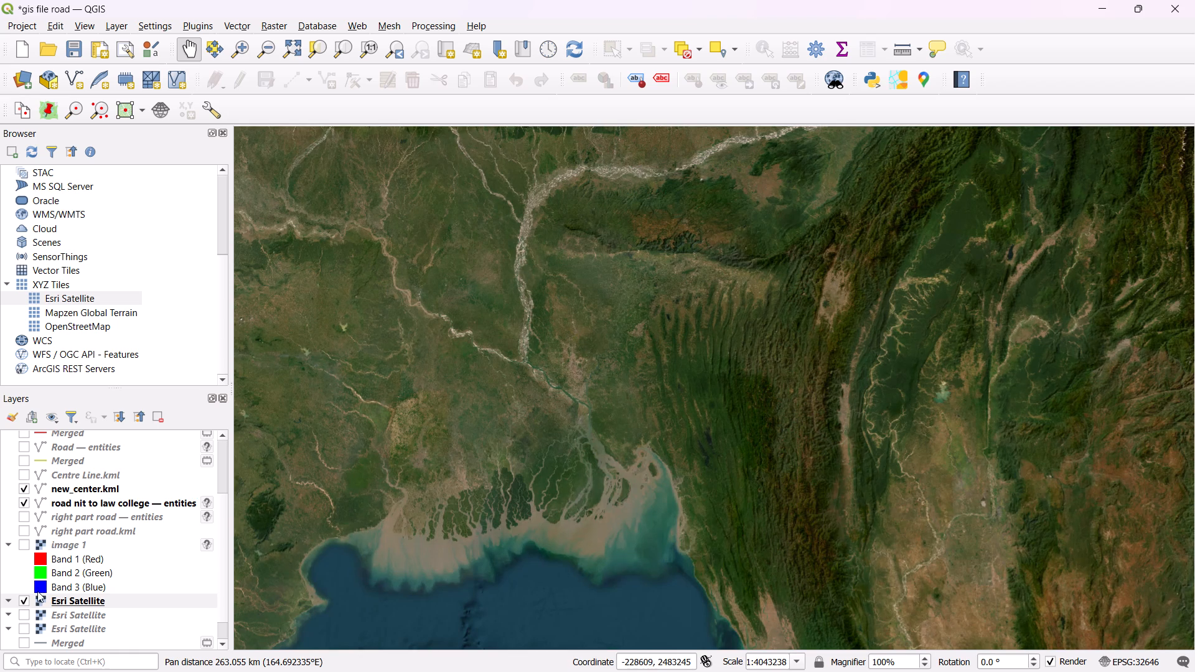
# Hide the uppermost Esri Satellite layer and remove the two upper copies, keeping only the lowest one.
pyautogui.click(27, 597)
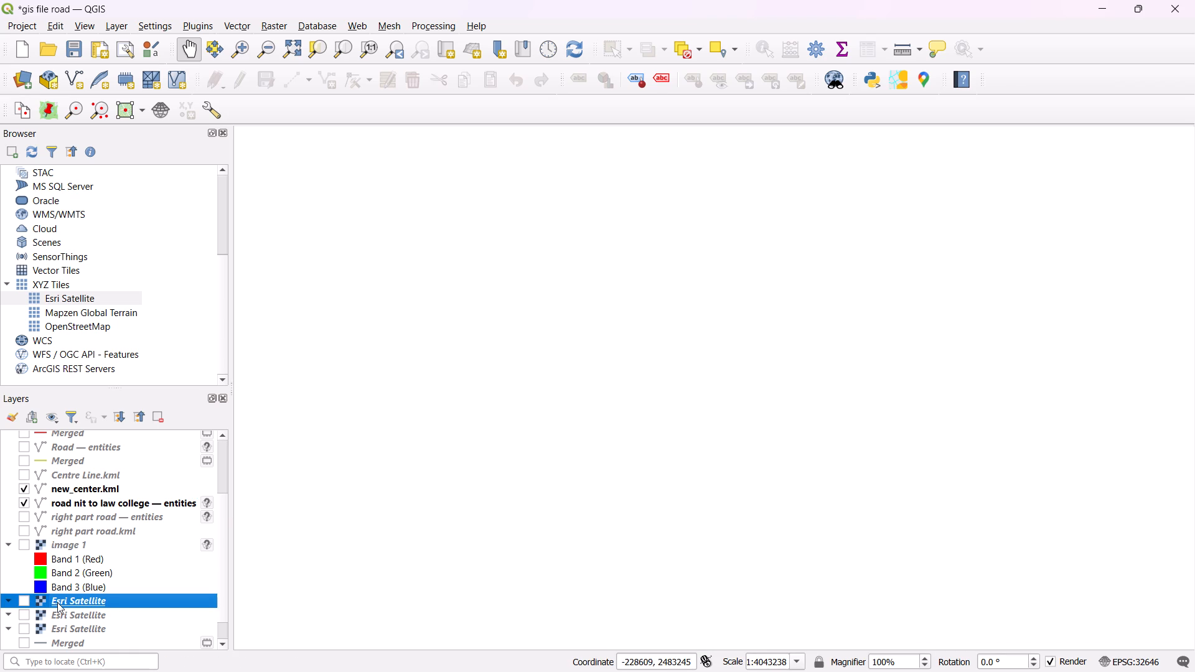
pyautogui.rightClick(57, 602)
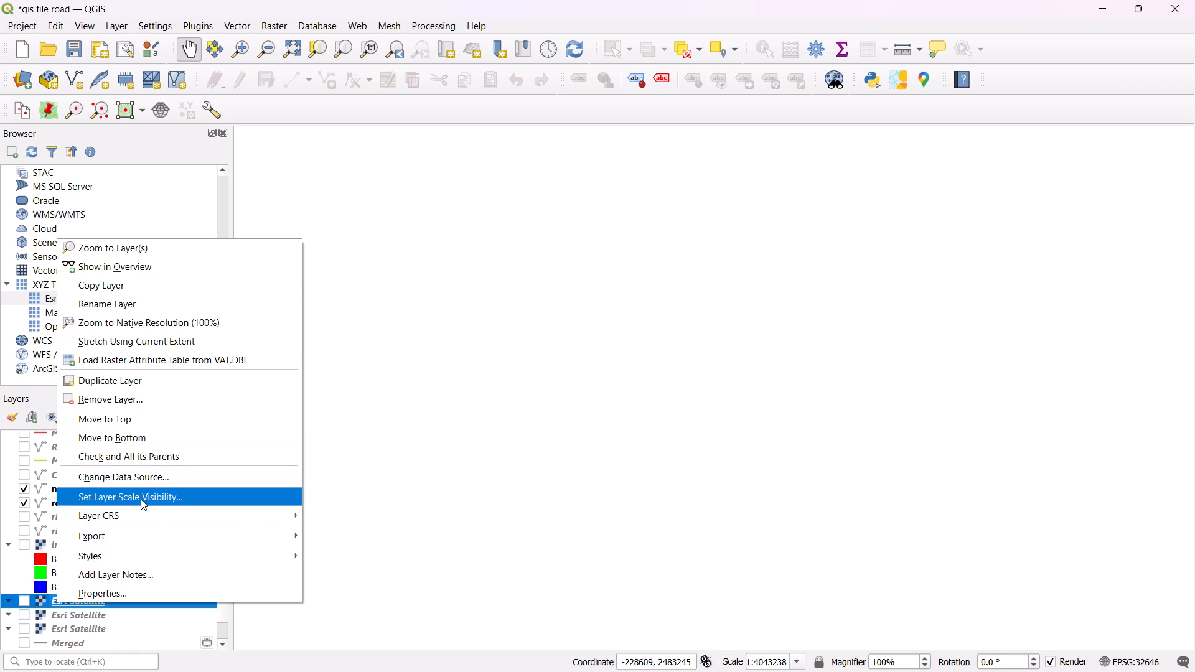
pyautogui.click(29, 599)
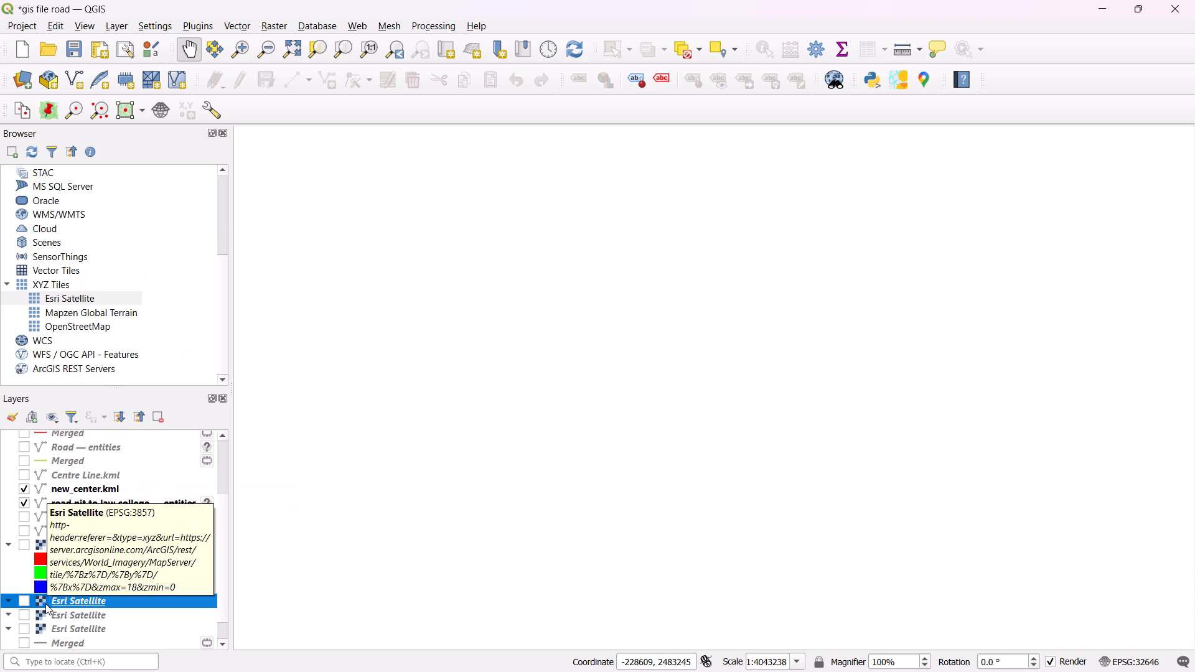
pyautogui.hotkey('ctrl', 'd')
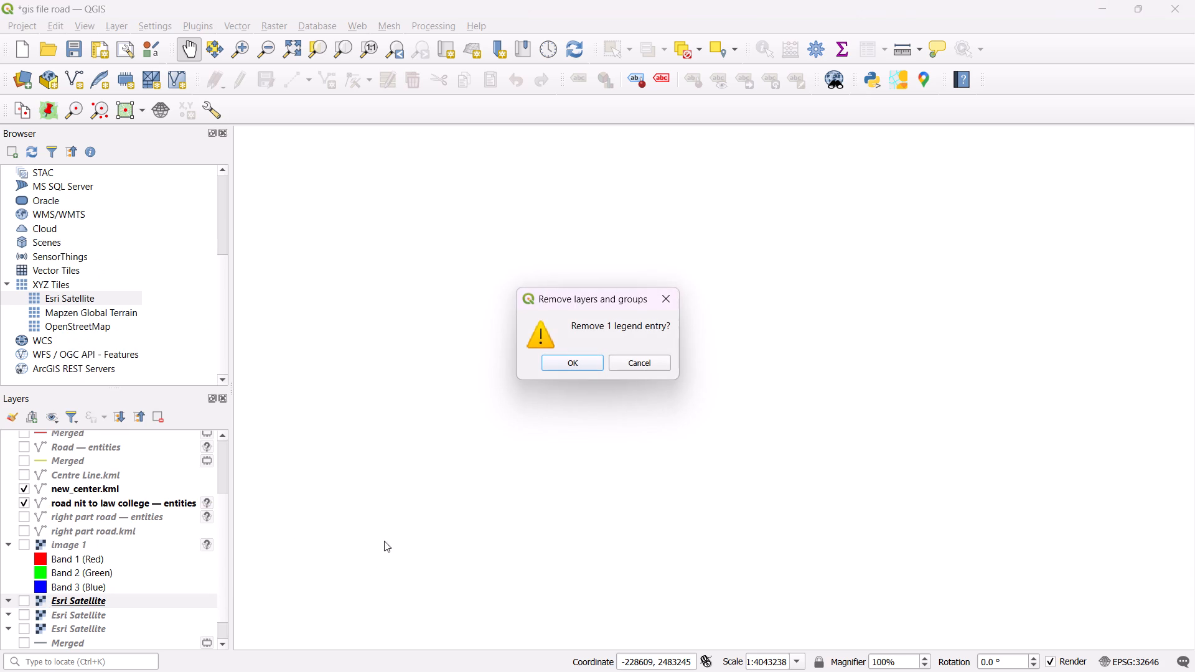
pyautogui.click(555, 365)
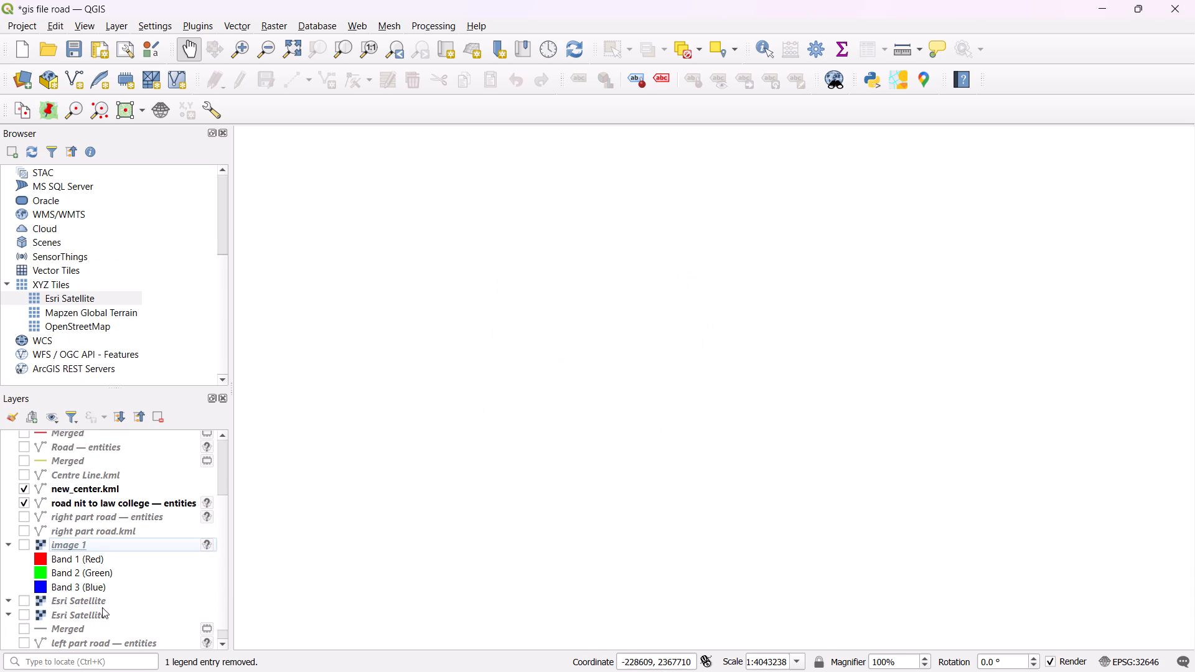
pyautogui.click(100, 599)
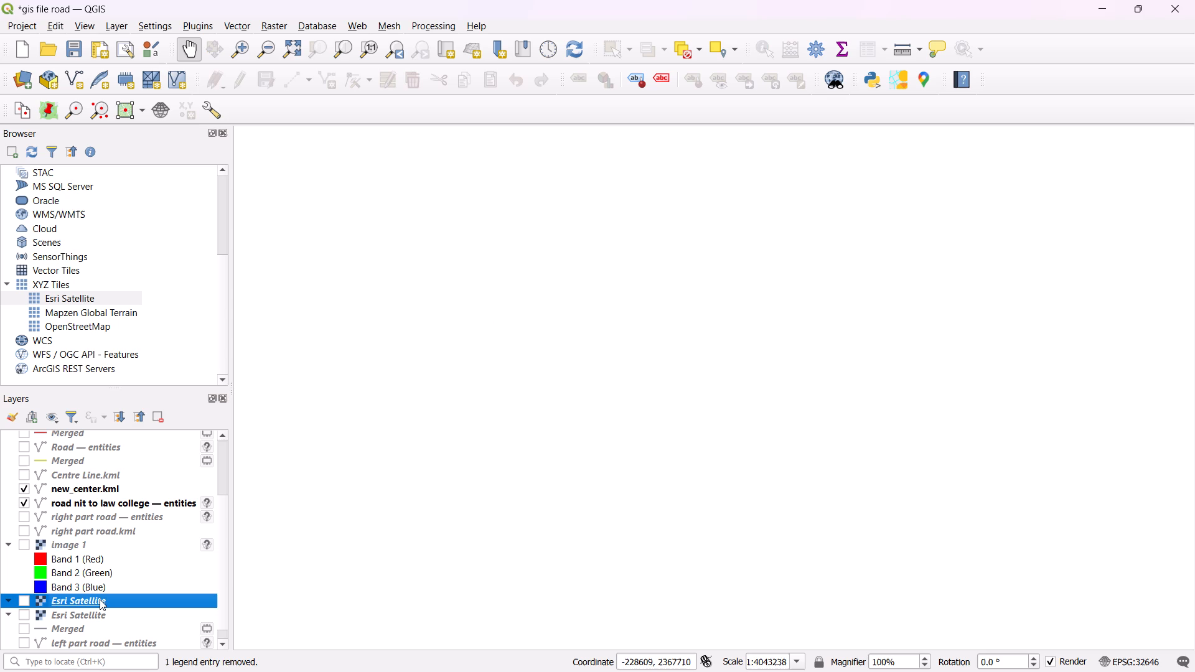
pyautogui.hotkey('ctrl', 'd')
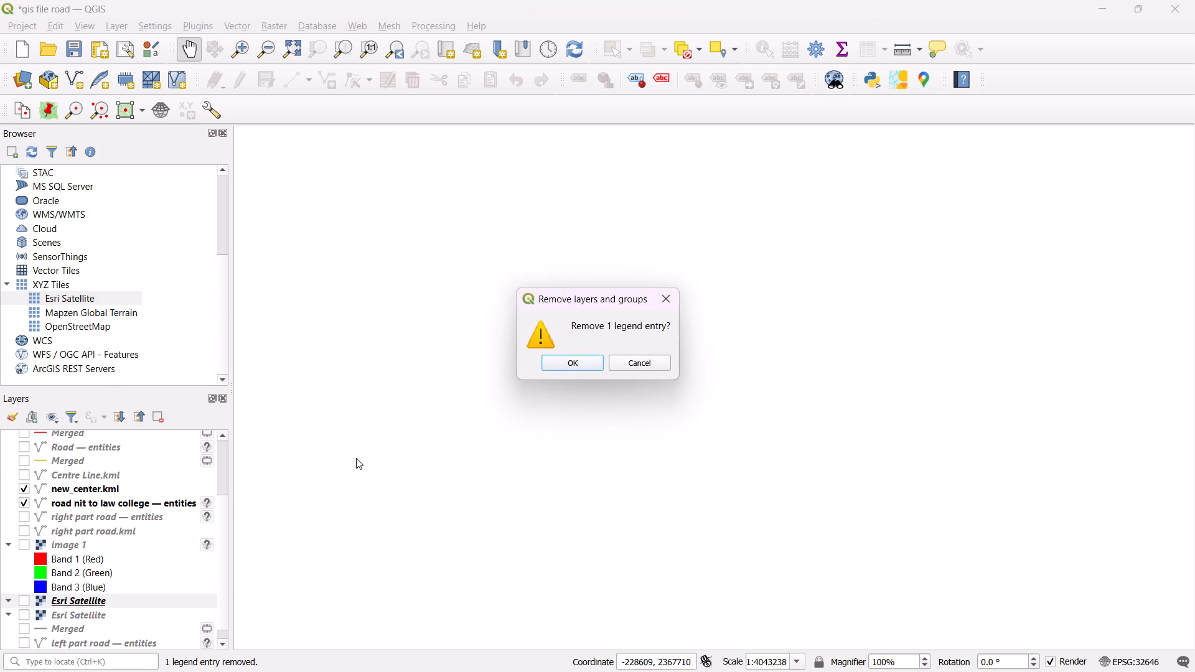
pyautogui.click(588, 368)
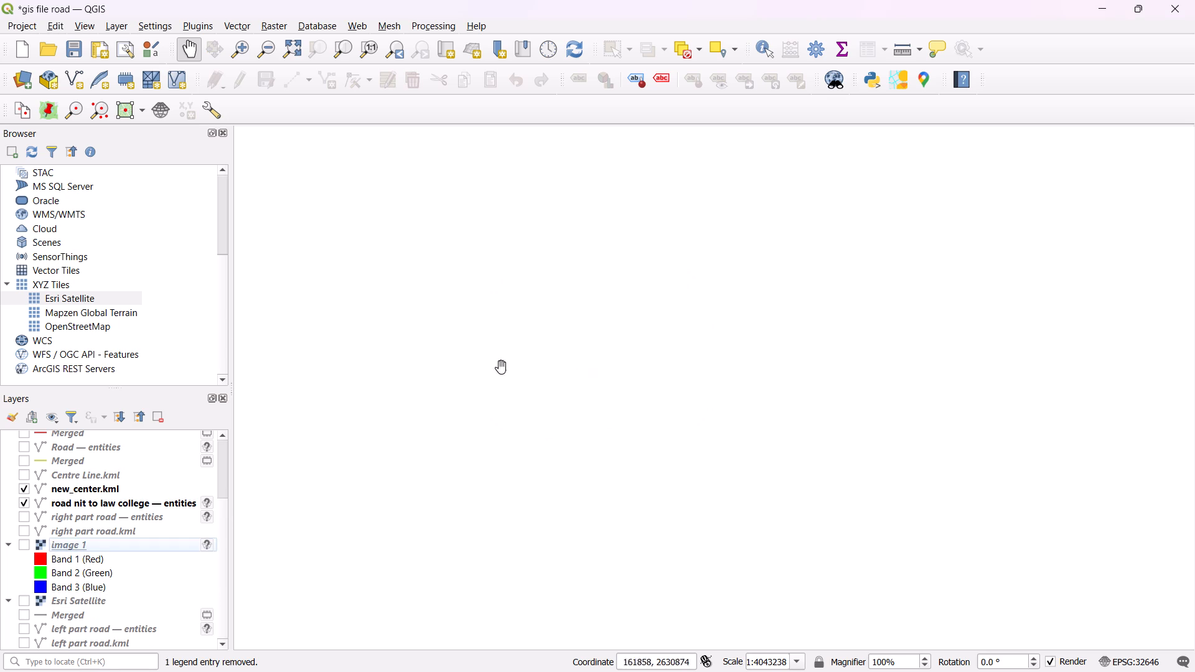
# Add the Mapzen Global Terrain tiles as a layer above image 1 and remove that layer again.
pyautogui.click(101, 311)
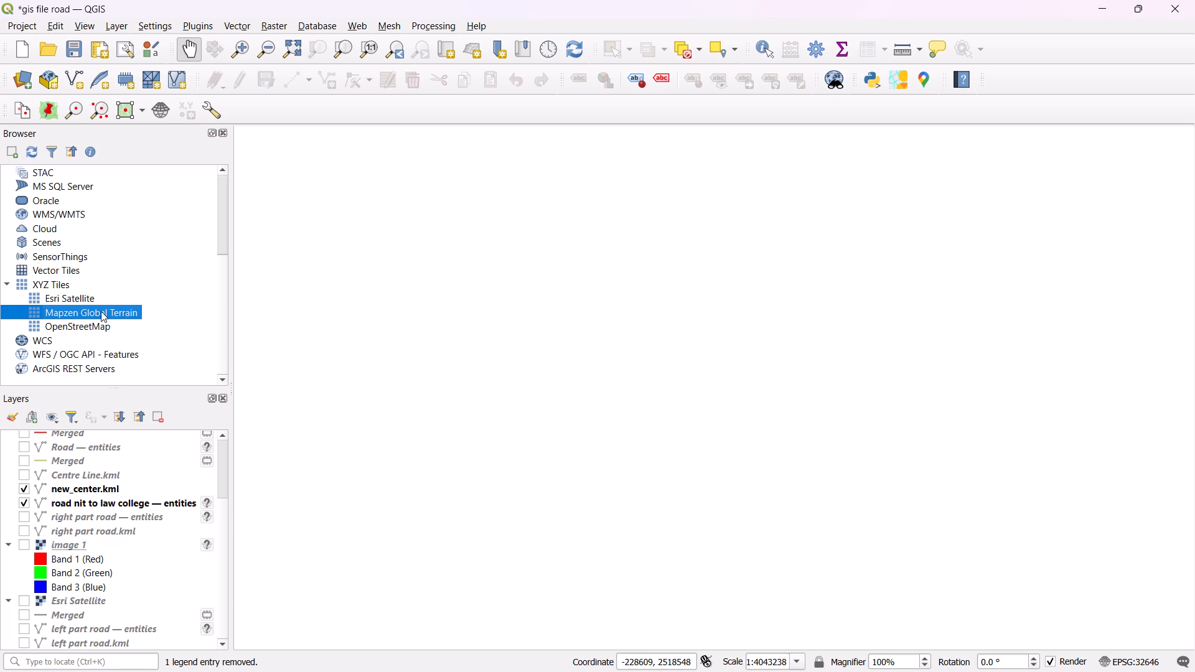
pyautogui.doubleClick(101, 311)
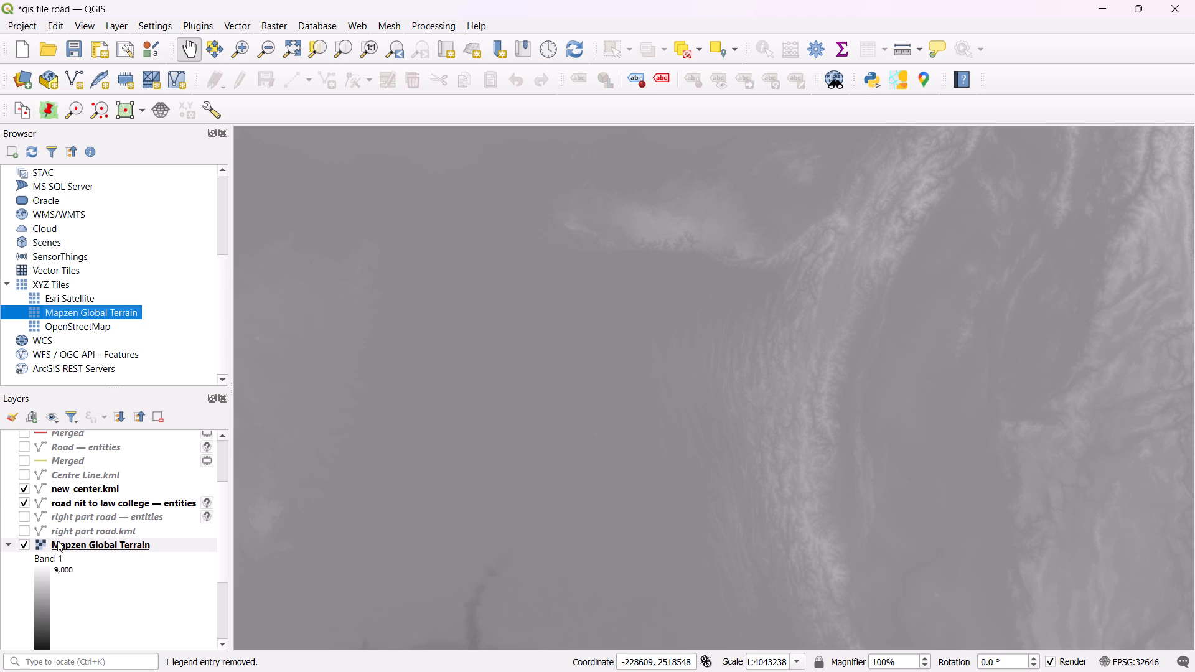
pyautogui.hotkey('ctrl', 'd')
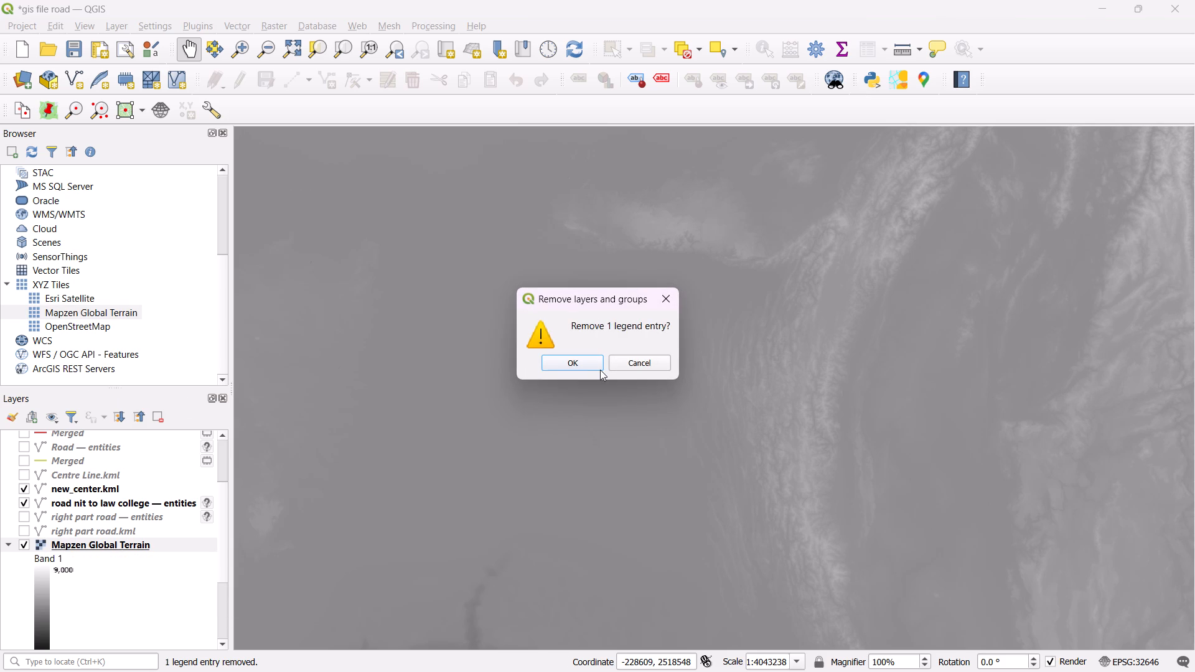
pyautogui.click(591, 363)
# Add the OpenStreetMap XYZ tiles to the map as a layer directly below right part road — entities.
pyautogui.doubleClick(87, 326)
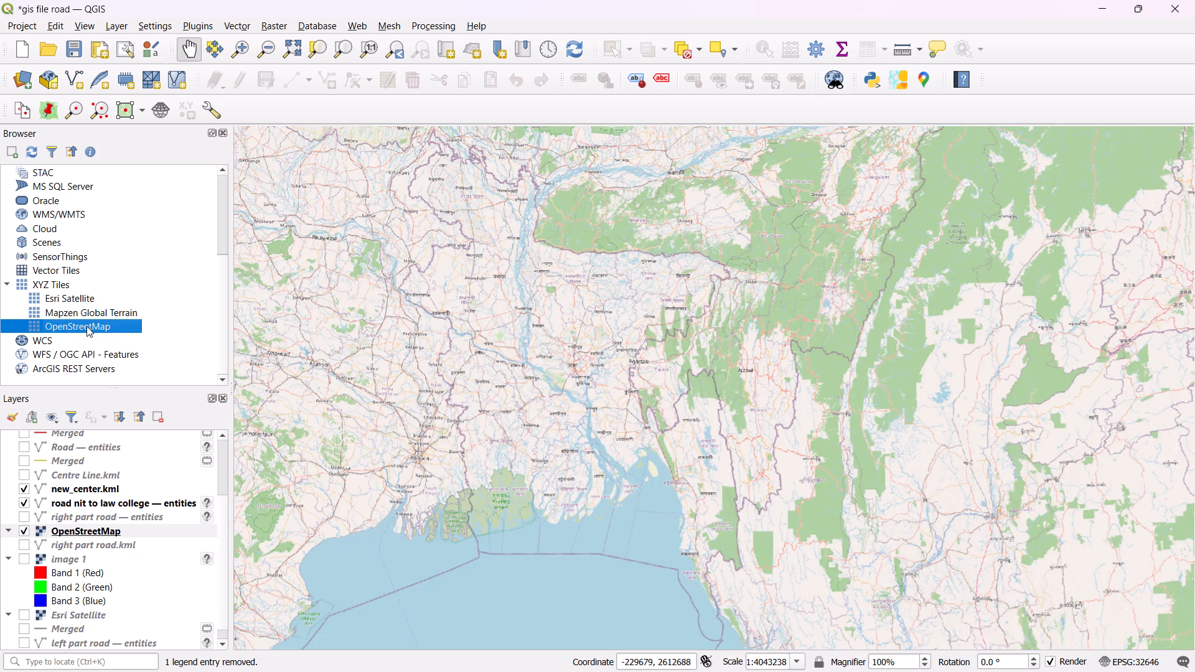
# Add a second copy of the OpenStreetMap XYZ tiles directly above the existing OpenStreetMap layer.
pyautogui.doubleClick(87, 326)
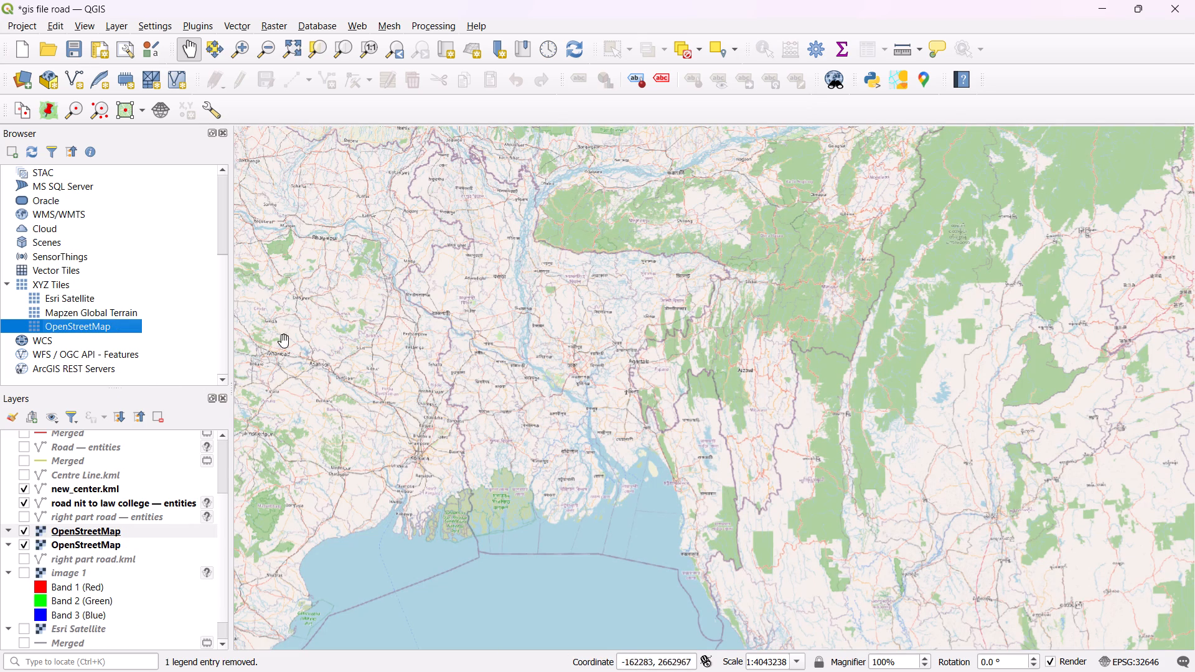
# Examine the OpenStreetMap basemap at several scales, looking for the road lines around Itanagar and along Jully Basti Road.
pyautogui.scroll(1, 732, 305)
pyautogui.scroll(-1, 732, 305)
pyautogui.scroll(2, 732, 305)
pyautogui.scroll(-3, 732, 305)
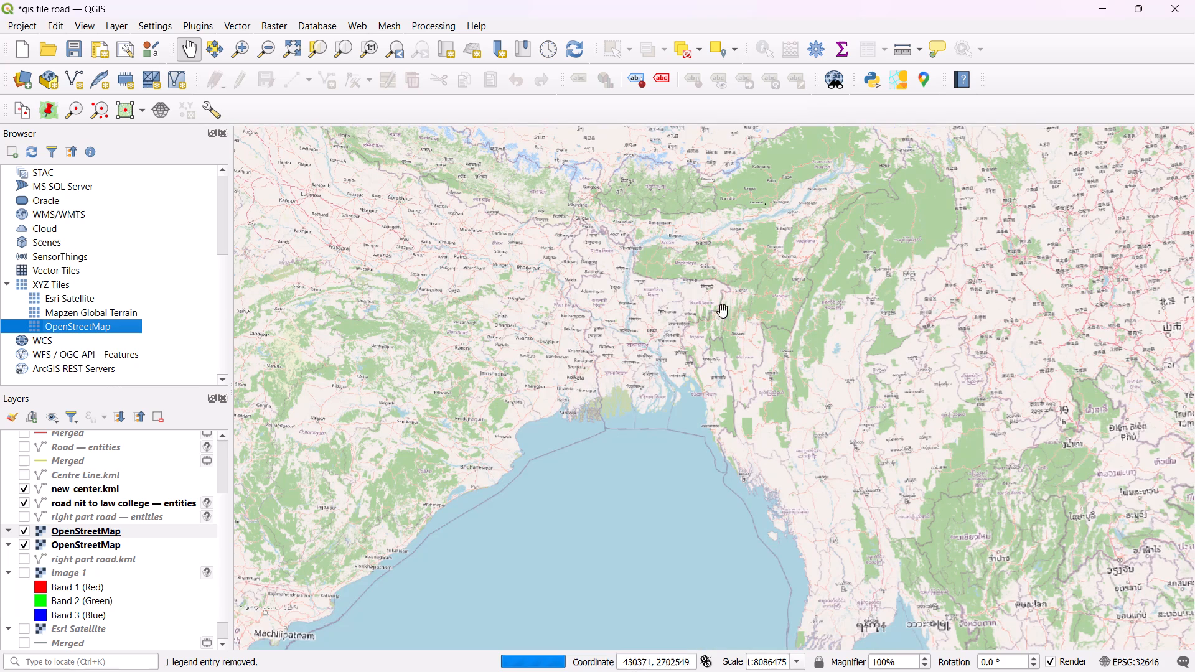
pyautogui.scroll(-1, 565, 360)
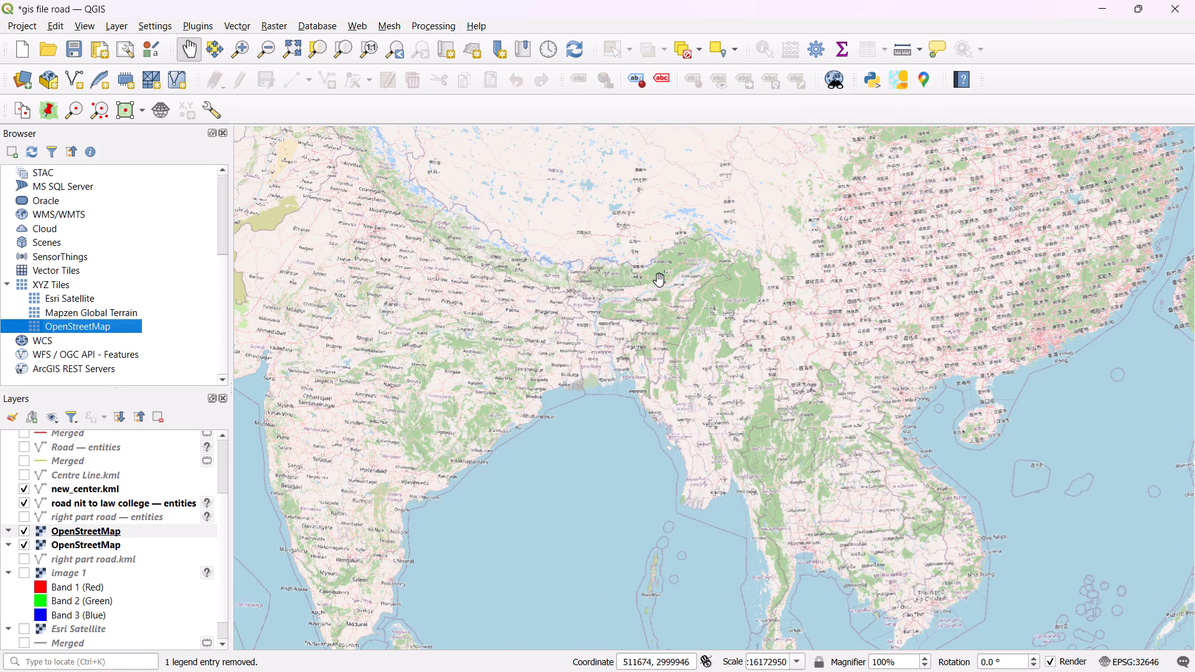
pyautogui.scroll(4, 659, 280)
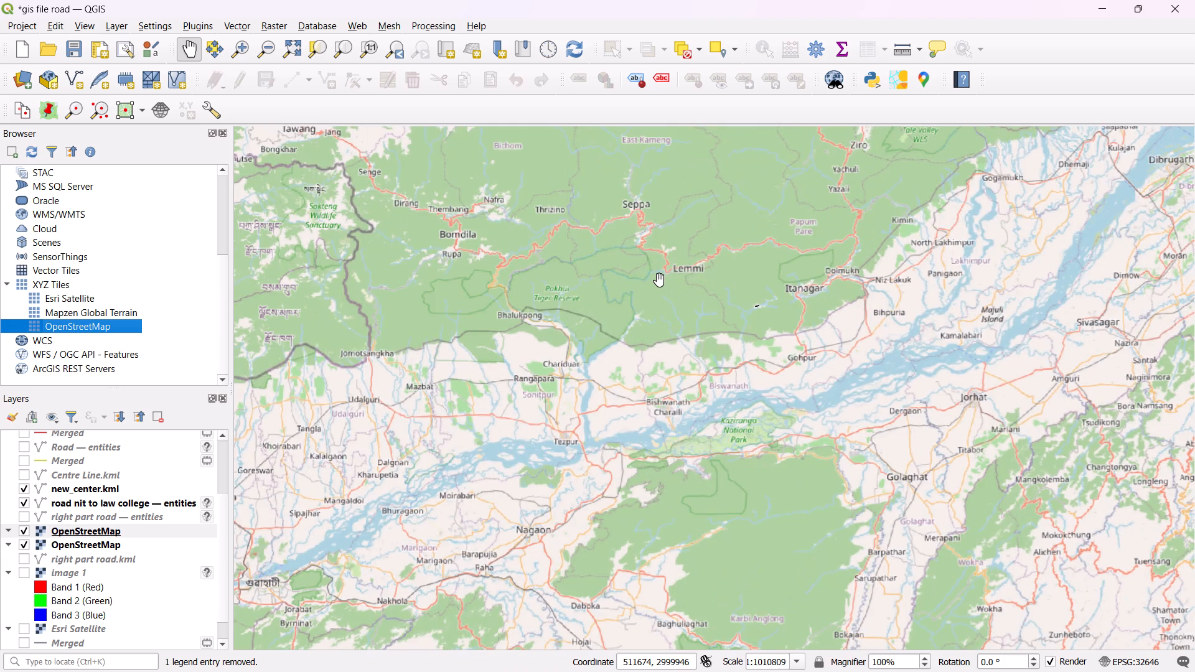
pyautogui.scroll(-1, 659, 280)
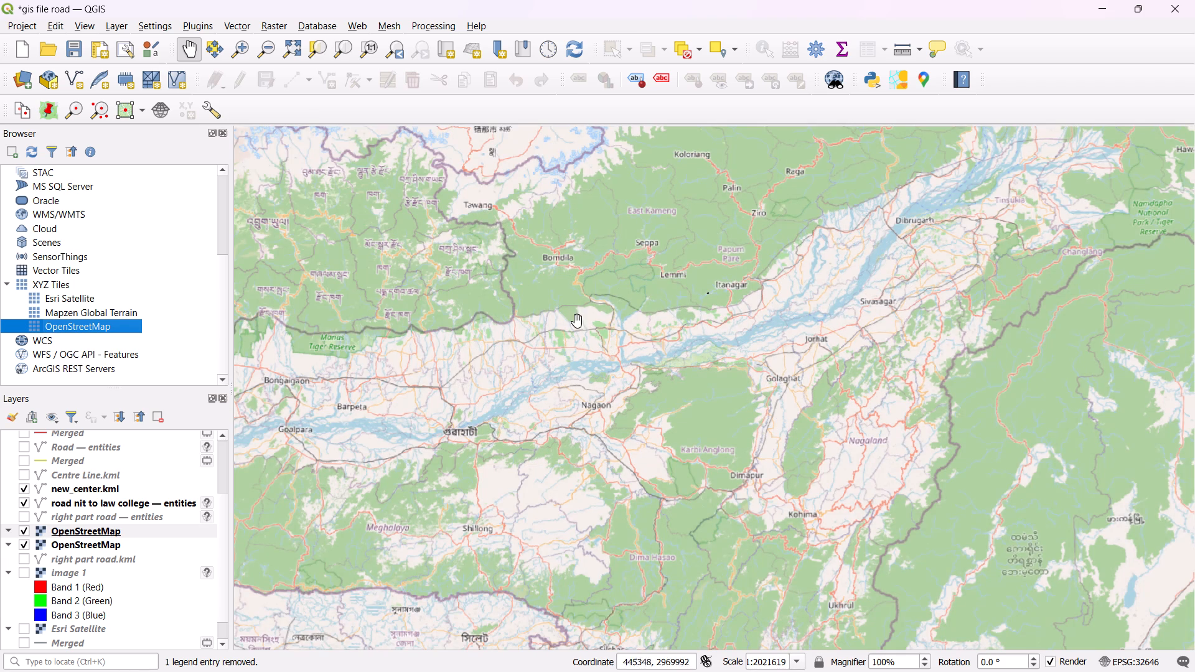
pyautogui.scroll(1, 699, 299)
pyautogui.scroll(1, 784, 281)
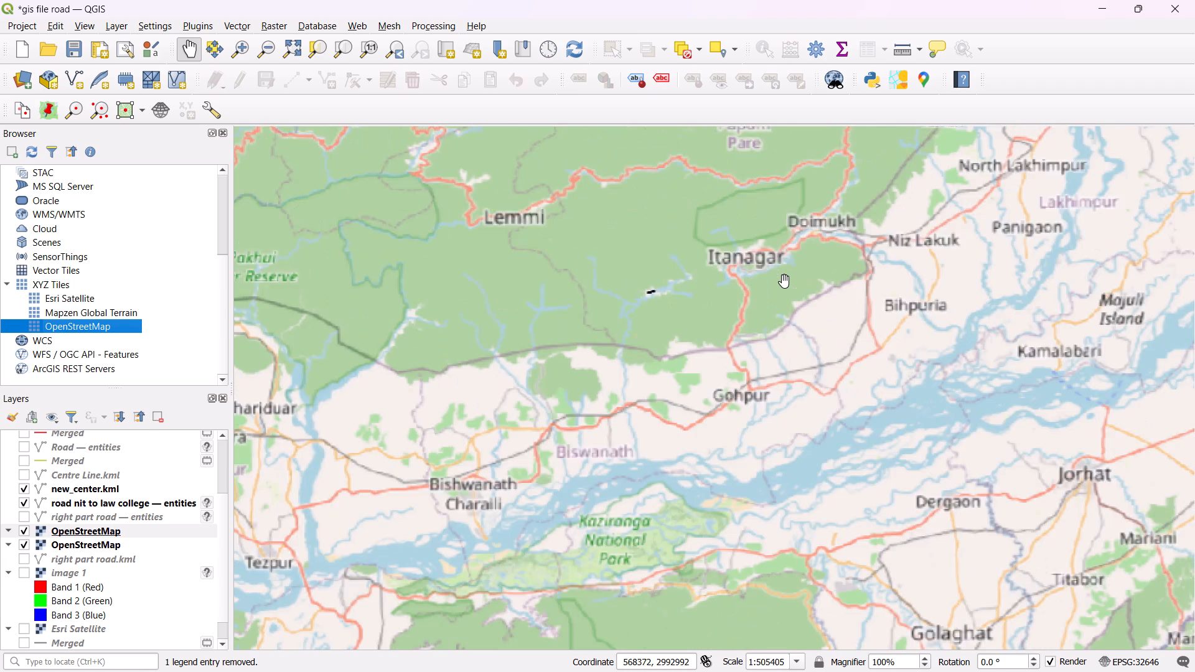
pyautogui.scroll(2, 784, 281)
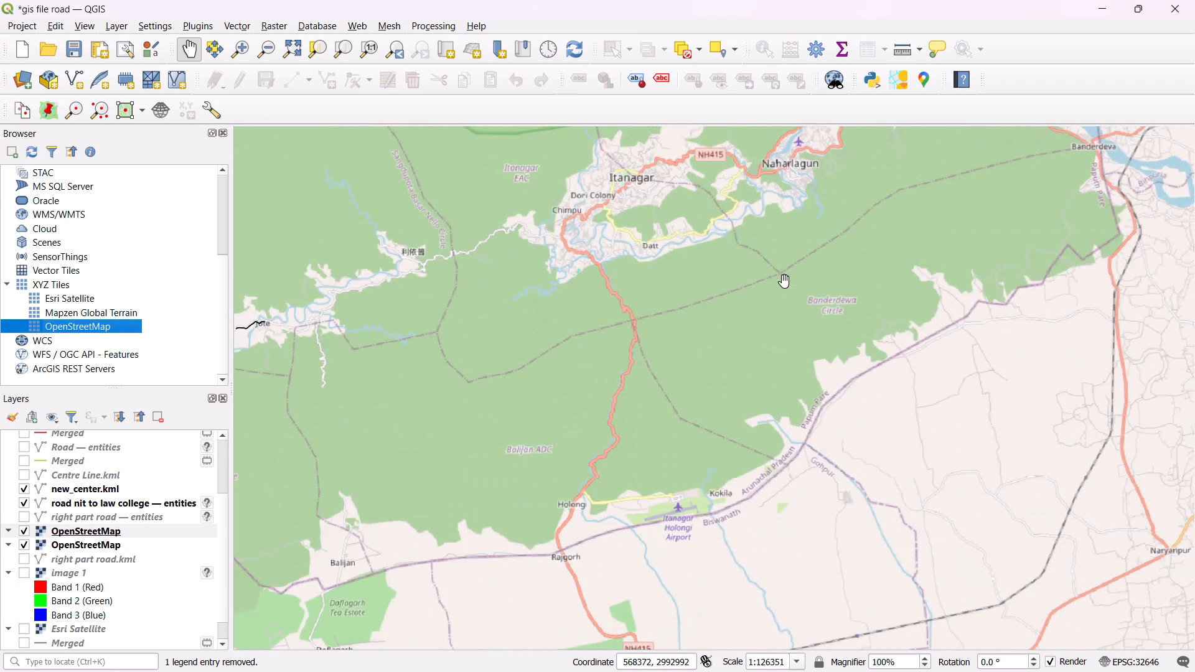
pyautogui.moveTo(736, 254); pyautogui.dragTo(788, 431)
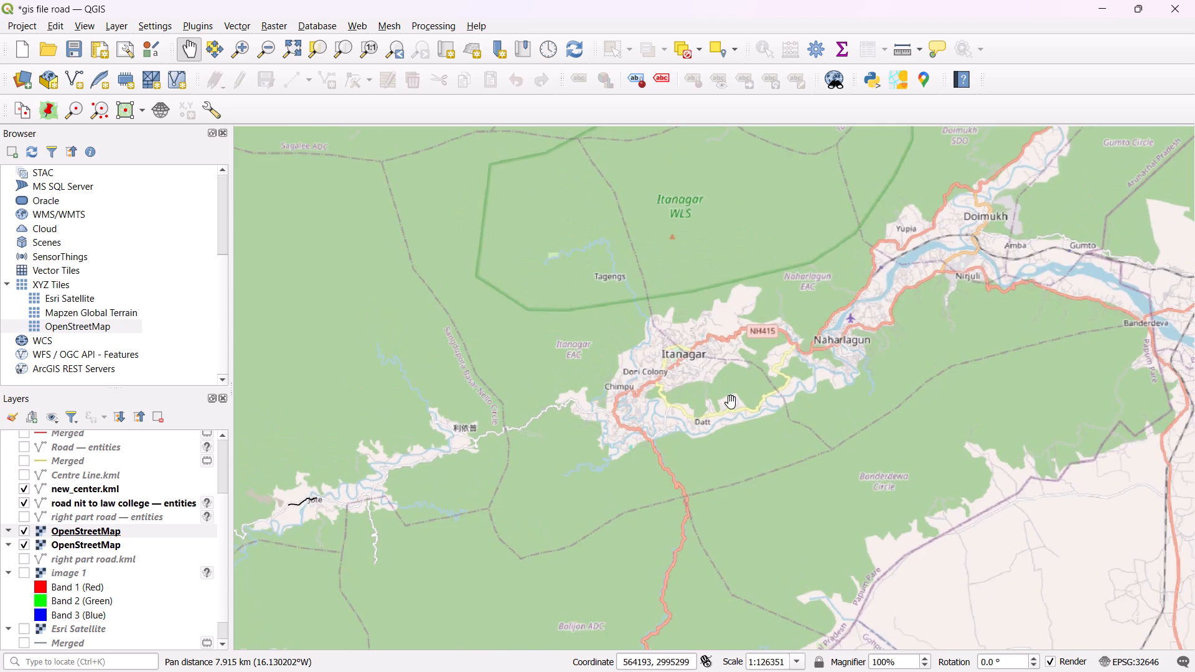
pyautogui.scroll(3, 727, 401)
pyautogui.moveTo(635, 408); pyautogui.dragTo(728, 408)
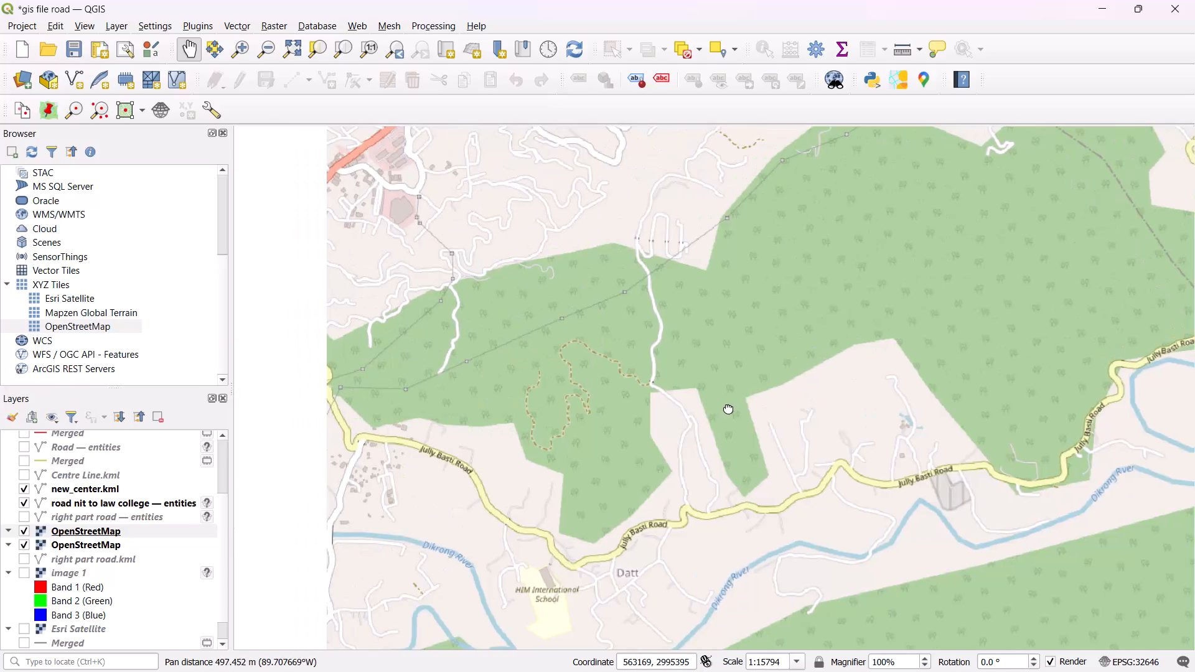
pyautogui.moveTo(728, 408); pyautogui.dragTo(819, 394)
pyautogui.moveTo(605, 394); pyautogui.dragTo(716, 355)
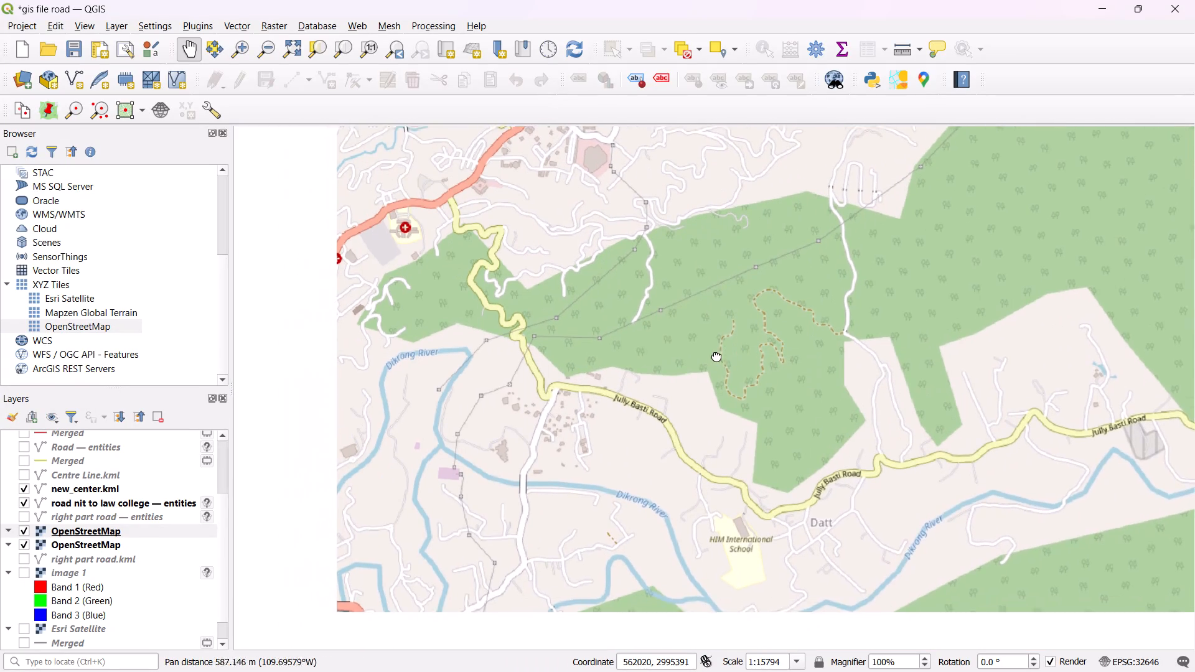
pyautogui.moveTo(716, 355); pyautogui.dragTo(787, 370)
pyautogui.moveTo(707, 355); pyautogui.dragTo(720, 405)
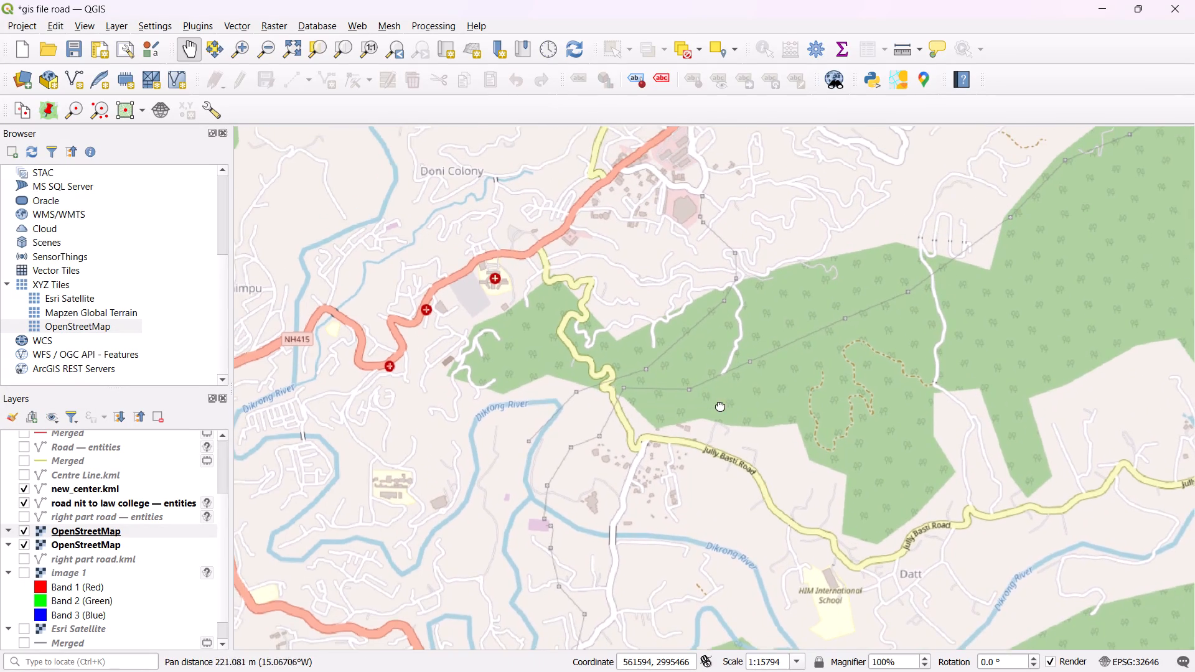
pyautogui.moveTo(720, 405); pyautogui.dragTo(515, 645)
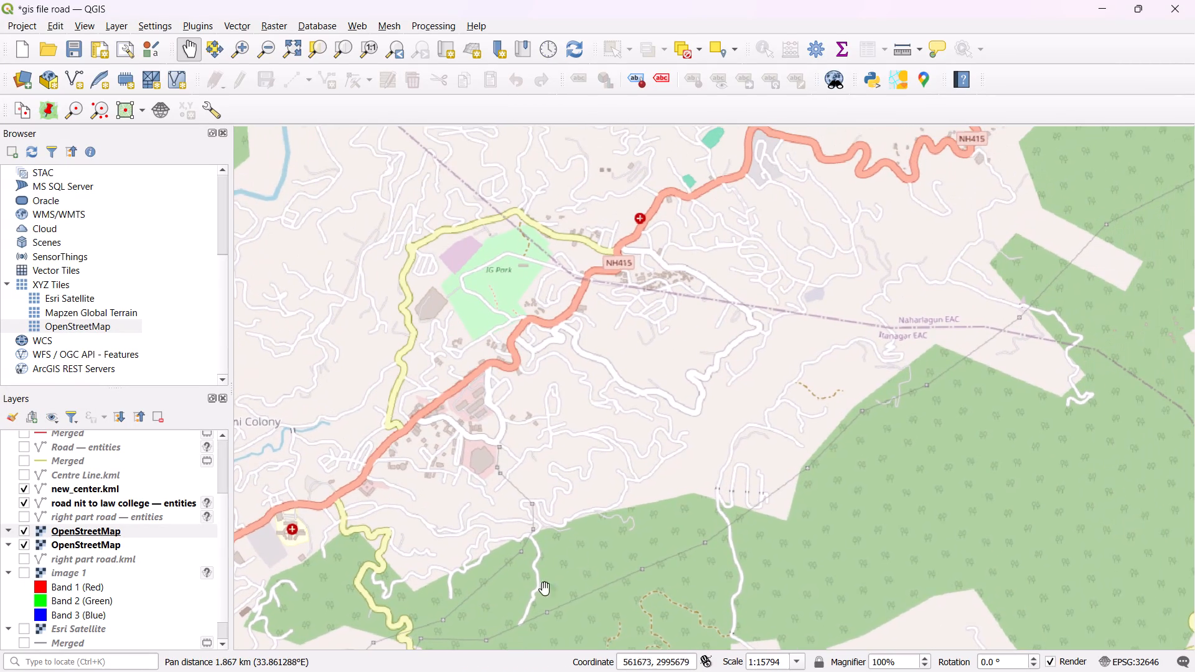
pyautogui.moveTo(761, 399); pyautogui.dragTo(589, 515)
pyautogui.moveTo(653, 433); pyautogui.dragTo(528, 348)
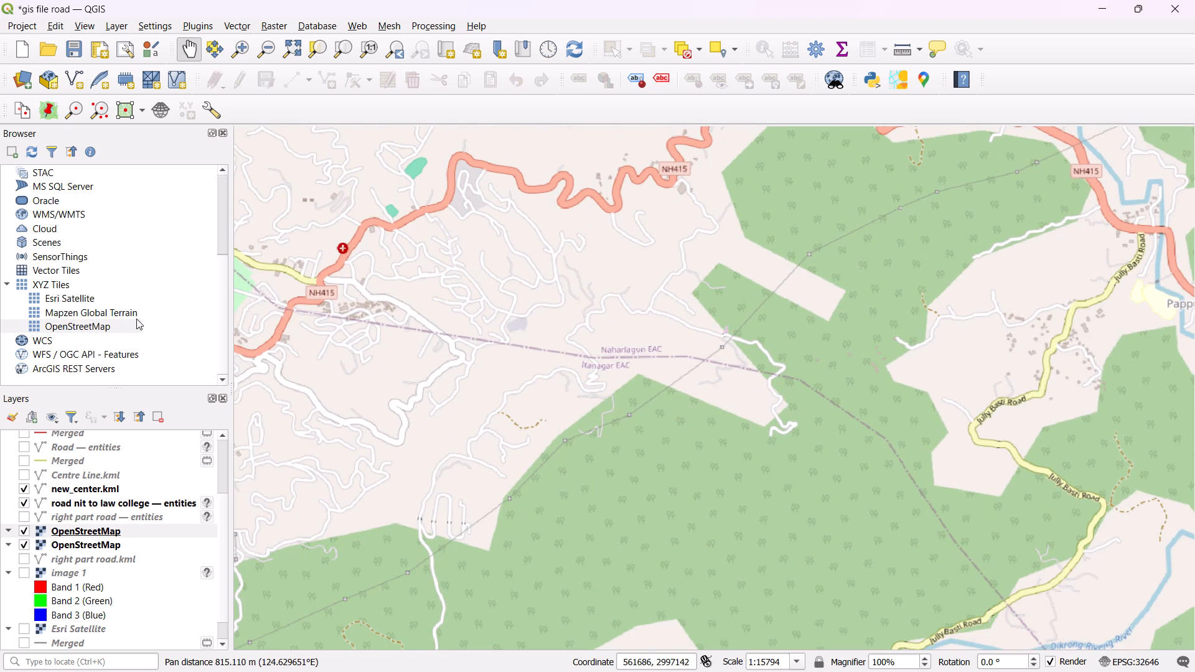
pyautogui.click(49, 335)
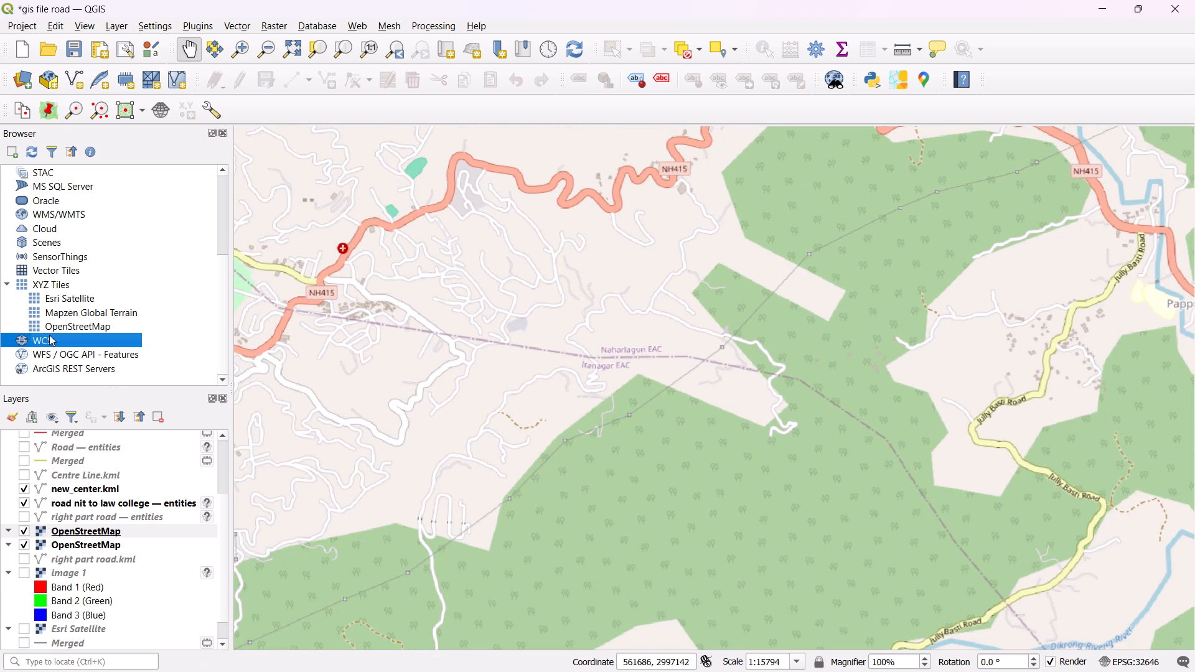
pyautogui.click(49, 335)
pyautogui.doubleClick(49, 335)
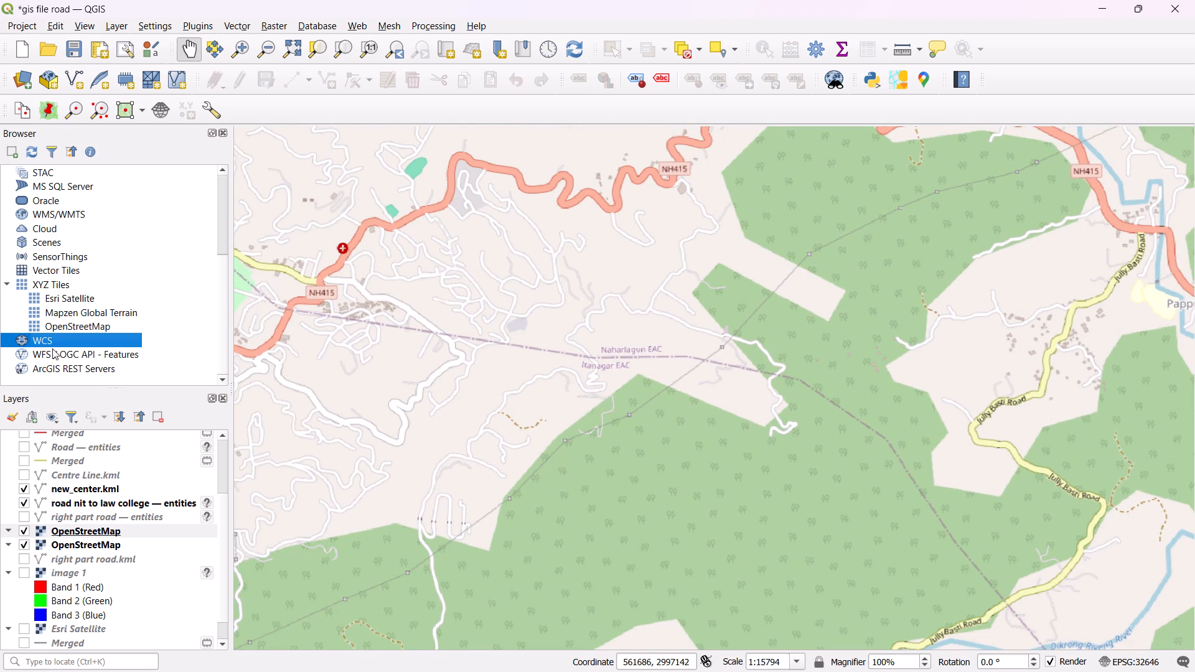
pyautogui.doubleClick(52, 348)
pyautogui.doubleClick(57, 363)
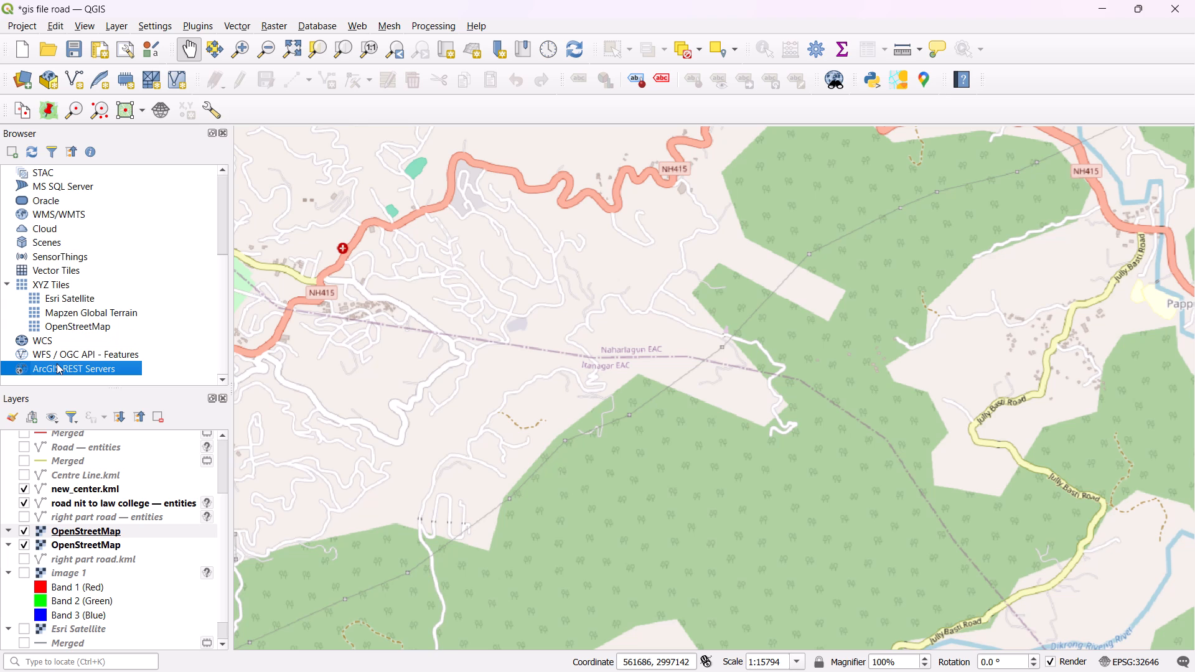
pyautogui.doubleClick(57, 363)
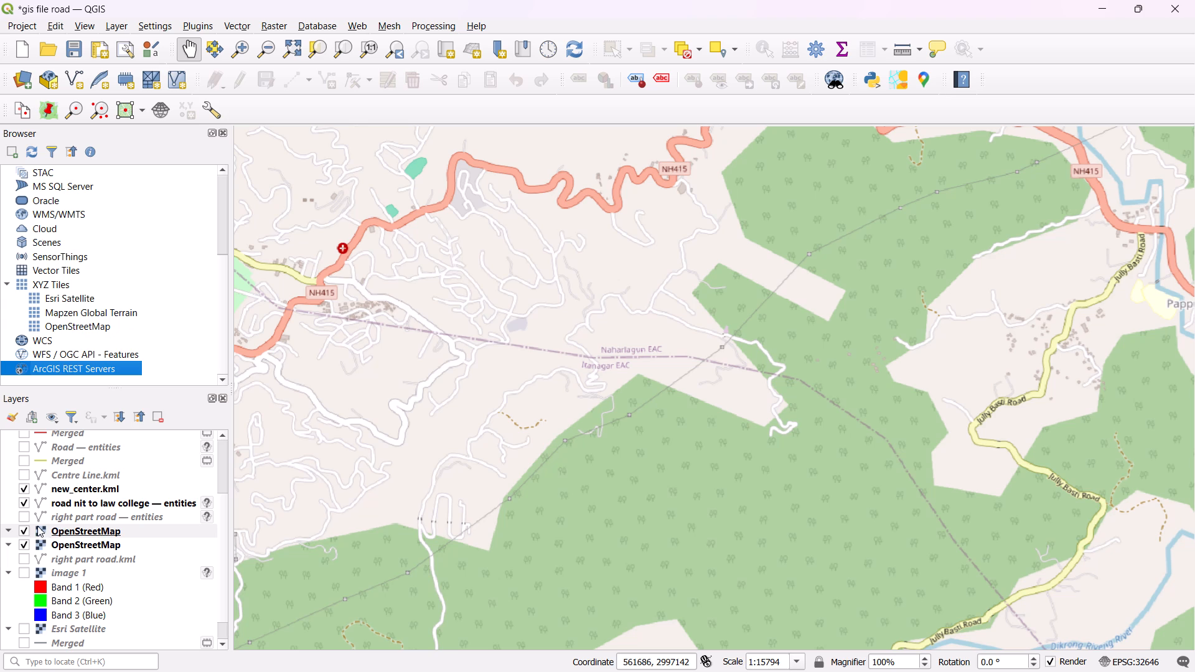
# Hide the upper OpenStreetMap layer and remove both OpenStreetMap layers from the project.
pyautogui.click(25, 526)
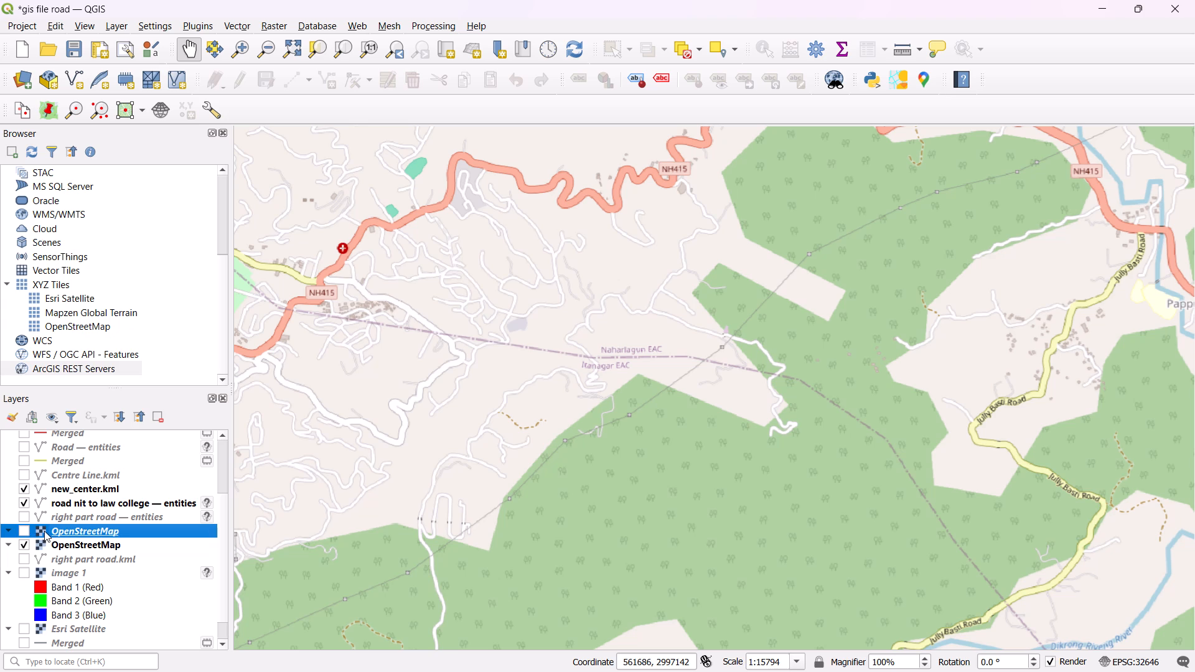
pyautogui.click(44, 531)
pyautogui.hotkey('ctrl', 'd')
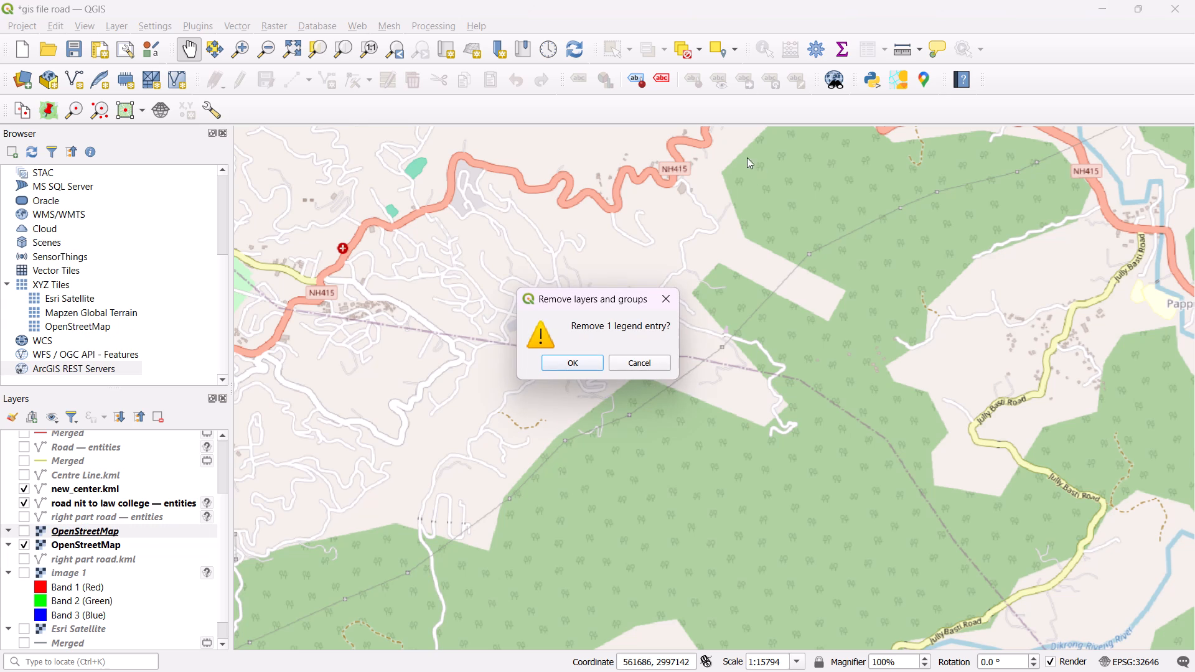
pyautogui.click(575, 362)
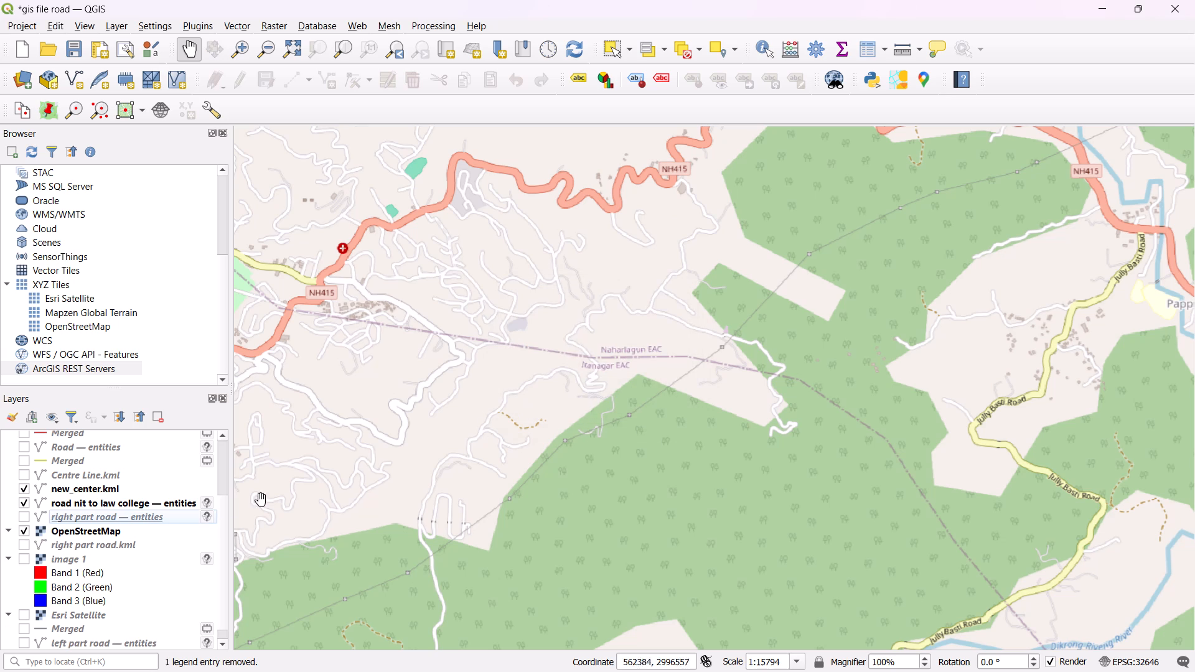
pyautogui.click(138, 535)
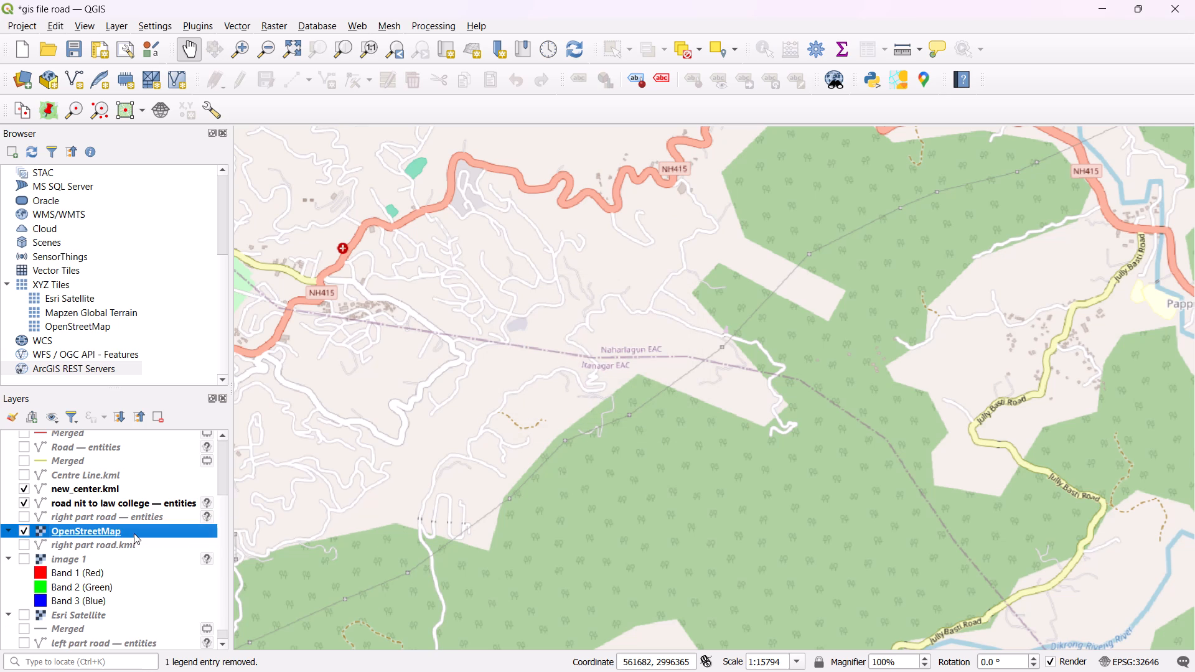
pyautogui.hotkey('ctrl', 'd')
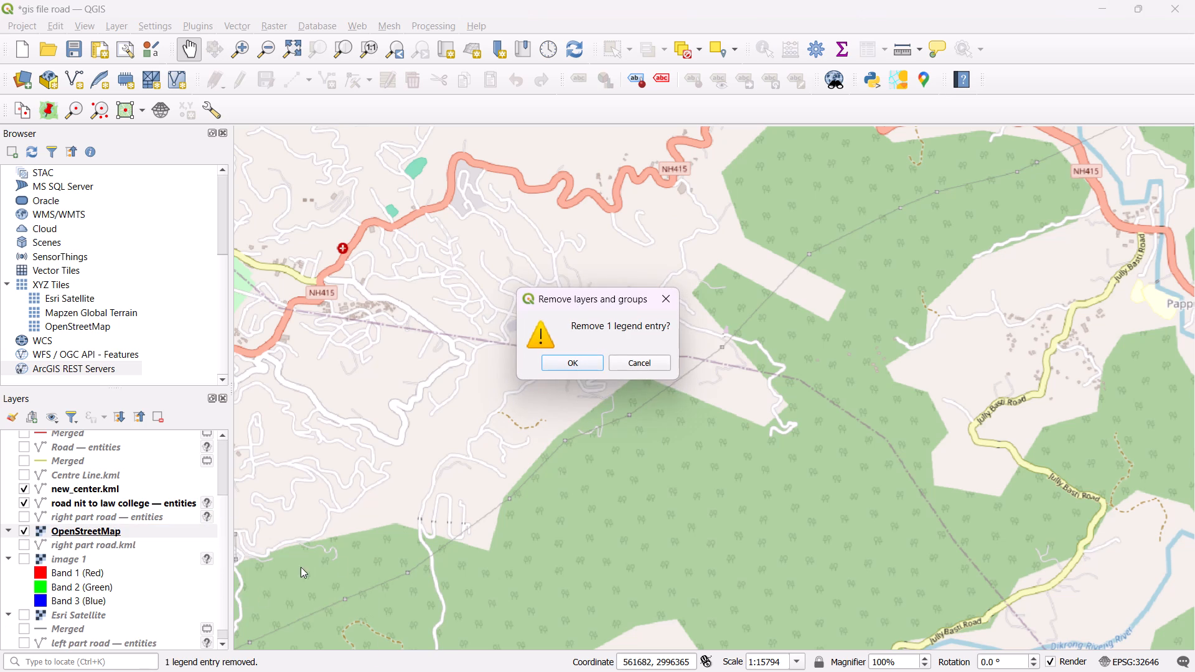
pyautogui.click(596, 360)
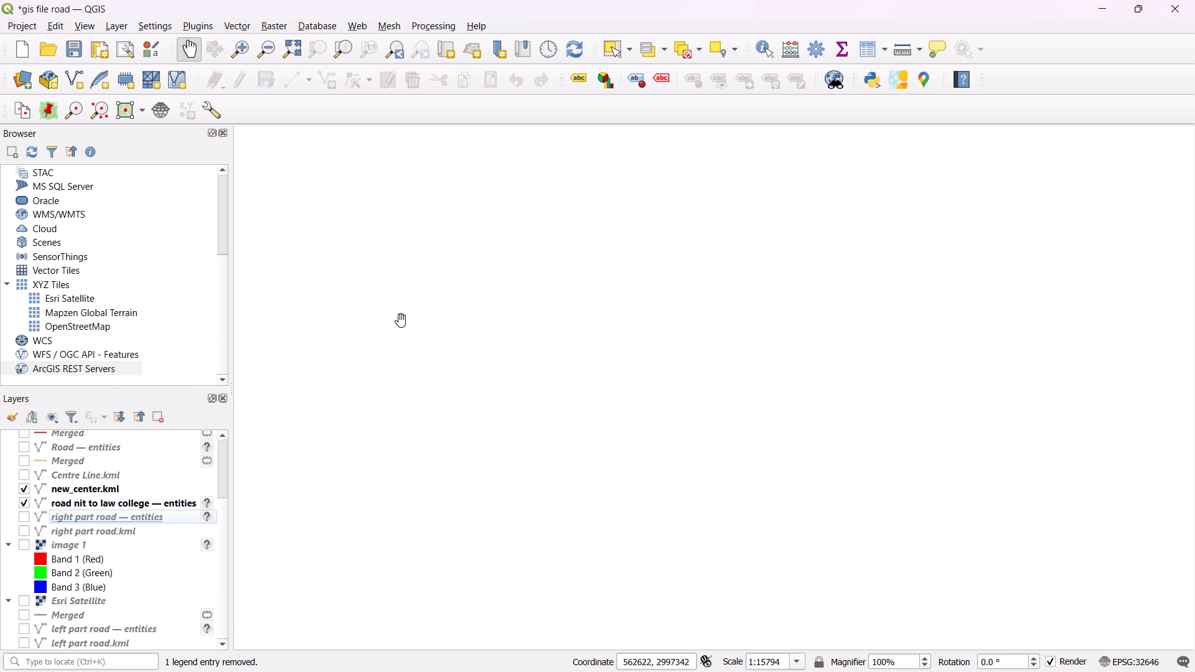
# Check the visibility of new_center.kml and road nit to law college — entities, and locate their lines on the blank map.
pyautogui.click(26, 493)
pyautogui.click(27, 485)
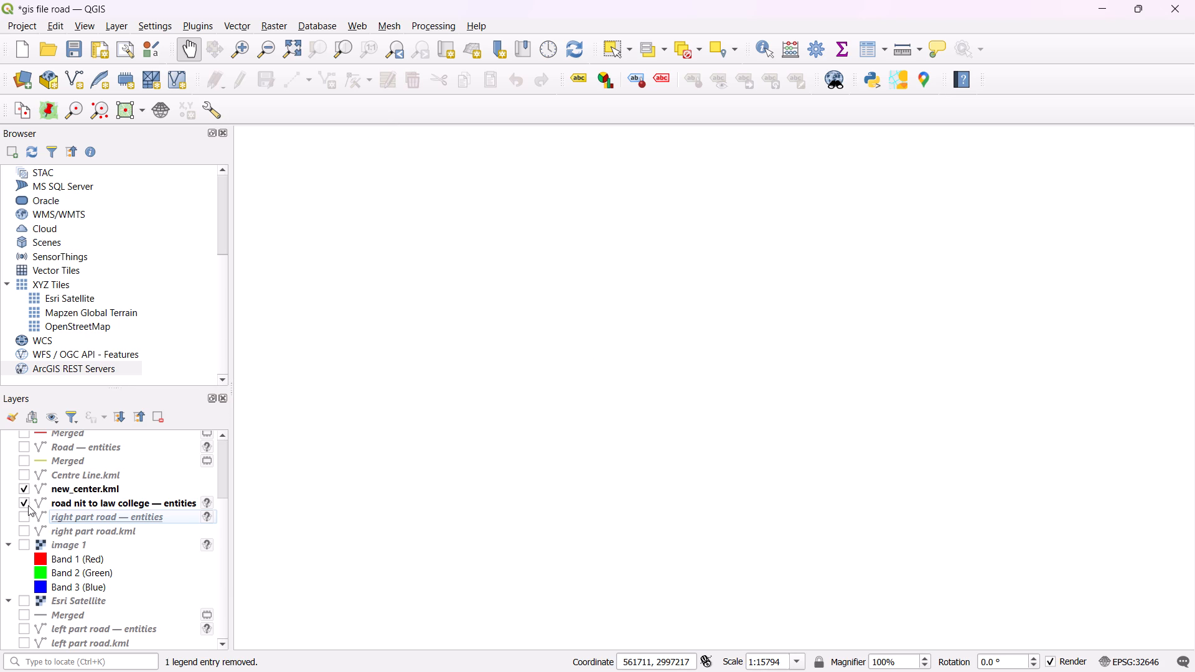
pyautogui.click(24, 500)
pyautogui.click(24, 500)
pyautogui.scroll(-11, 665, 389)
pyautogui.scroll(3, 665, 388)
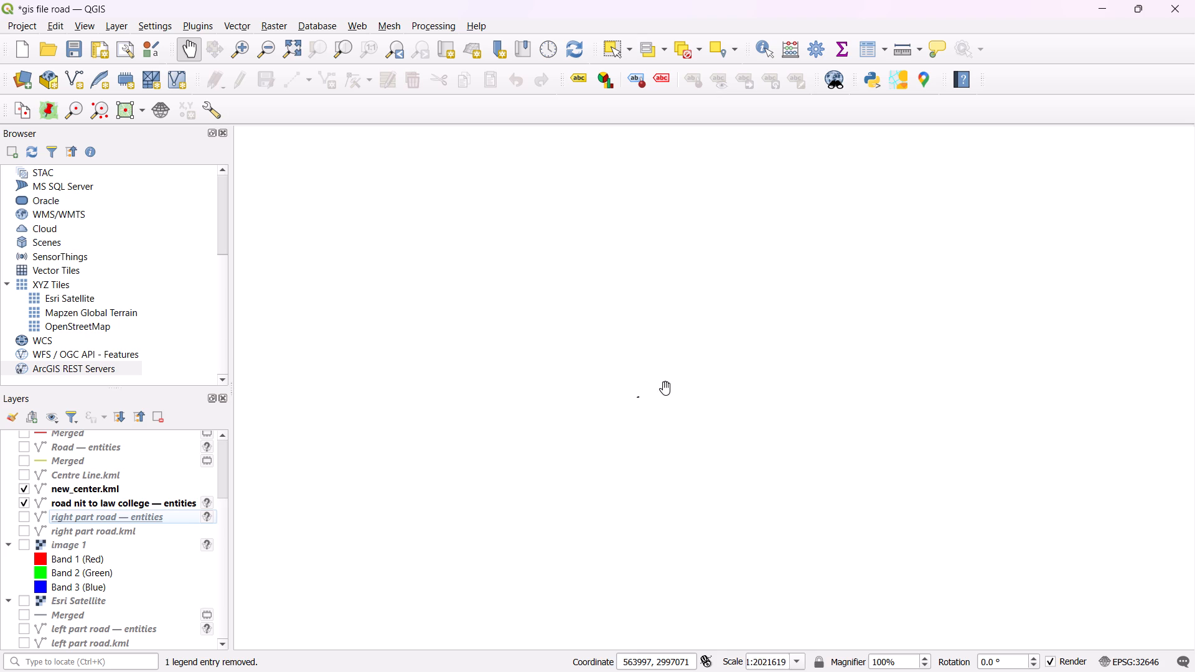
pyautogui.scroll(2, 665, 388)
pyautogui.scroll(3, 539, 450)
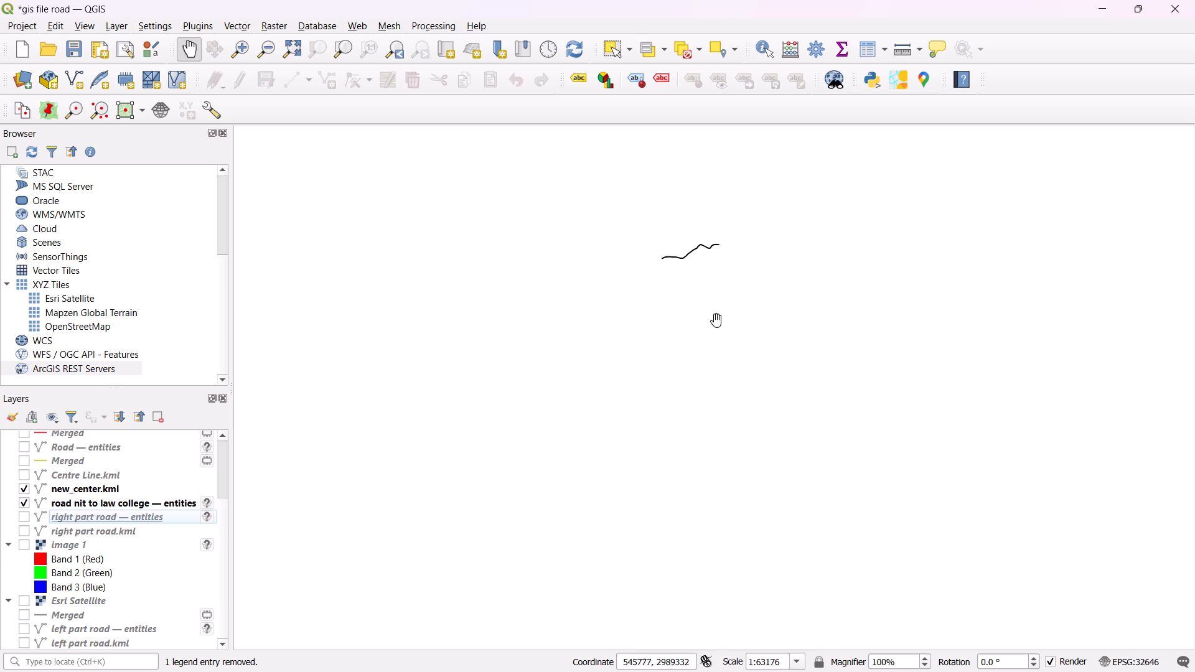
pyautogui.scroll(2, 726, 198)
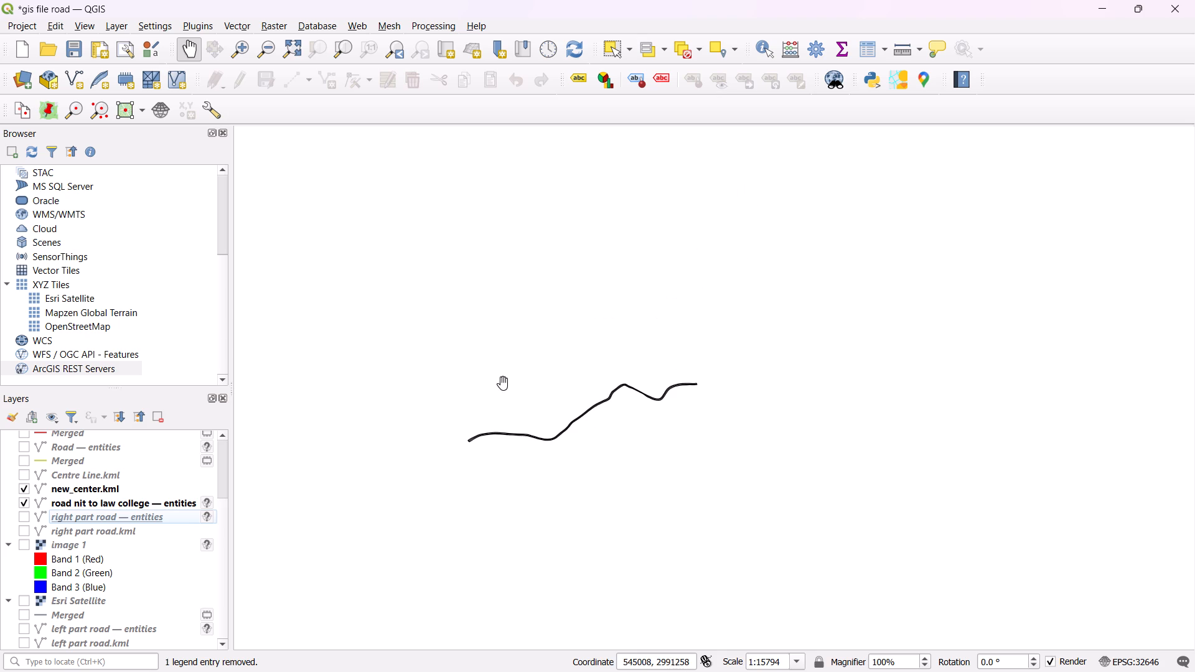
pyautogui.scroll(2, 503, 383)
pyautogui.scroll(-1, 503, 383)
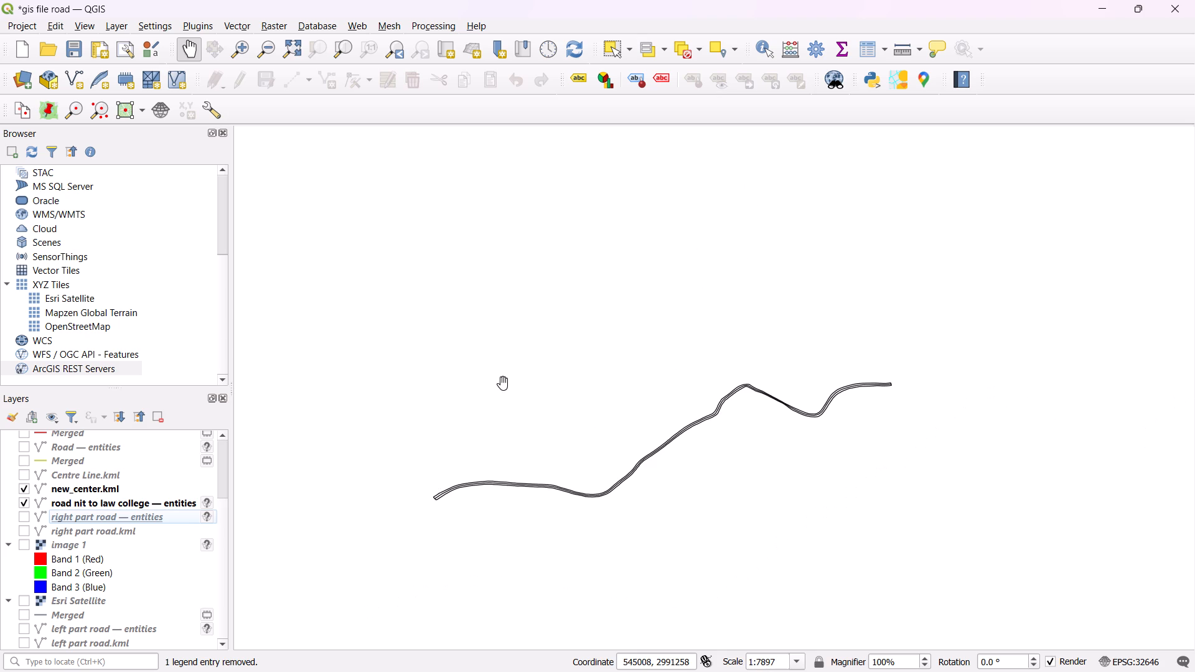
pyautogui.scroll(1, 503, 383)
pyautogui.scroll(-1, 503, 383)
# Add the Esri Satellite XYZ tiles directly below road nit to law college — entities and inspect the road lines against the imagery.
pyautogui.doubleClick(73, 299)
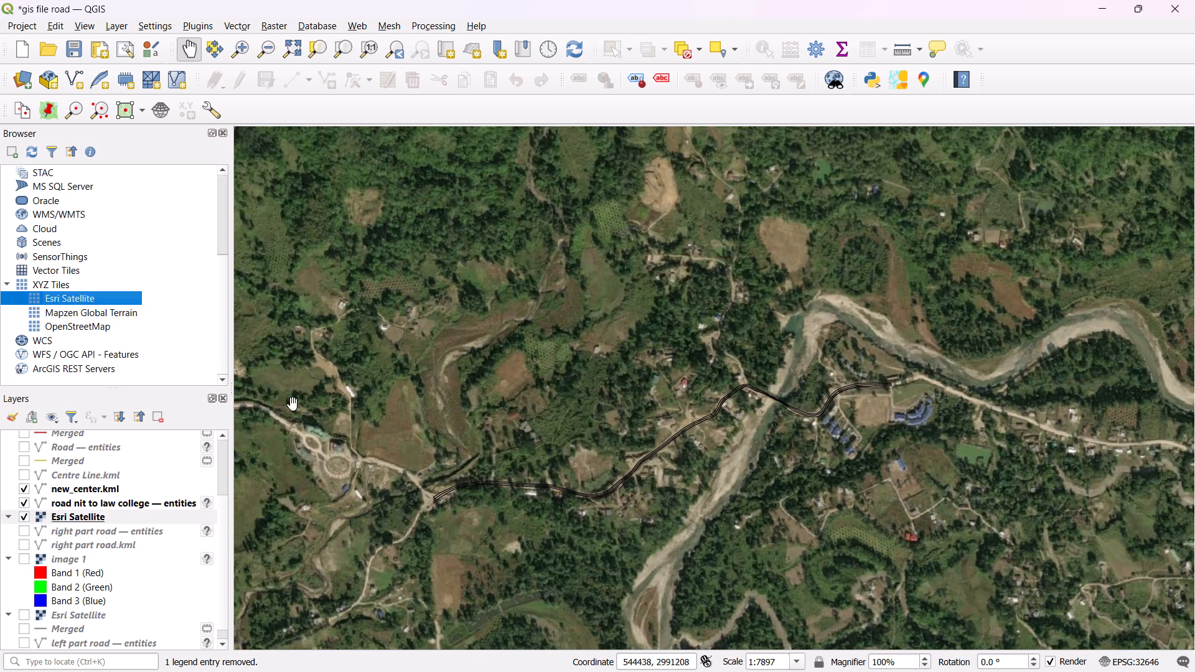
pyautogui.scroll(2, 527, 487)
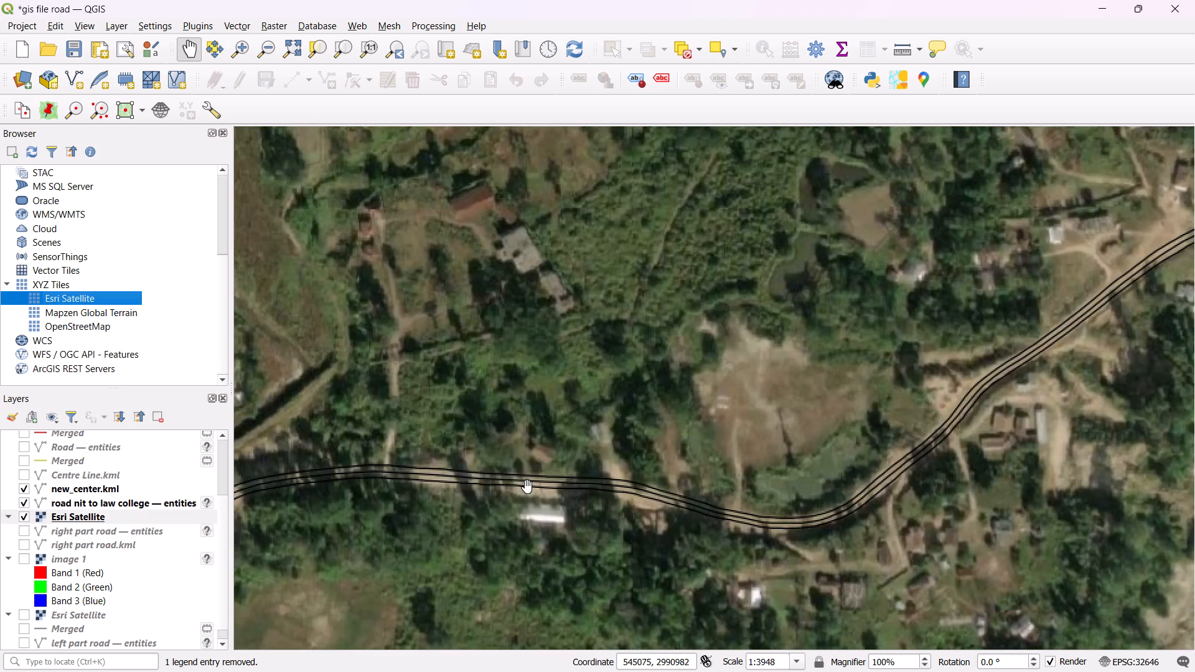
pyautogui.scroll(1, 527, 487)
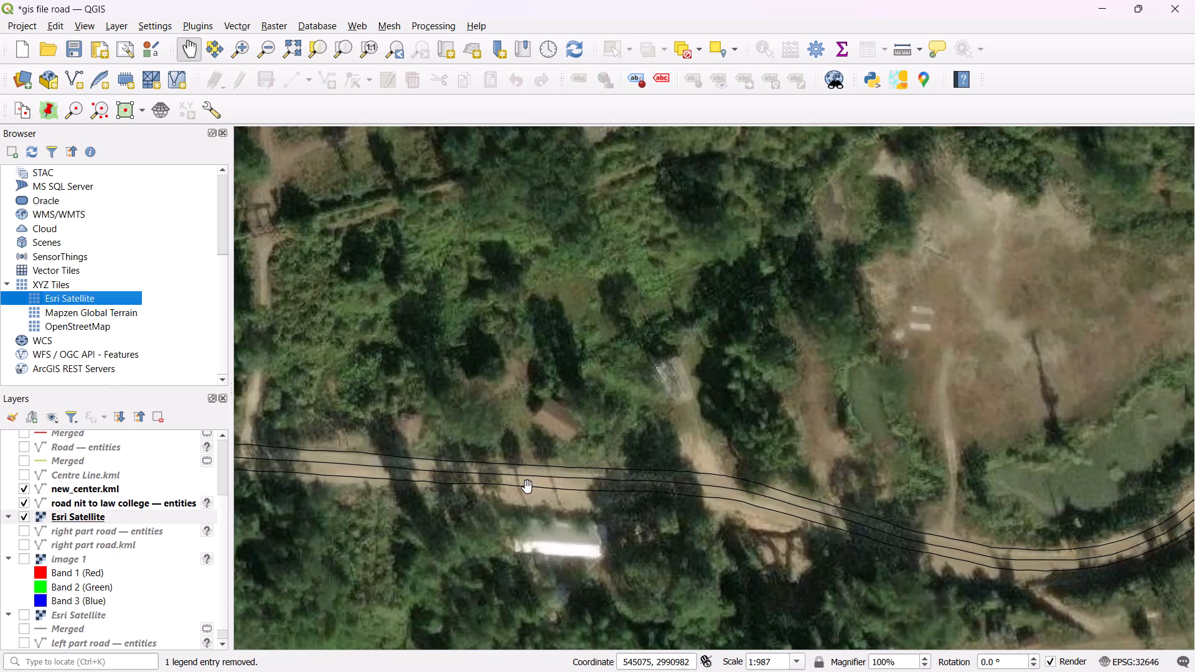
pyautogui.scroll(-2, 527, 487)
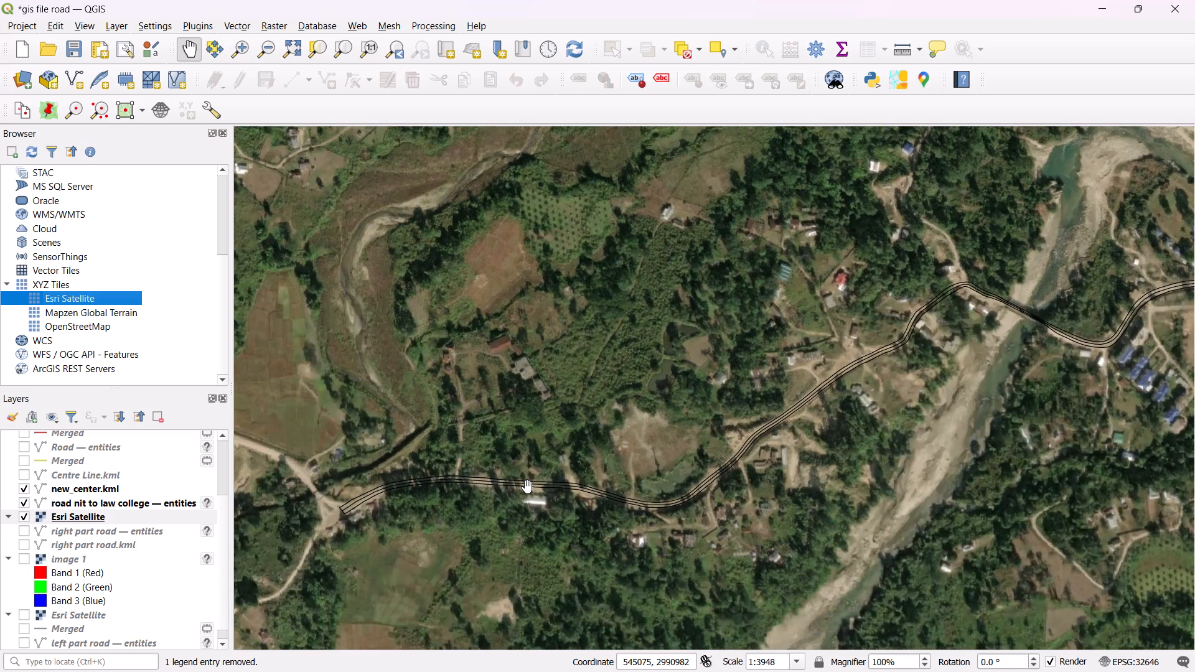
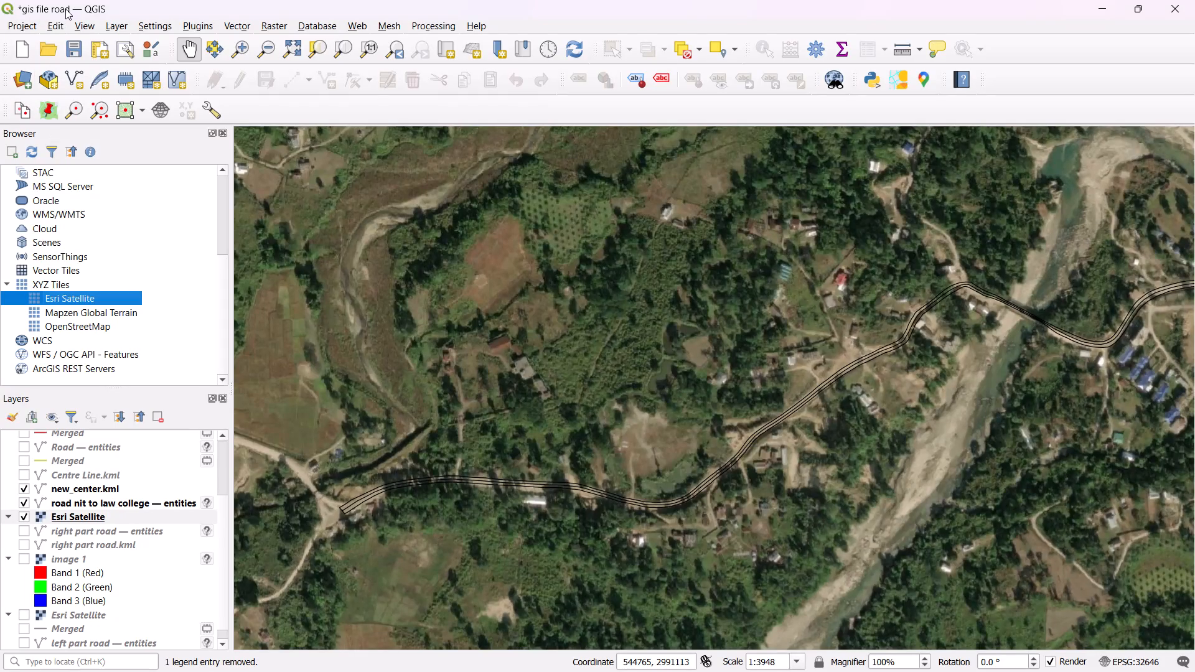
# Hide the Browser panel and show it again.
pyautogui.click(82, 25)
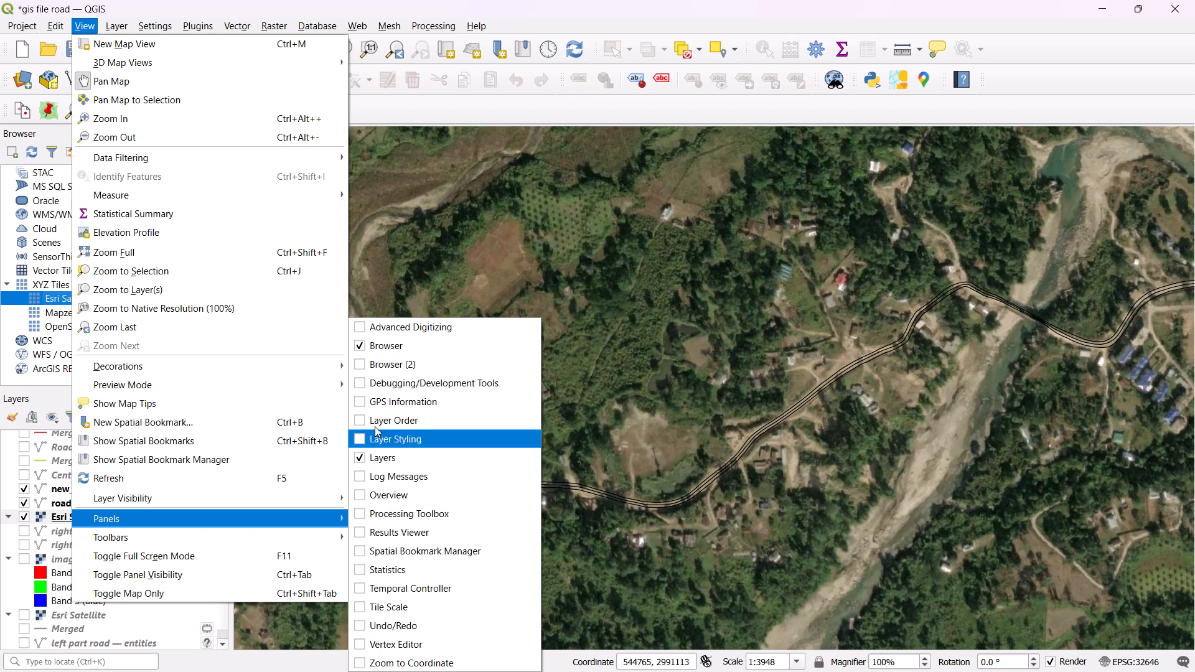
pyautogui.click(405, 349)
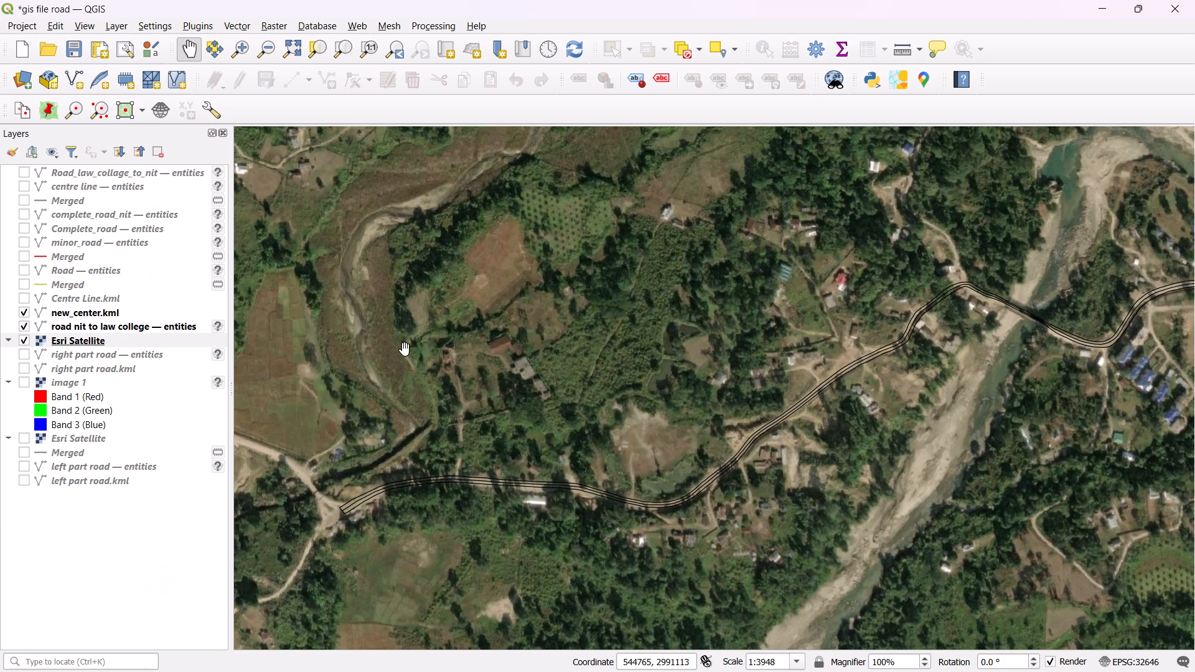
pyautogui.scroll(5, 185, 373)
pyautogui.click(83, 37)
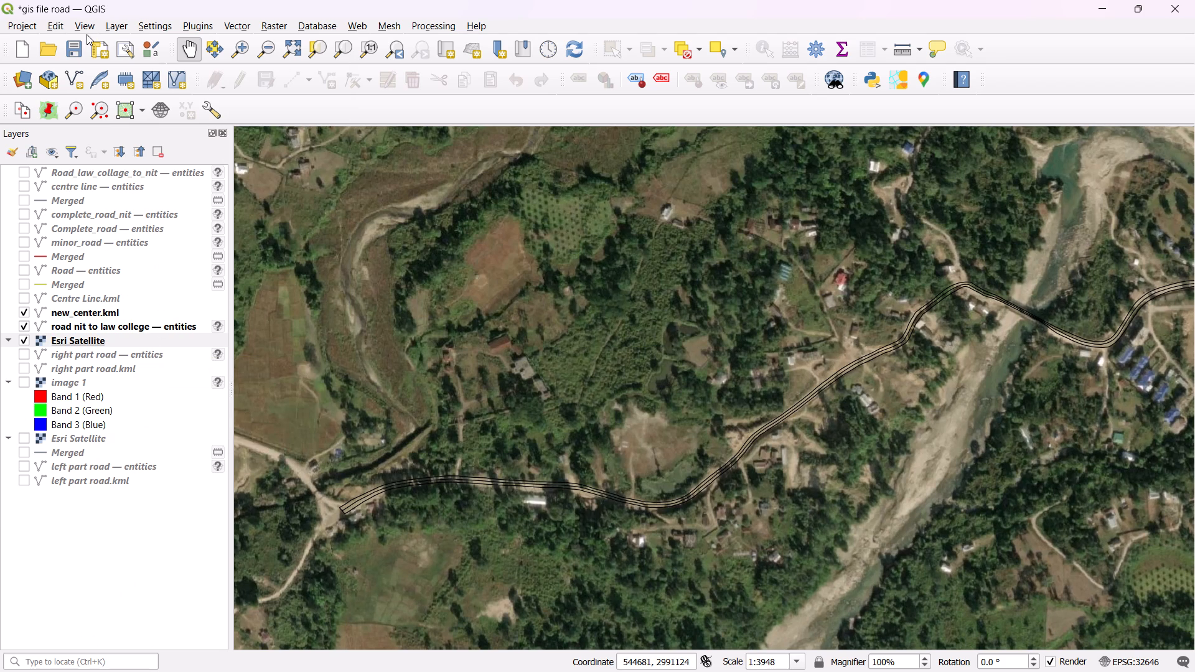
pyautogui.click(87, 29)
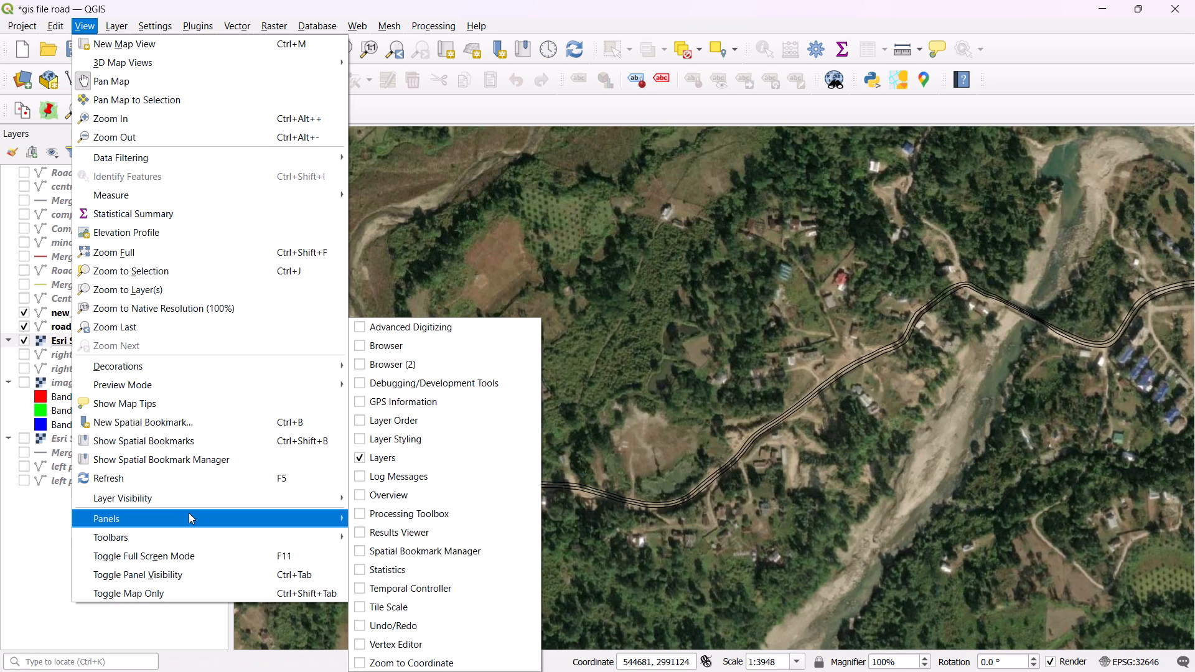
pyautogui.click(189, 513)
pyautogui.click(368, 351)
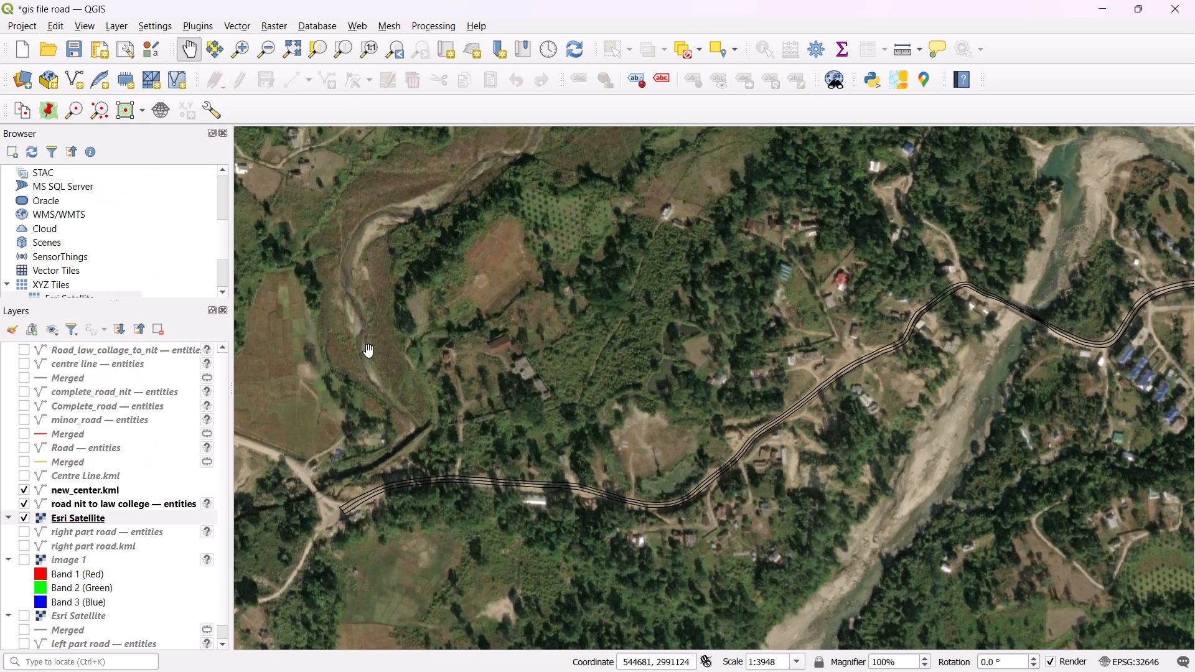
# Undock the Layers panel and float it over the map canvas, leaving the full dock height to the Browser panel.
pyautogui.scroll(6, 210, 384)
pyautogui.scroll(1, 143, 235)
pyautogui.scroll(-3, 143, 235)
pyautogui.scroll(1, 143, 235)
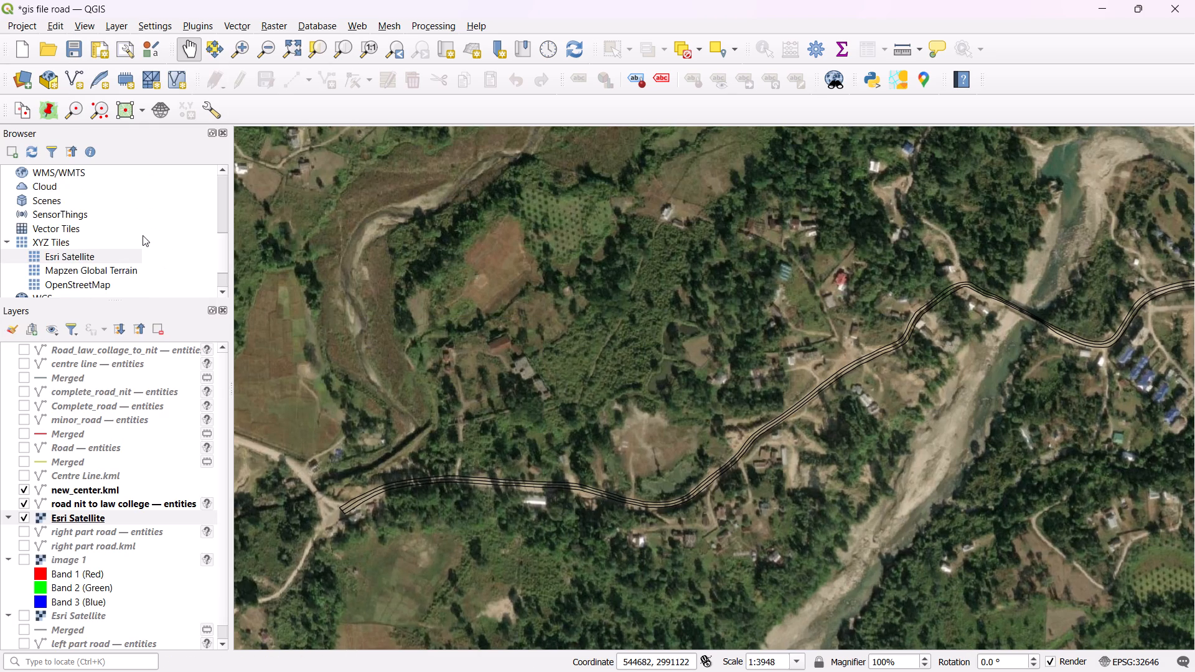
pyautogui.scroll(2, 143, 235)
pyautogui.scroll(-1, 143, 235)
pyautogui.moveTo(139, 303); pyautogui.dragTo(140, 326)
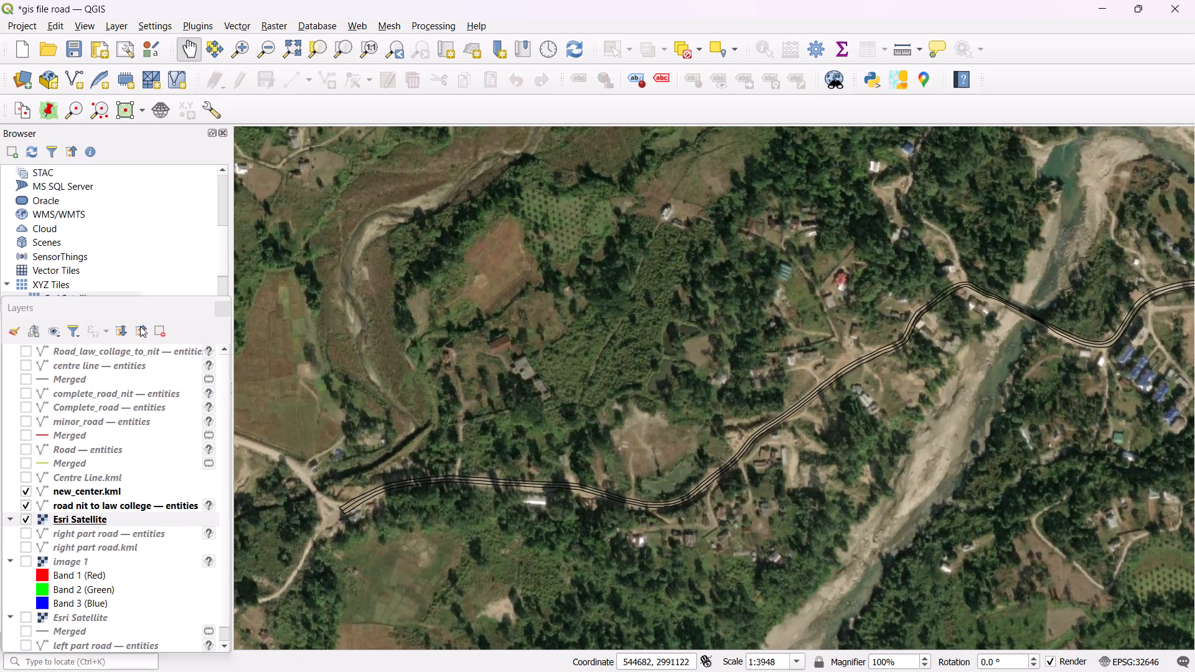
pyautogui.moveTo(140, 326); pyautogui.dragTo(130, 462)
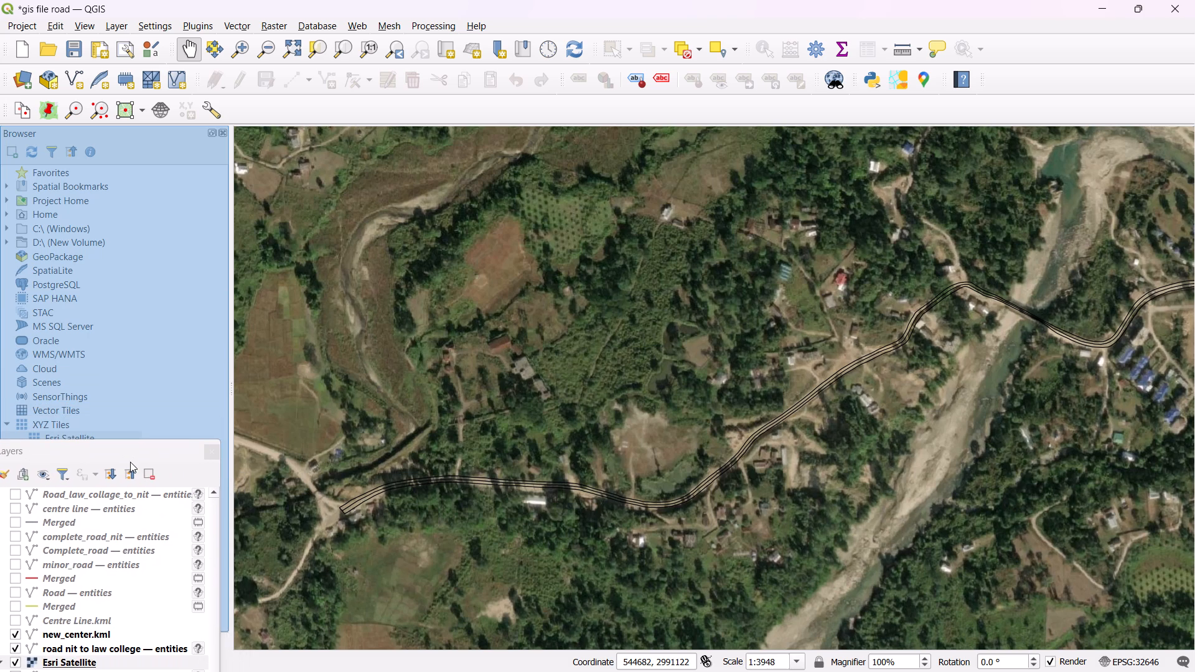
pyautogui.moveTo(130, 462); pyautogui.dragTo(399, 350)
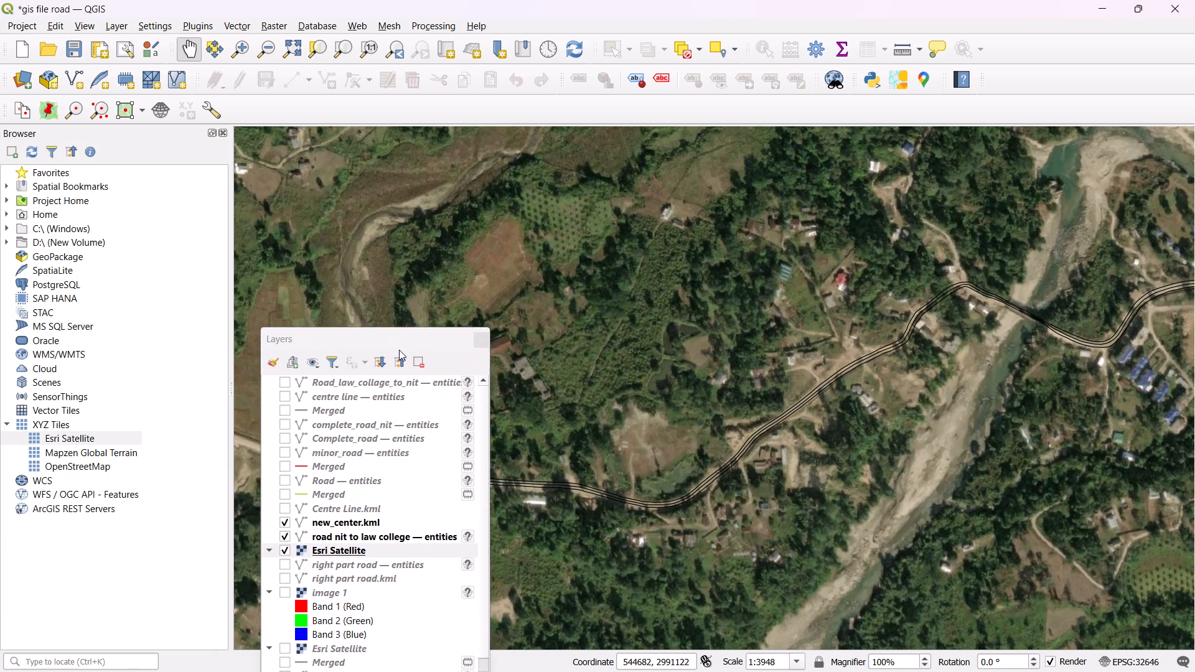
pyautogui.moveTo(399, 350); pyautogui.dragTo(384, 275)
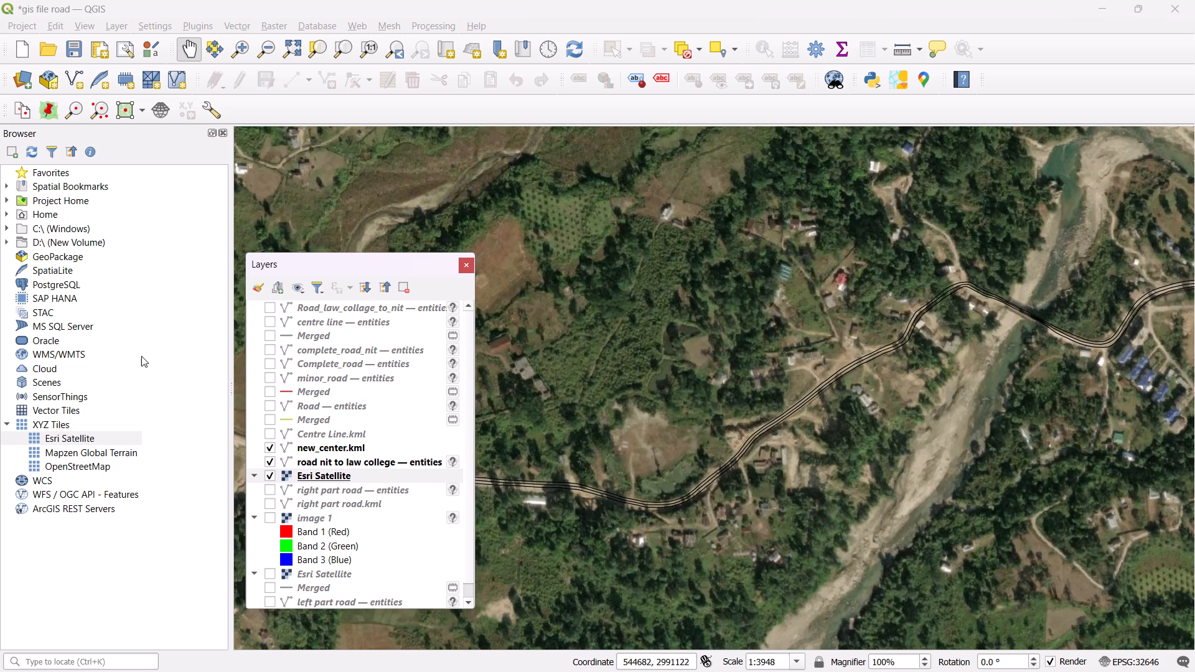
# Start a new connection under XYZ Tiles in the Browser panel.
pyautogui.click(75, 422)
pyautogui.rightClick(75, 422)
pyautogui.click(92, 428)
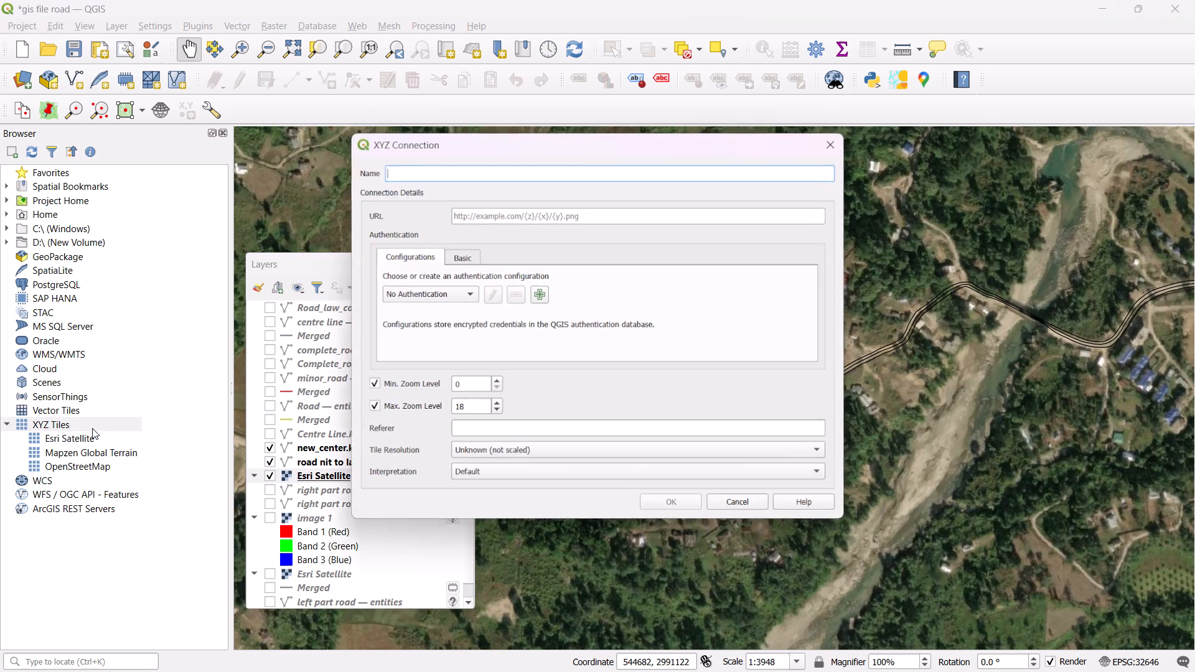
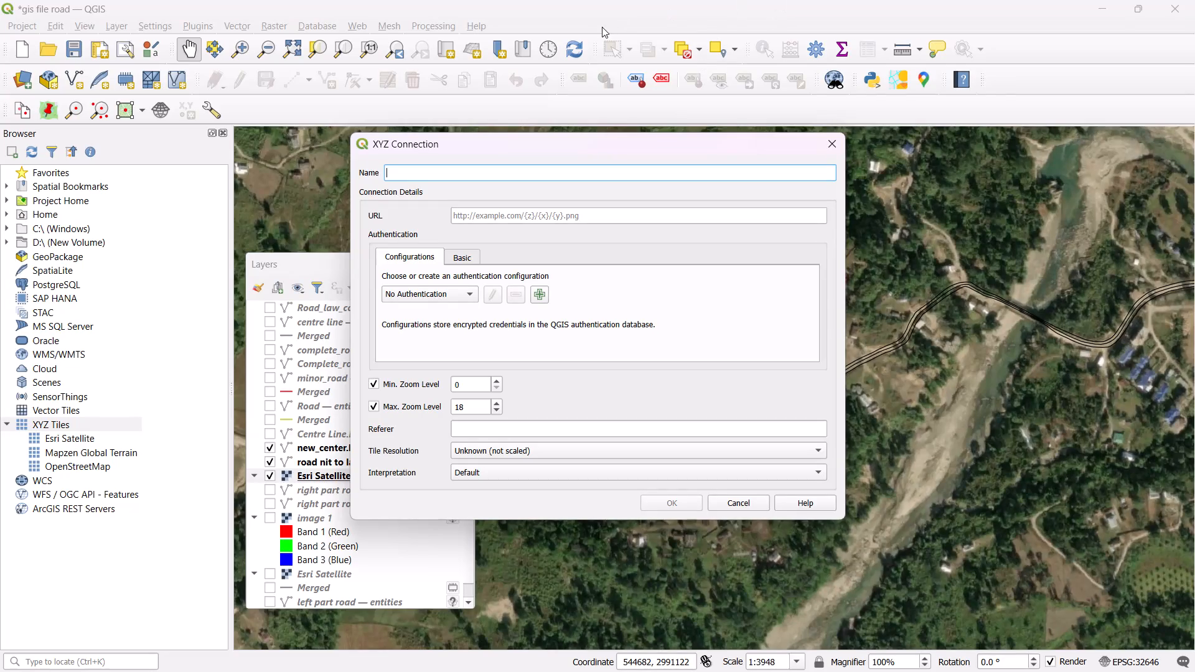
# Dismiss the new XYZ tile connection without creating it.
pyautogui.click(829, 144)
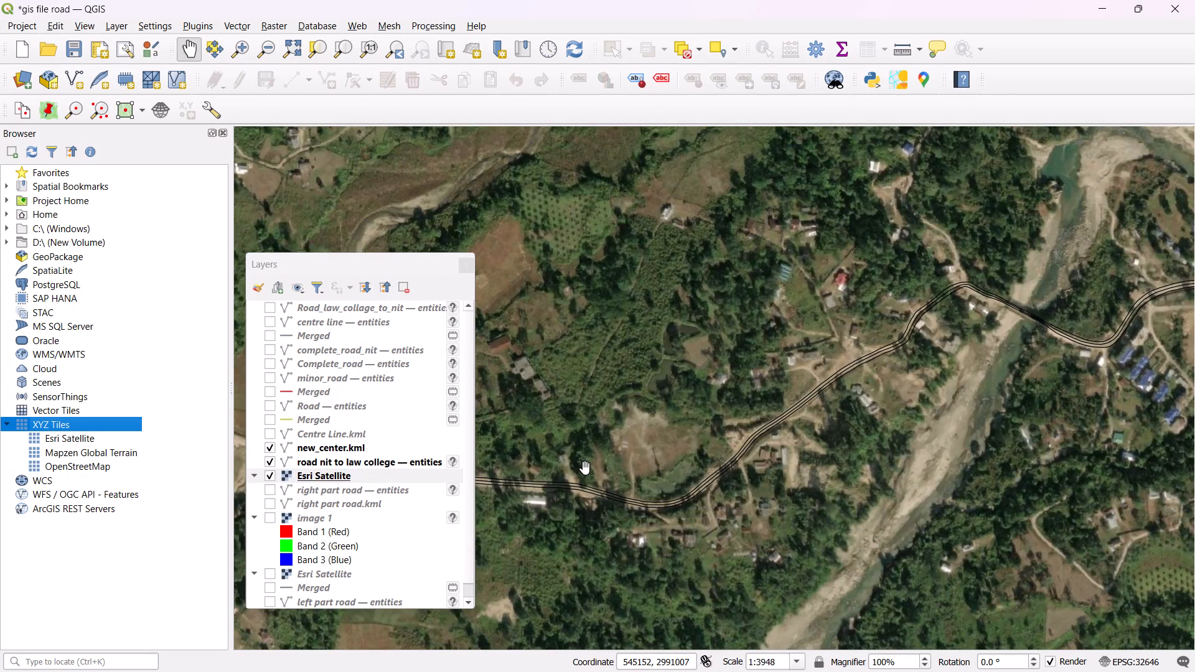
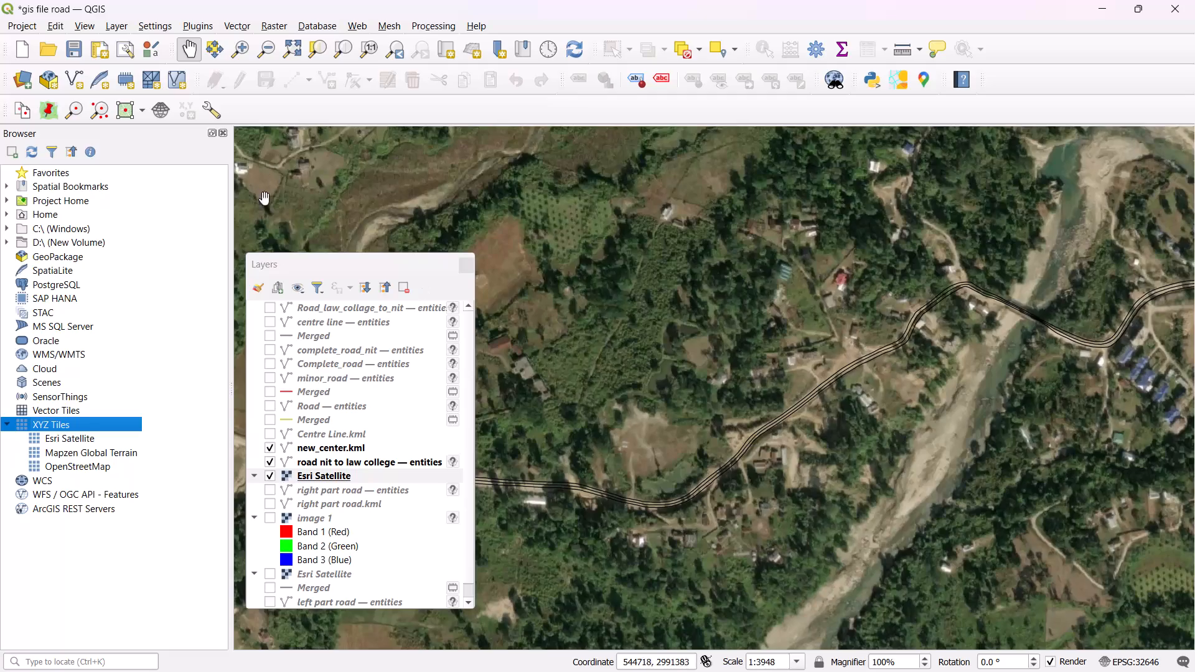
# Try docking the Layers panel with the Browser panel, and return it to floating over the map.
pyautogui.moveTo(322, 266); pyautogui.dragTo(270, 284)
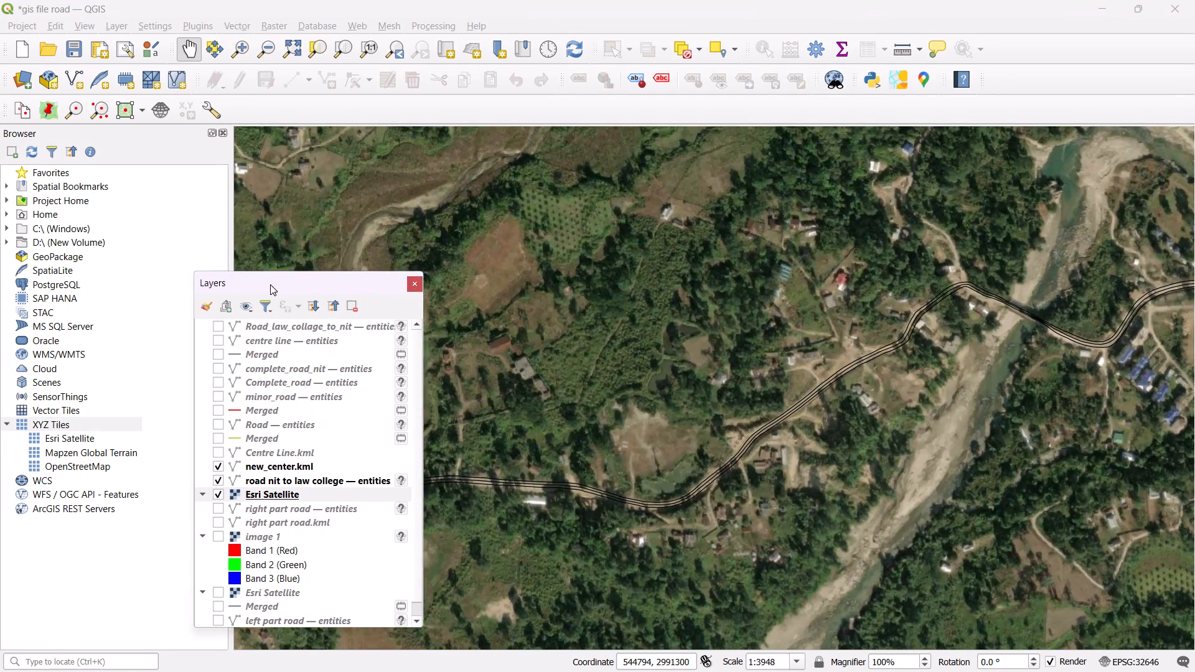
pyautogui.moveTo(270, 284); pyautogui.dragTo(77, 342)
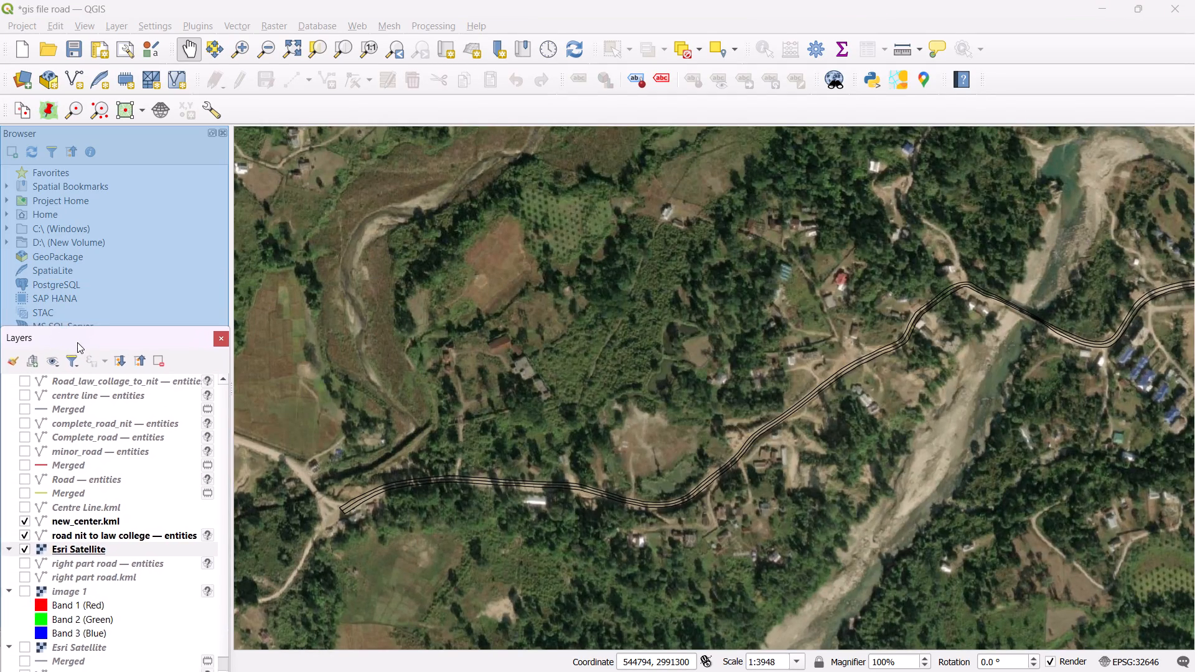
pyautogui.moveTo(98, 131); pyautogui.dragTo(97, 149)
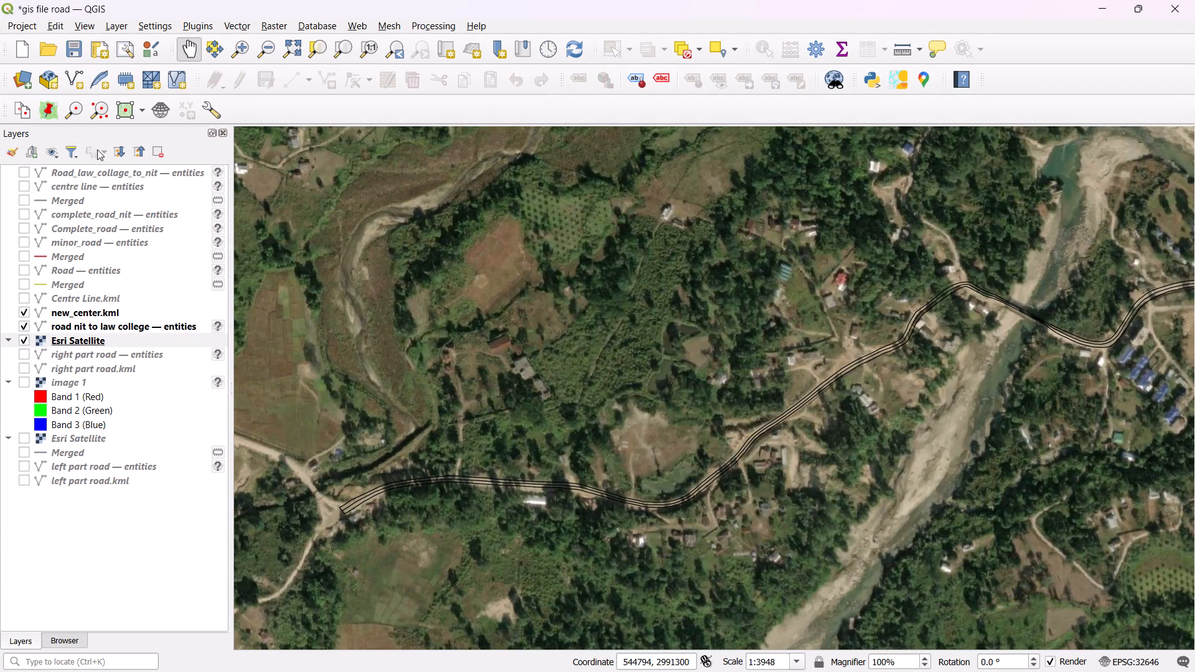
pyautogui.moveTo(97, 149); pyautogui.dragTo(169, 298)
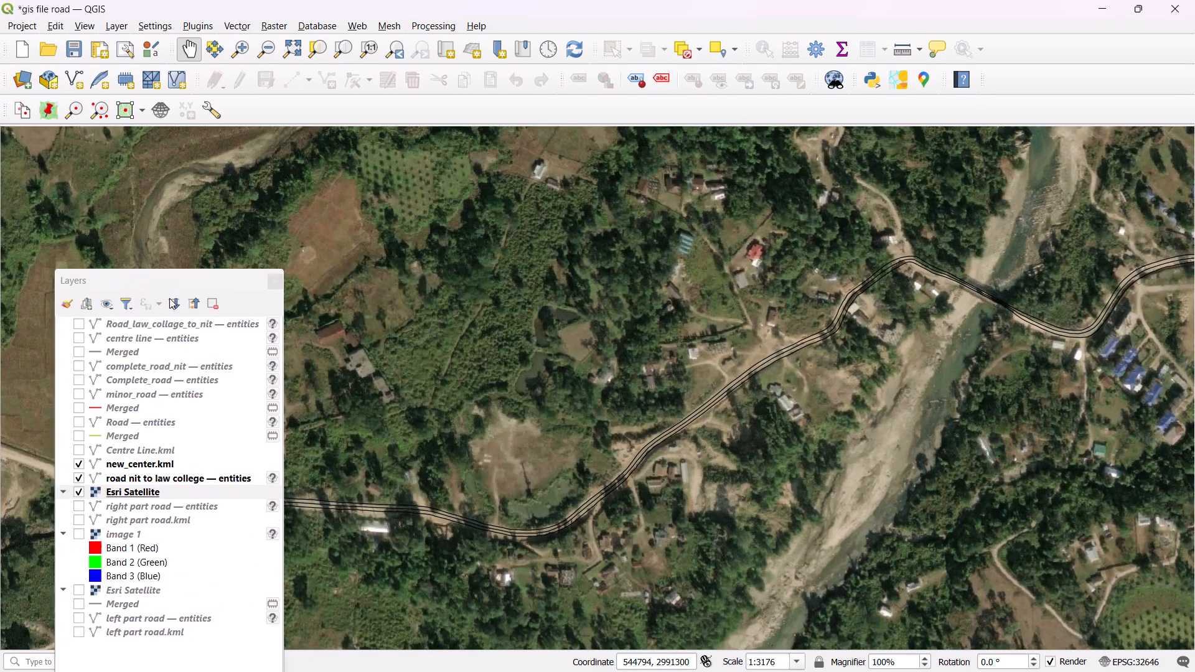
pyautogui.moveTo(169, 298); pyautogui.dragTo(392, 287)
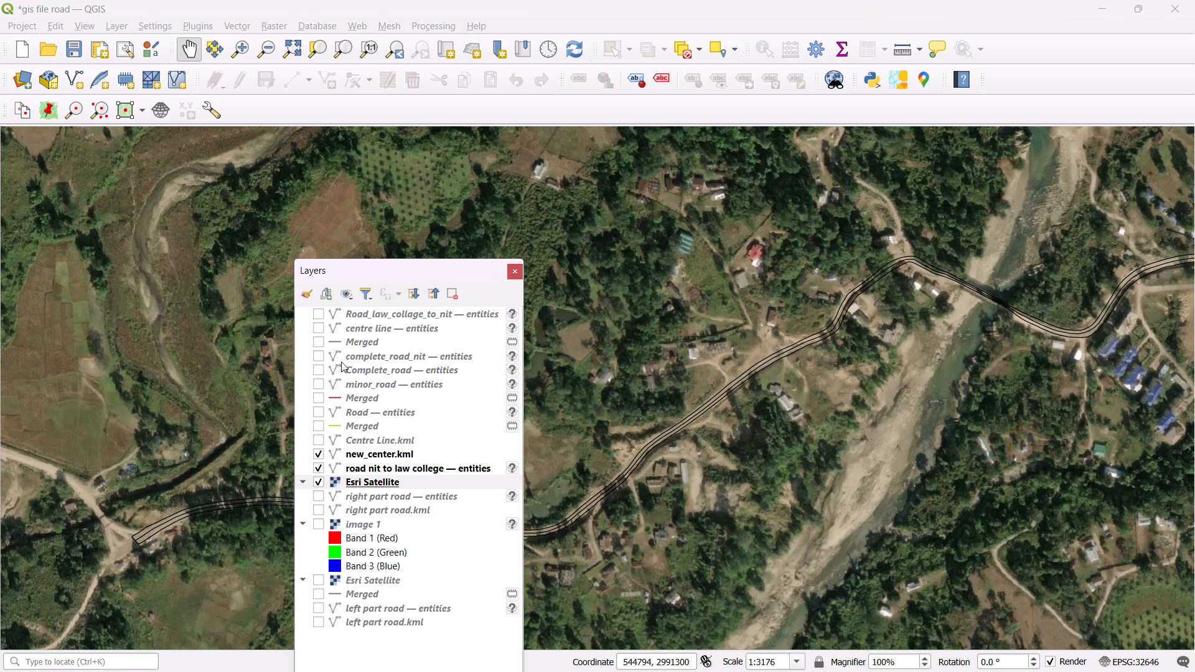
# Hide the Esri Satellite layer directly below the road nit to law college entities layer.
pyautogui.click(316, 478)
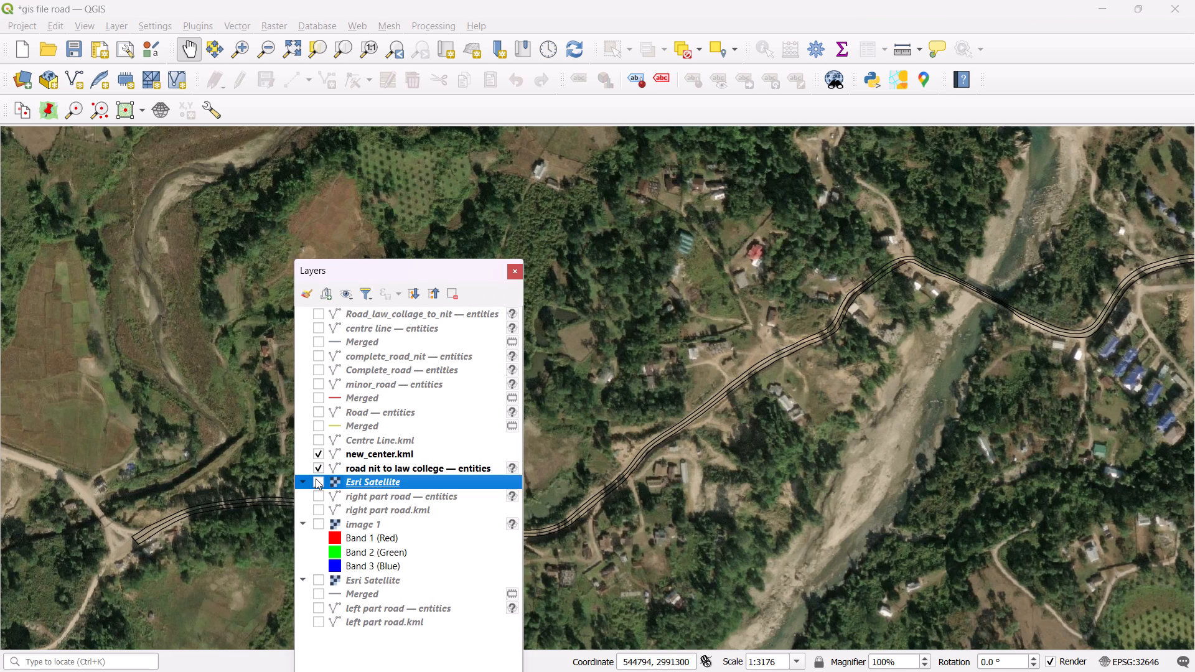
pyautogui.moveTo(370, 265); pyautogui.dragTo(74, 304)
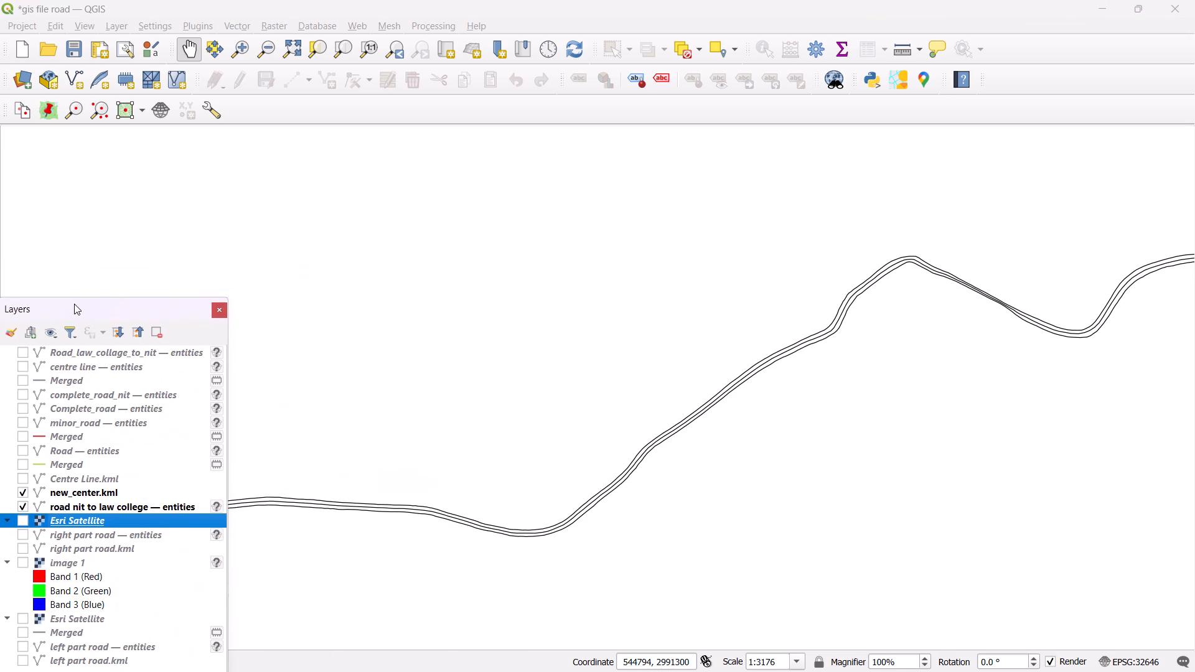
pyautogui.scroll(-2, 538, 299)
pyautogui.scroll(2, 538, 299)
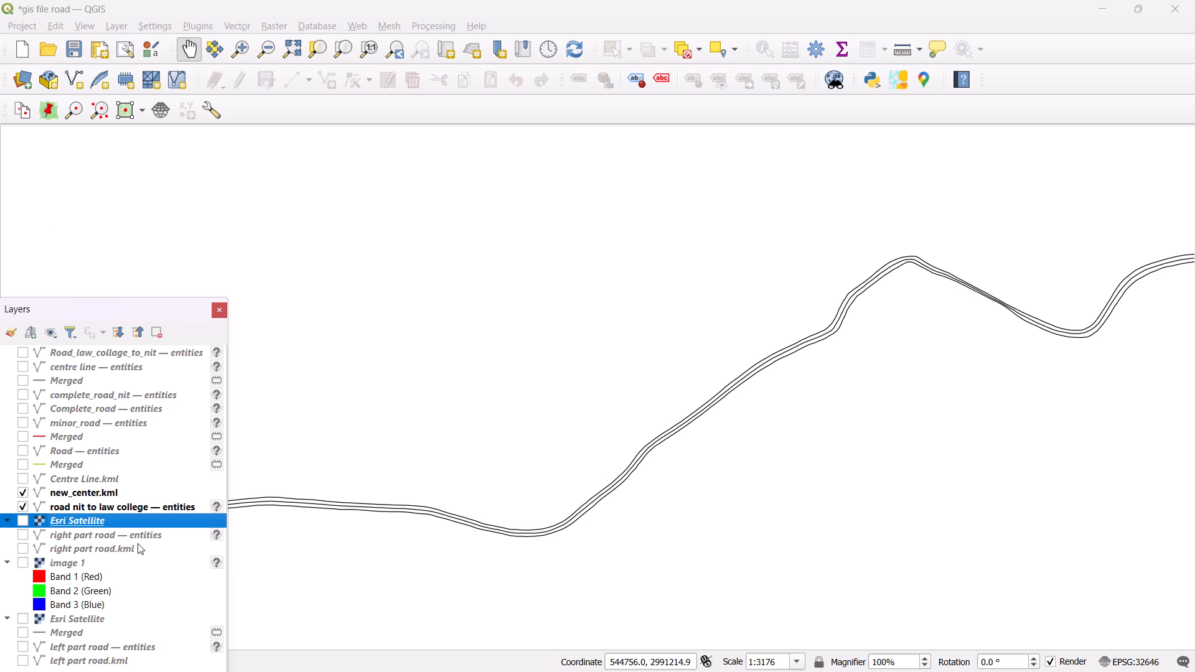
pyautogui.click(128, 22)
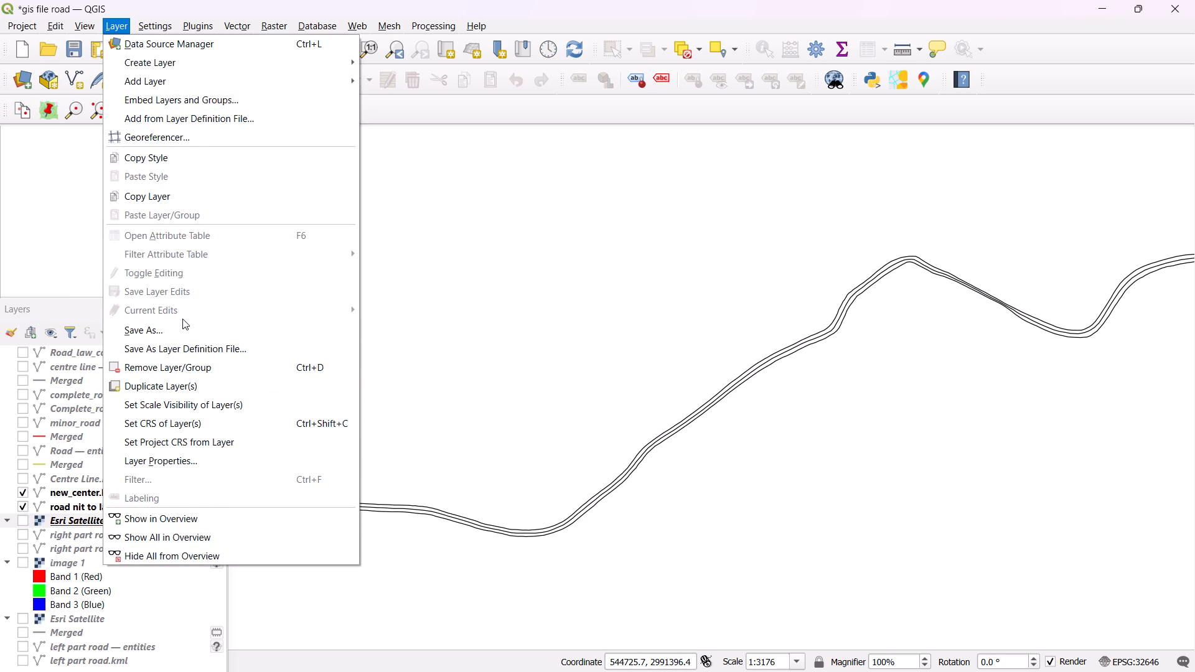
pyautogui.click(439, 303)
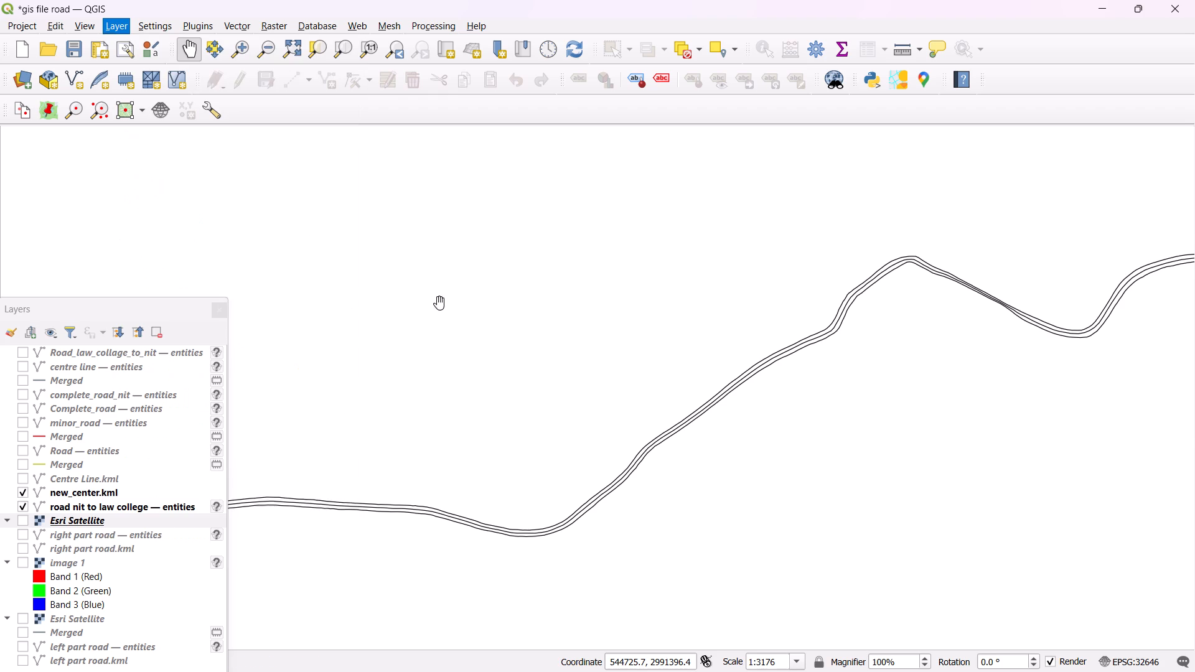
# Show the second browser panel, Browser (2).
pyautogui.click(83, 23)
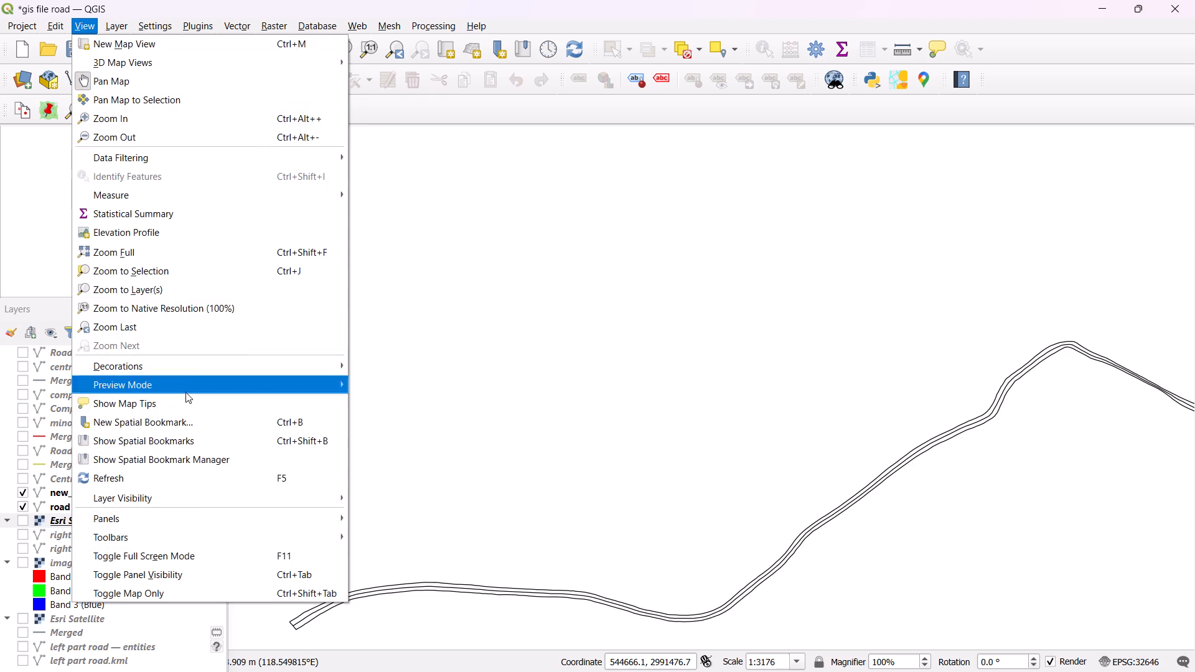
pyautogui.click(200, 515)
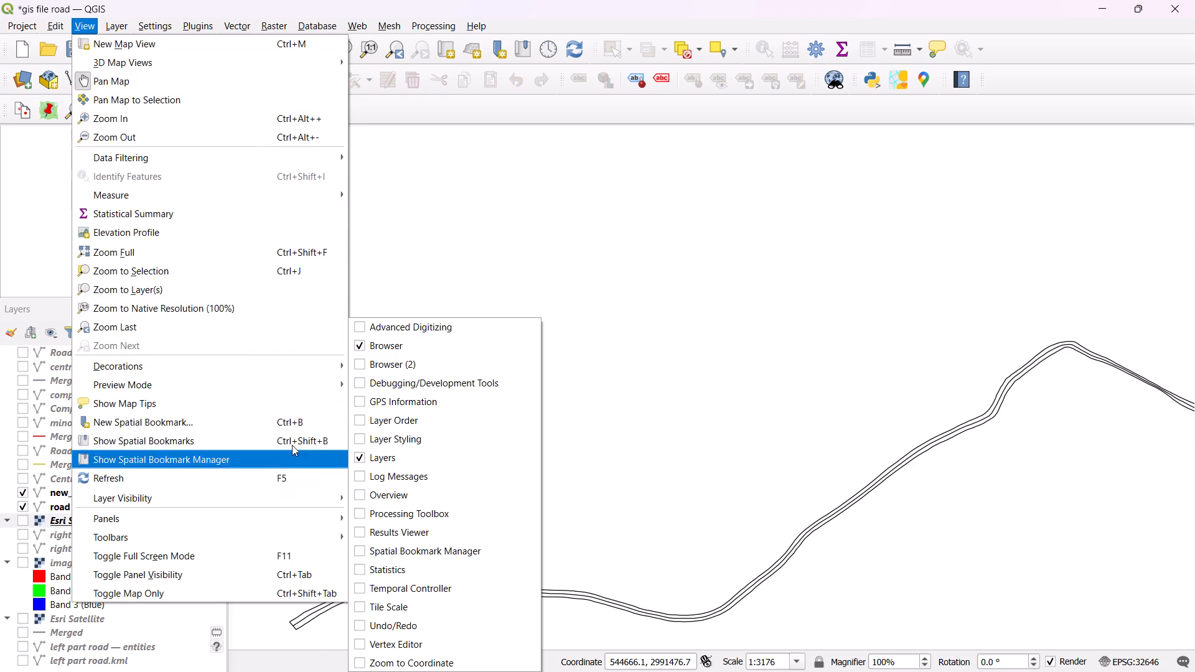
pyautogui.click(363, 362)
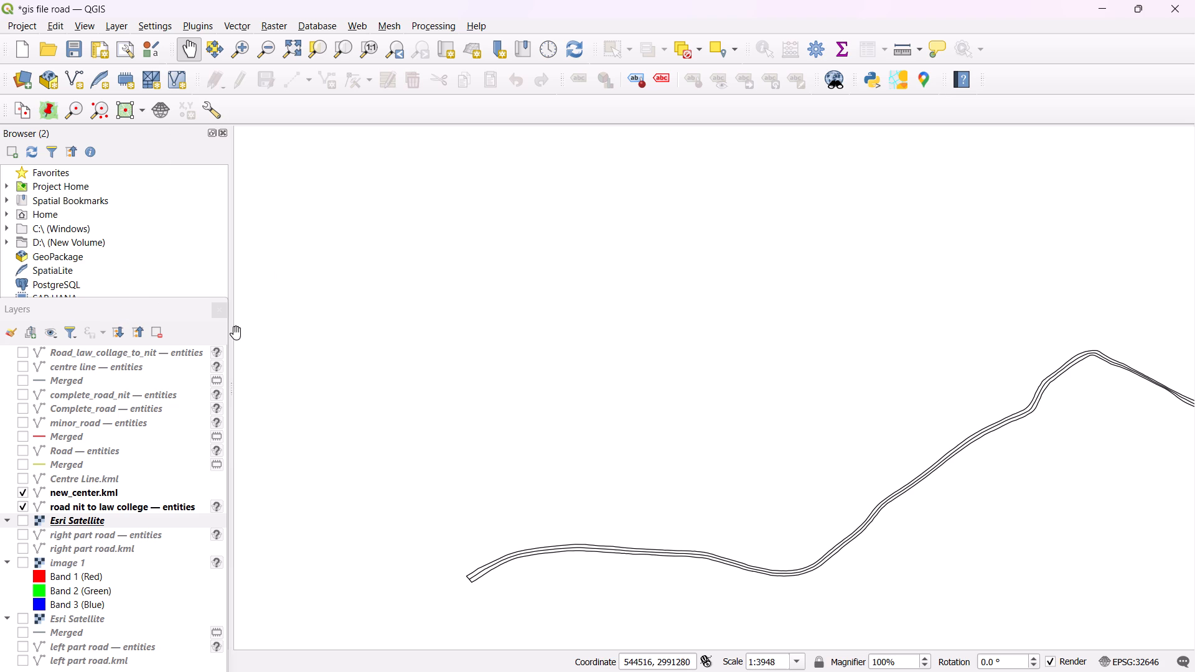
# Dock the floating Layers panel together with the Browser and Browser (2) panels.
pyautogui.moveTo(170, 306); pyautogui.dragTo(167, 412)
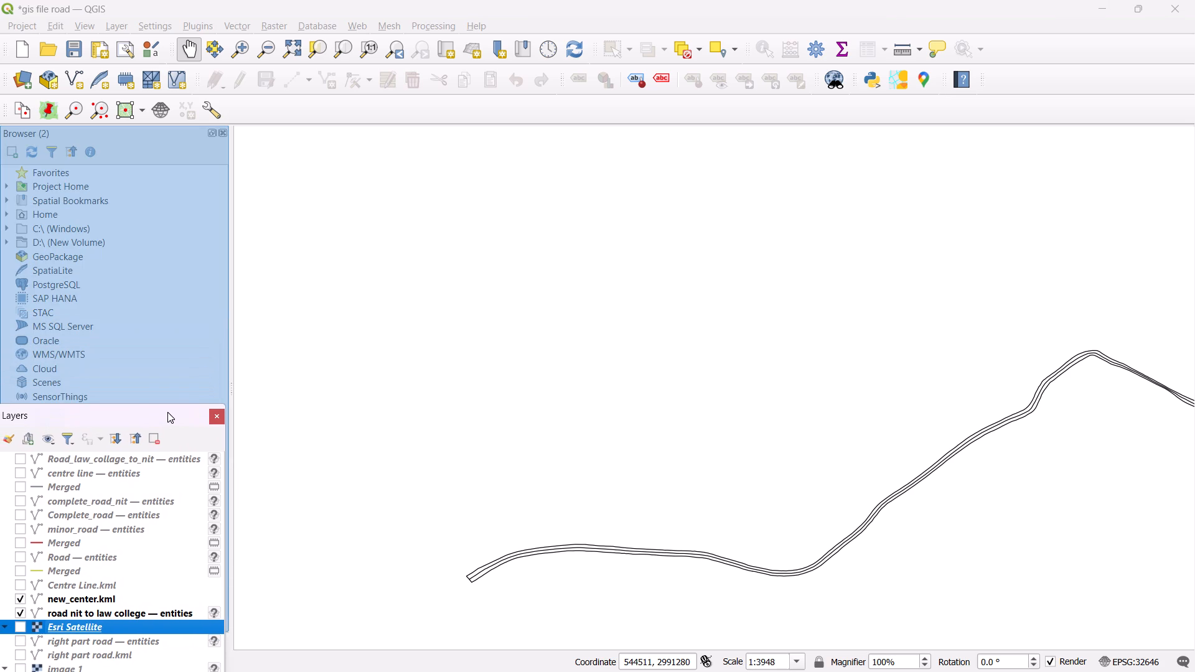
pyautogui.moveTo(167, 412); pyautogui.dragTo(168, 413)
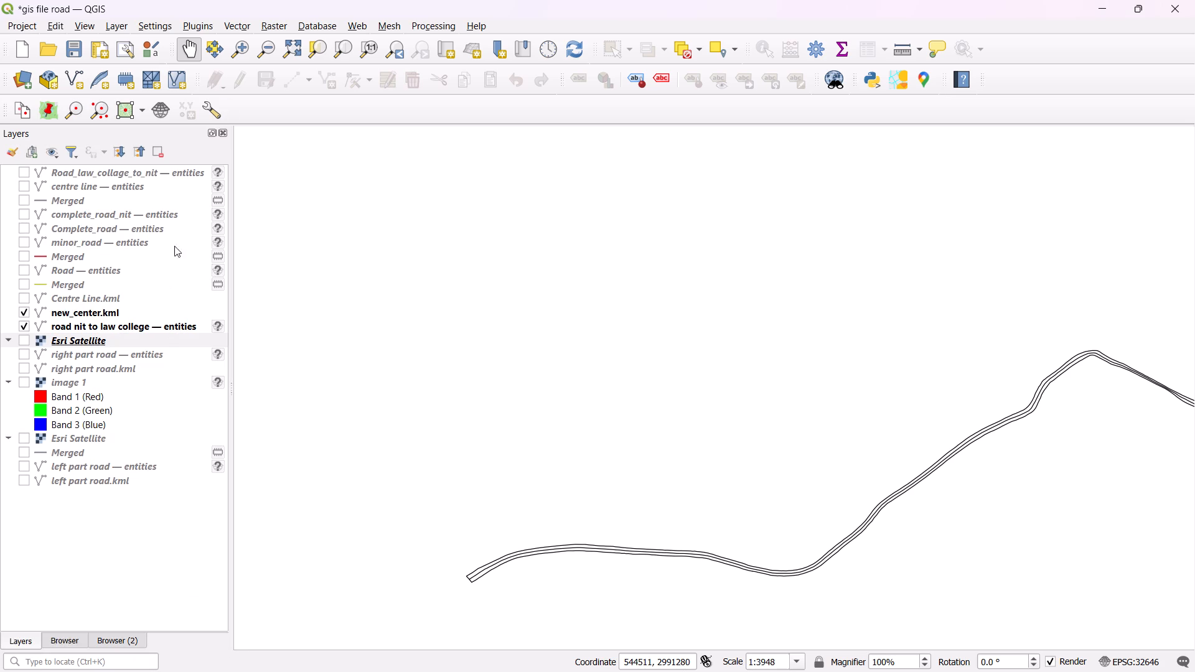
# Close the docked Layers, Browser and Browser (2) panels so the map fills the workspace.
pyautogui.click(224, 133)
pyautogui.click(224, 133)
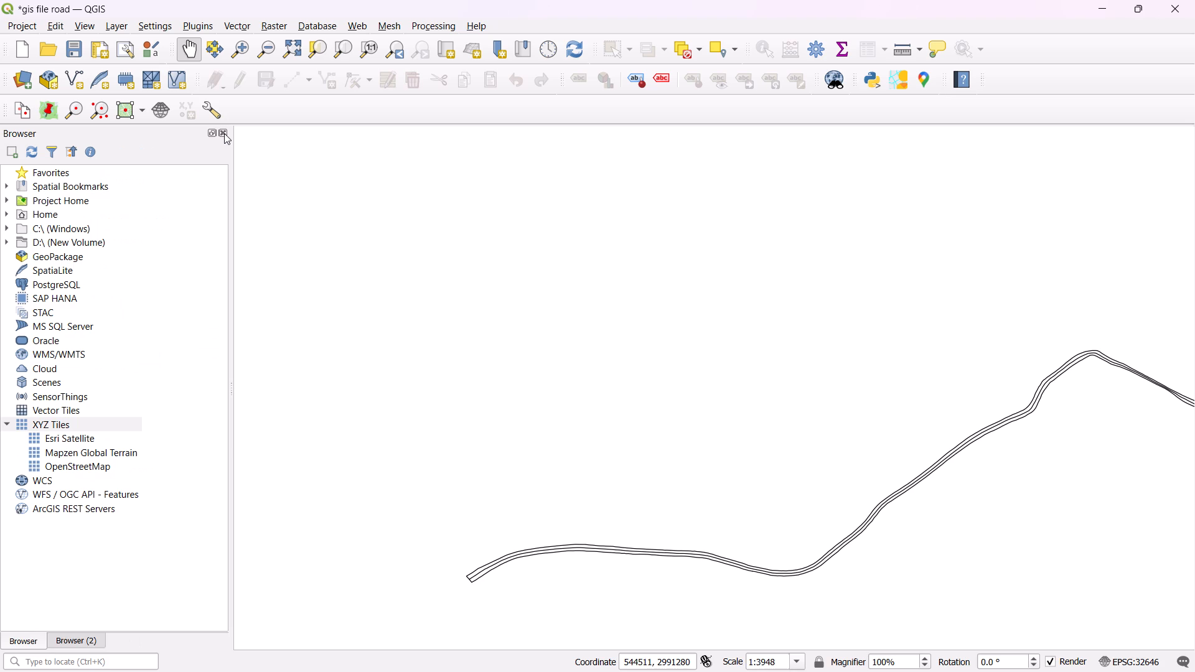
pyautogui.click(224, 133)
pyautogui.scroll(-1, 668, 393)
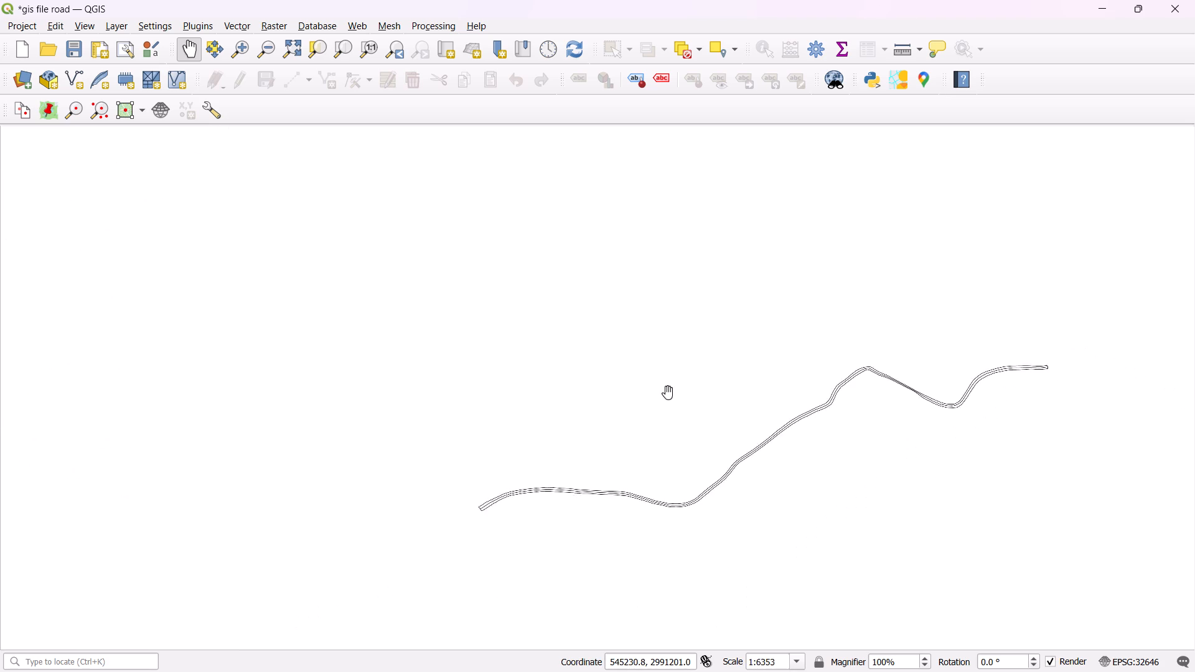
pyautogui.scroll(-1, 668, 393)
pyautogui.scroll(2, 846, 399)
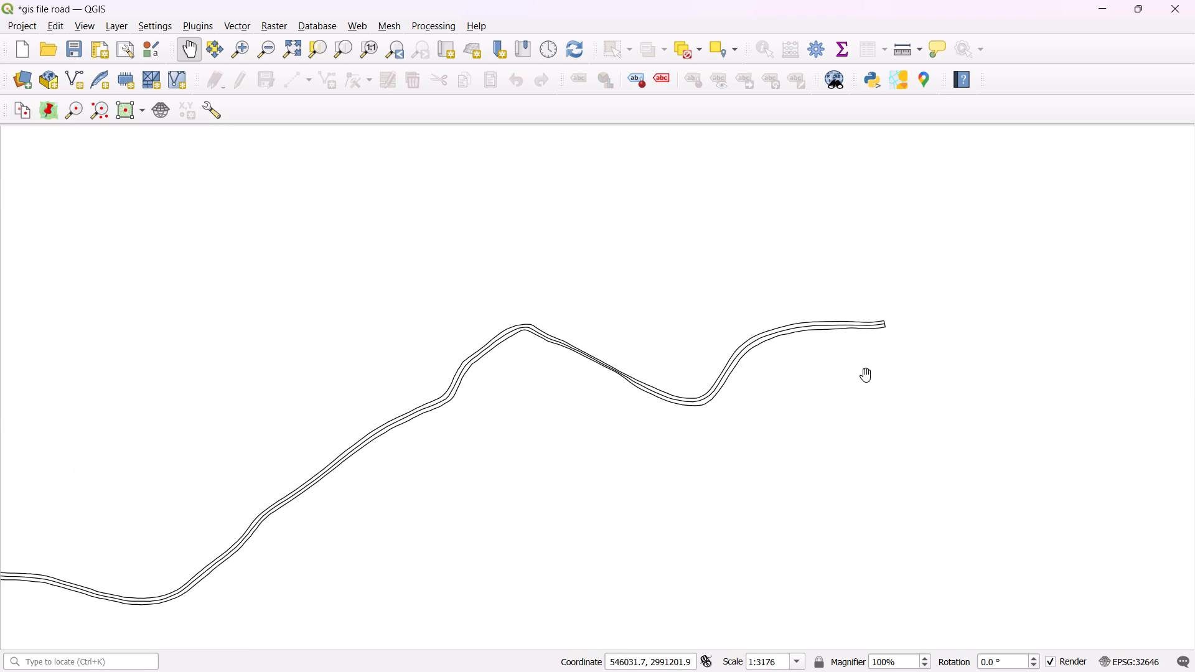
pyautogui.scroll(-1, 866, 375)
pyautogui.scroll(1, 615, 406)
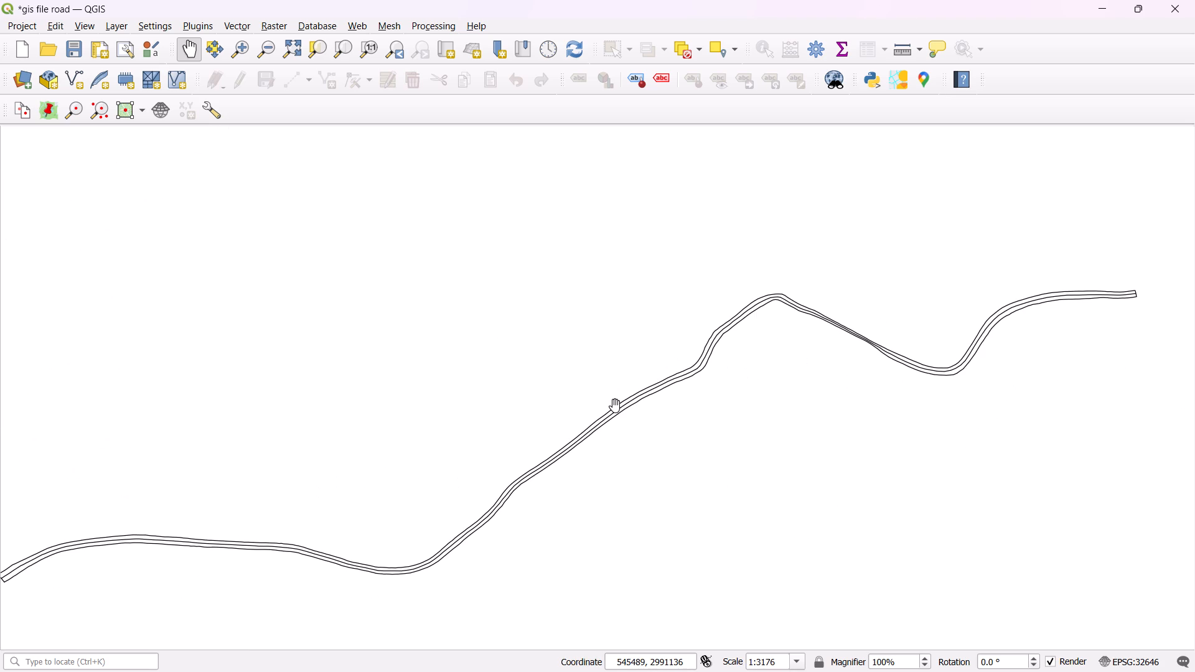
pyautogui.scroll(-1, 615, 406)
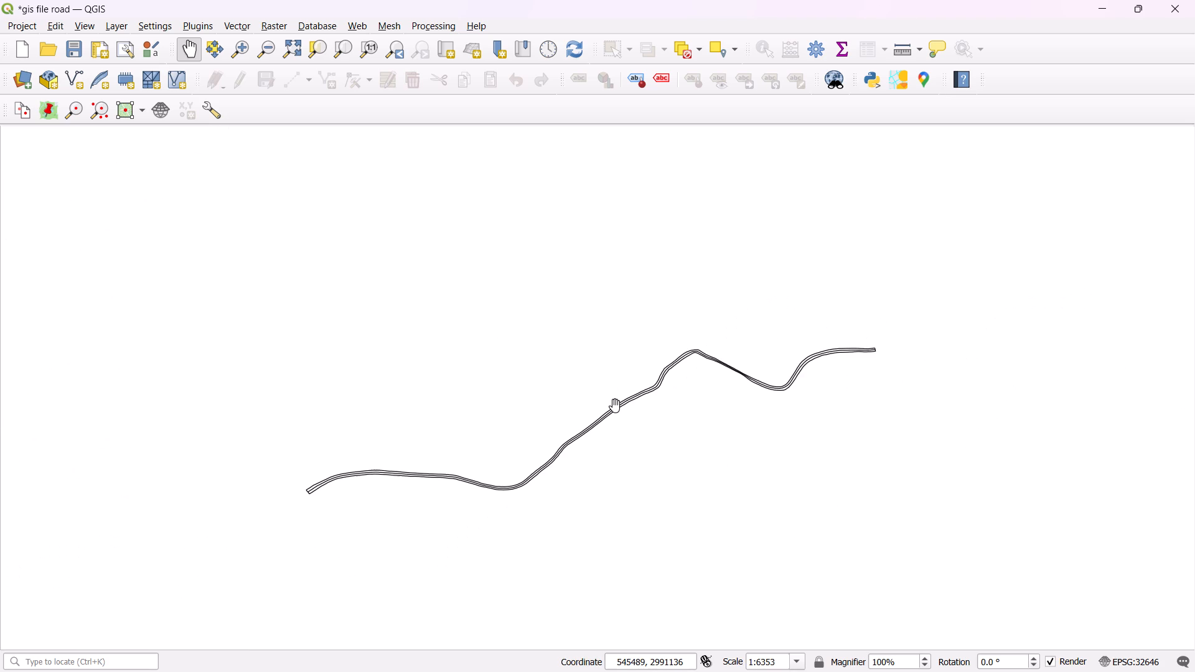
# Show the Browser panel again beside the map.
pyautogui.click(121, 30)
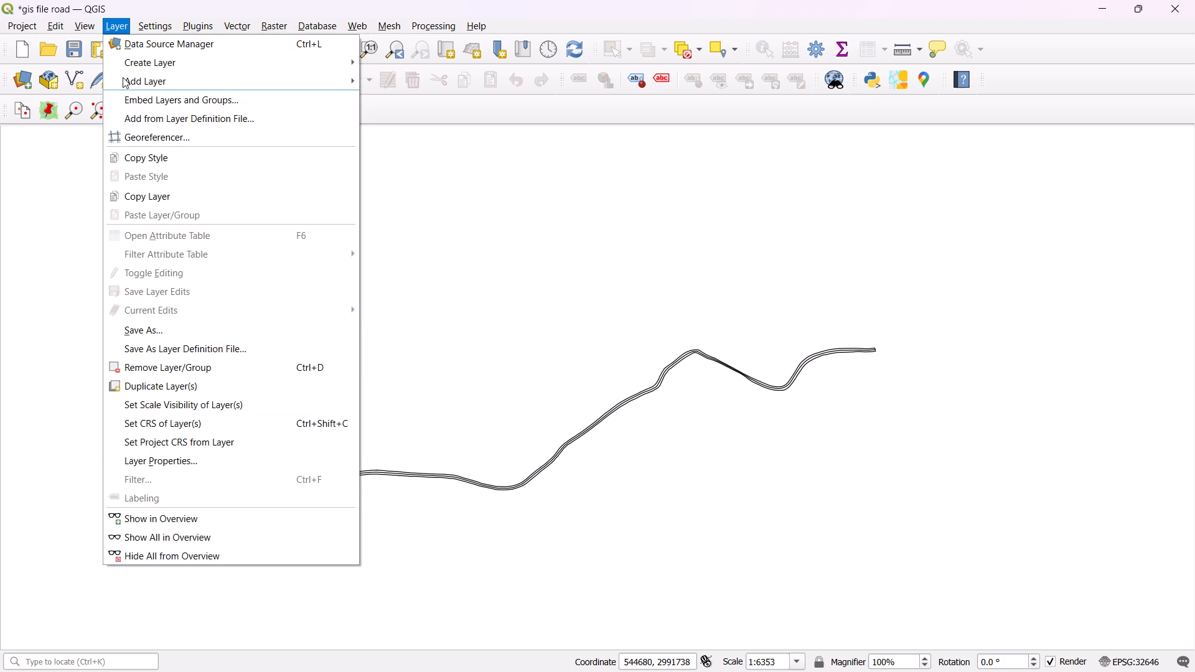
pyautogui.click(88, 27)
pyautogui.click(88, 27)
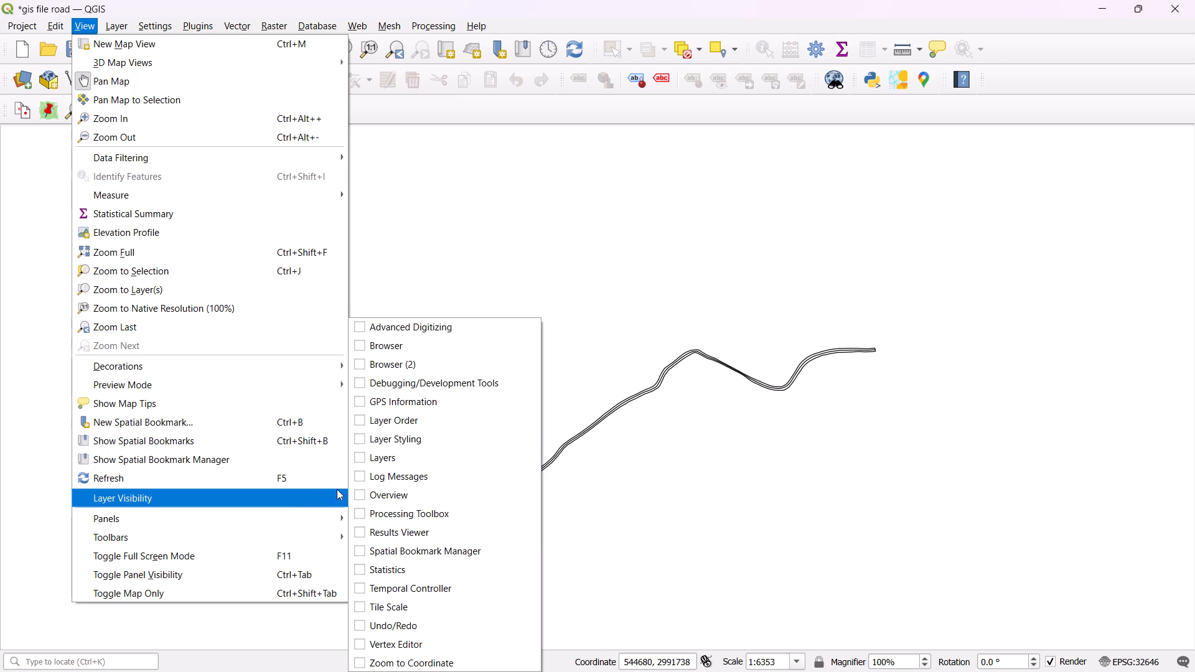
pyautogui.click(265, 512)
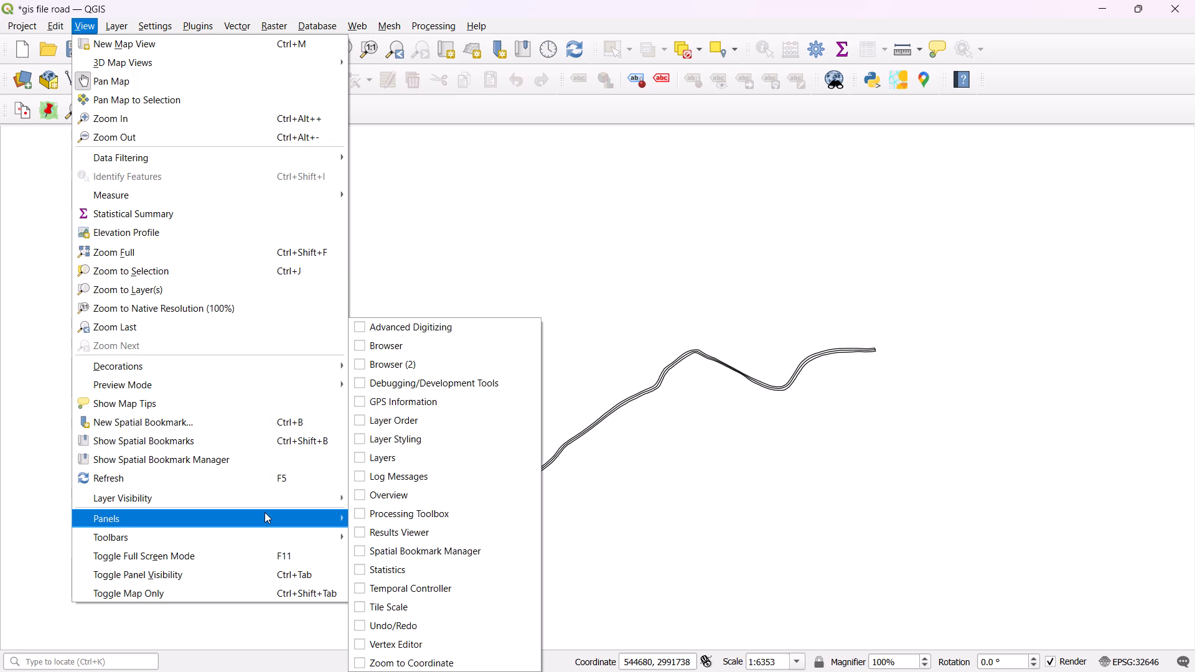
pyautogui.click(356, 343)
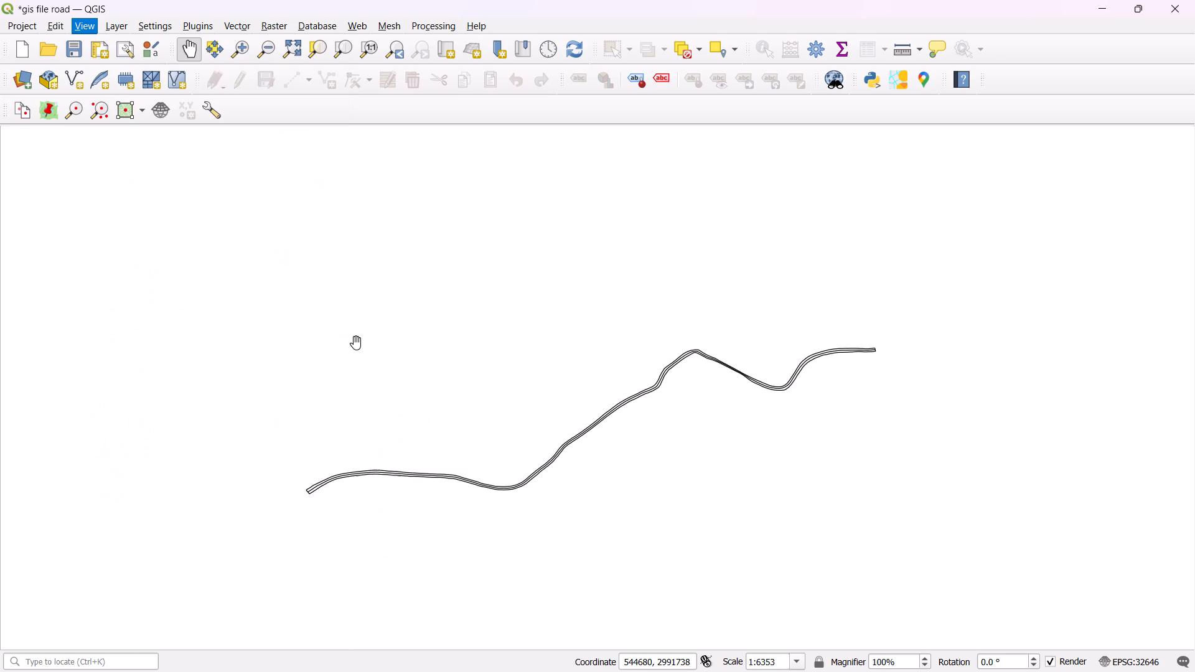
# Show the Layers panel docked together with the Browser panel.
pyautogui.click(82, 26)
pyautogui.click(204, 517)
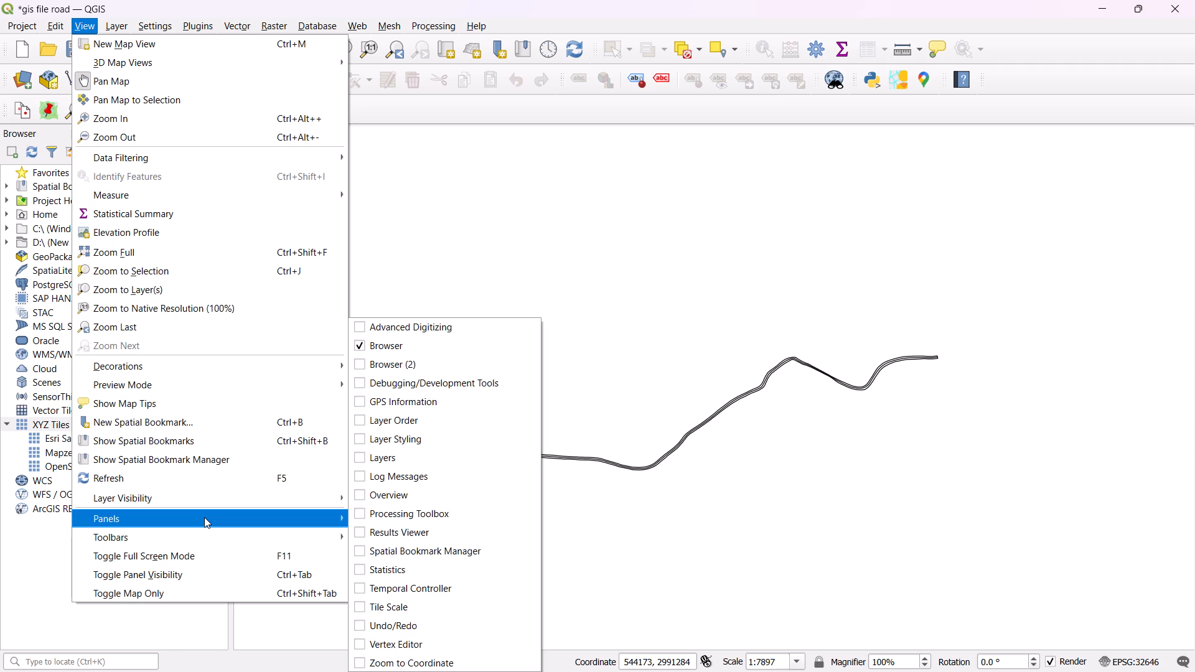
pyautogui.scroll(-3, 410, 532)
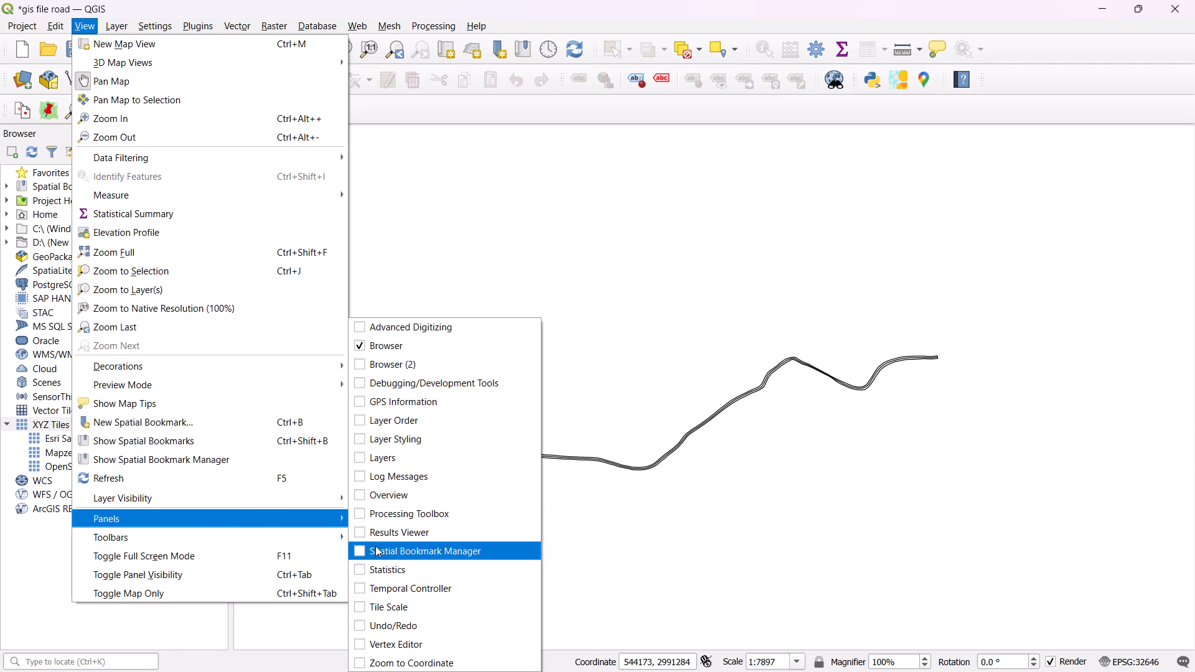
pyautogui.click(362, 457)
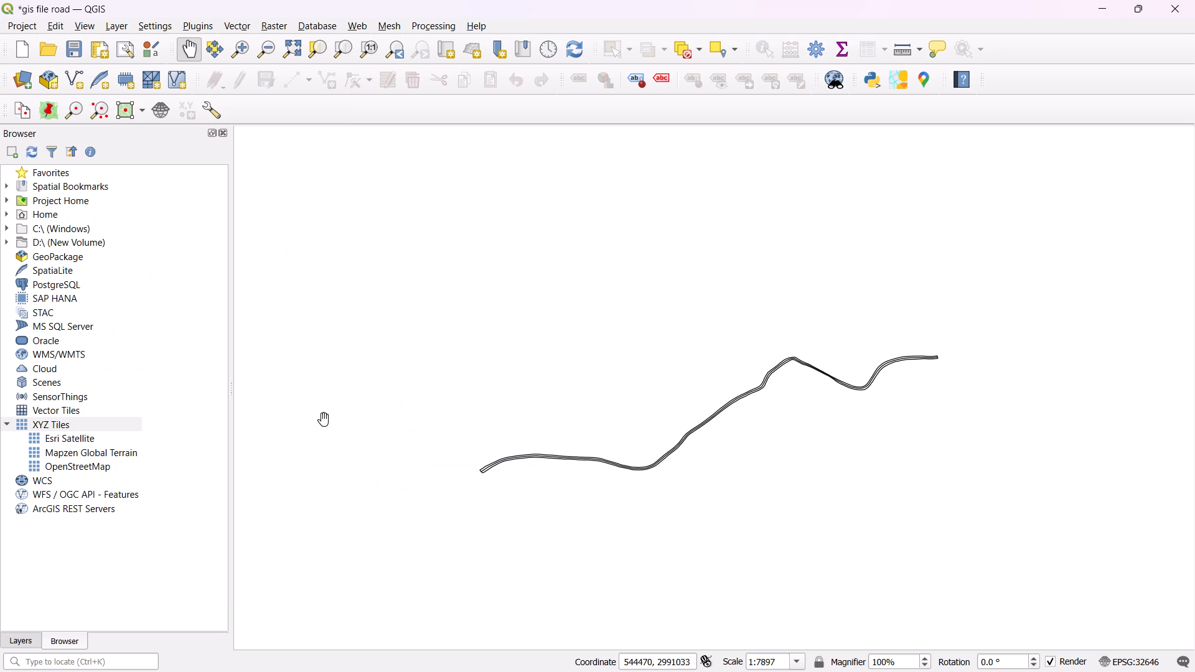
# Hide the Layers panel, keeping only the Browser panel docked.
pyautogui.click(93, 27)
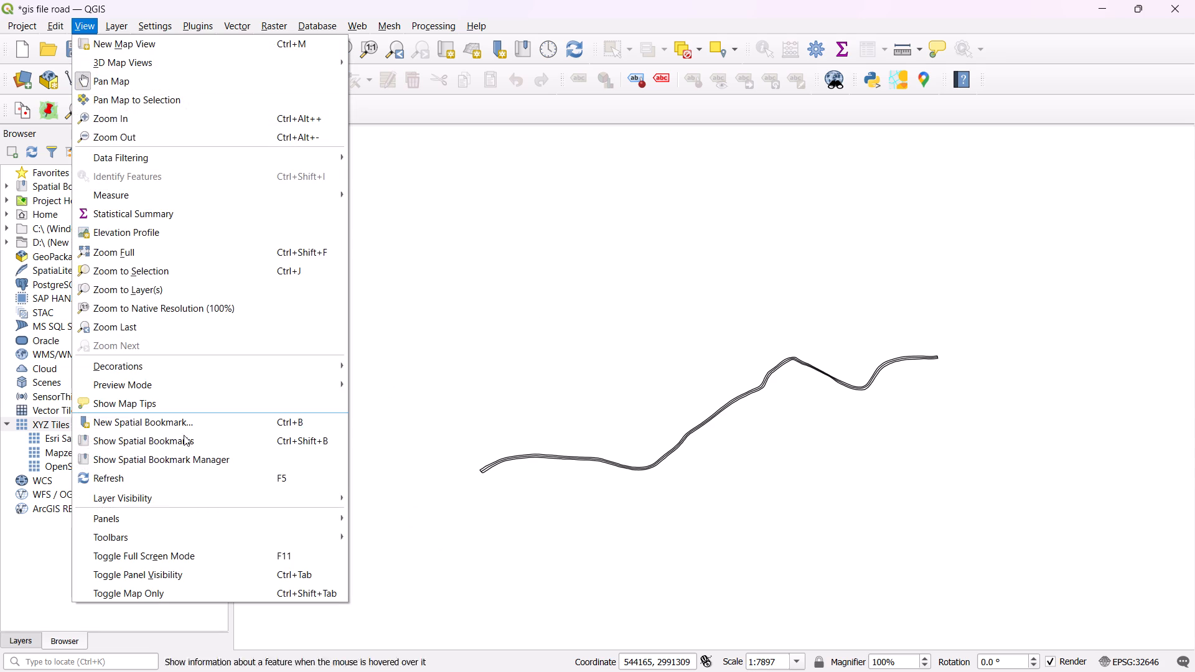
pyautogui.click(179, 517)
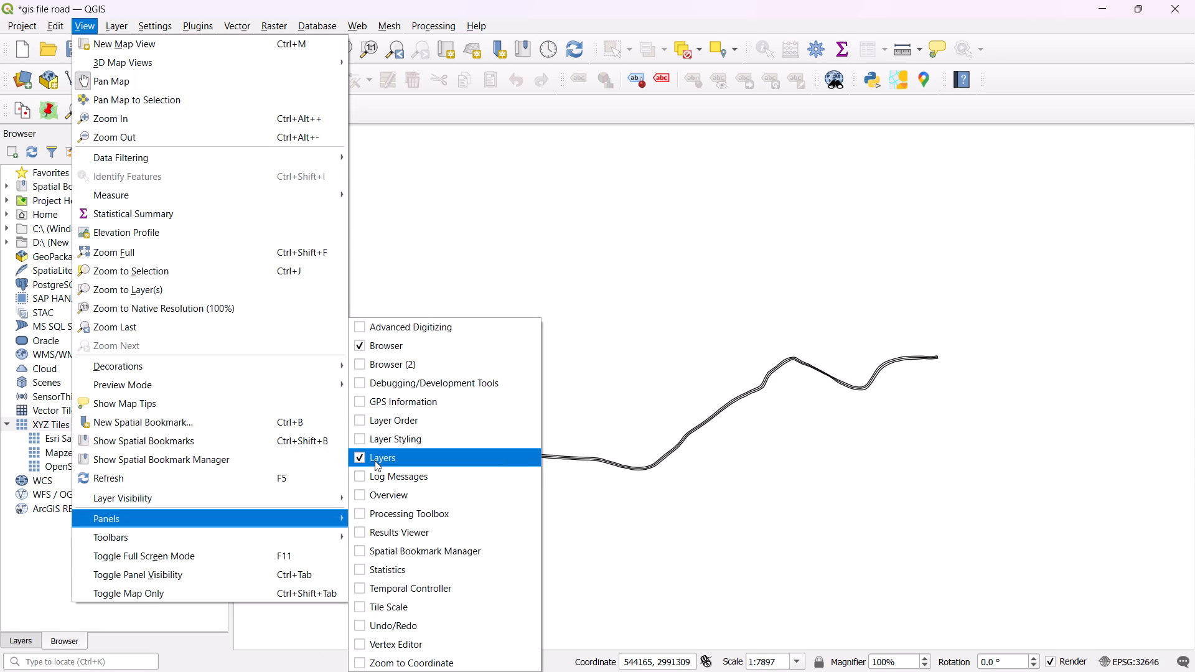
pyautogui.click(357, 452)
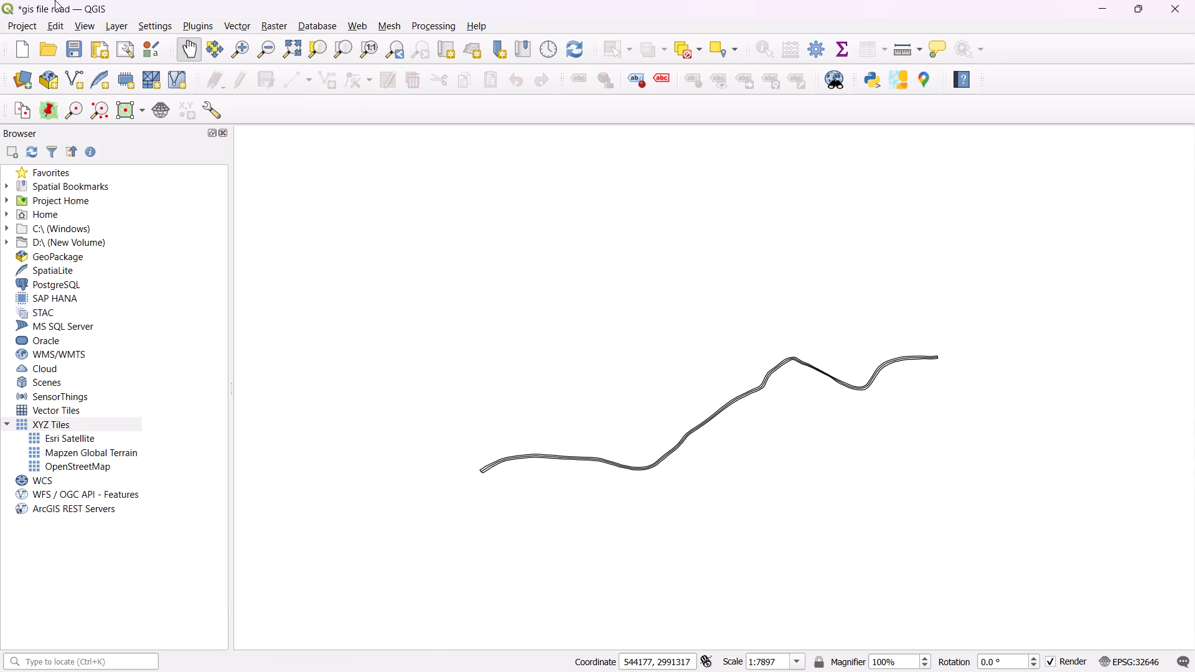
# Show the Zoom to Coordinate panel below the Browser panel.
pyautogui.click(76, 30)
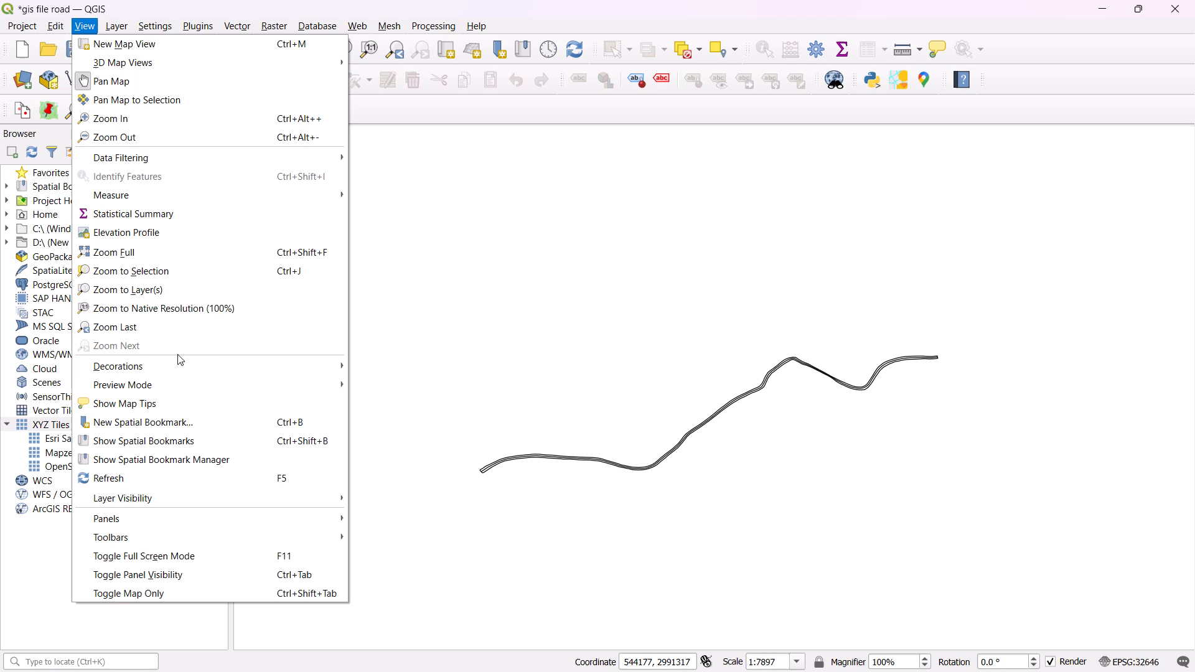
pyautogui.click(197, 522)
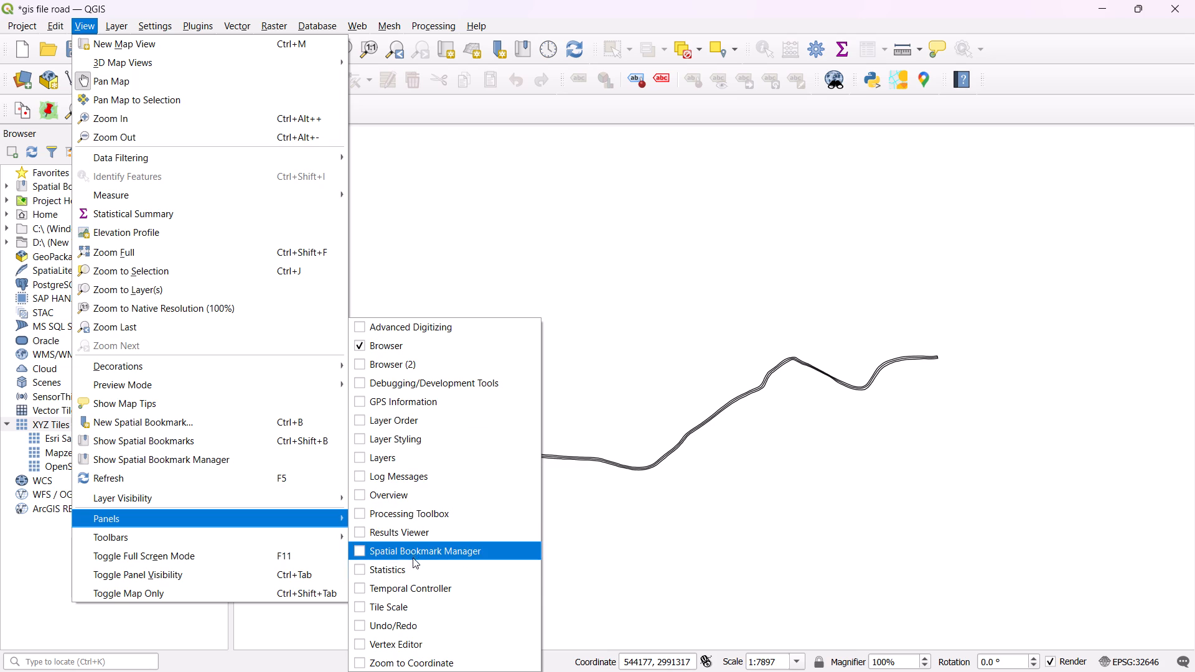
pyautogui.scroll(-2, 421, 592)
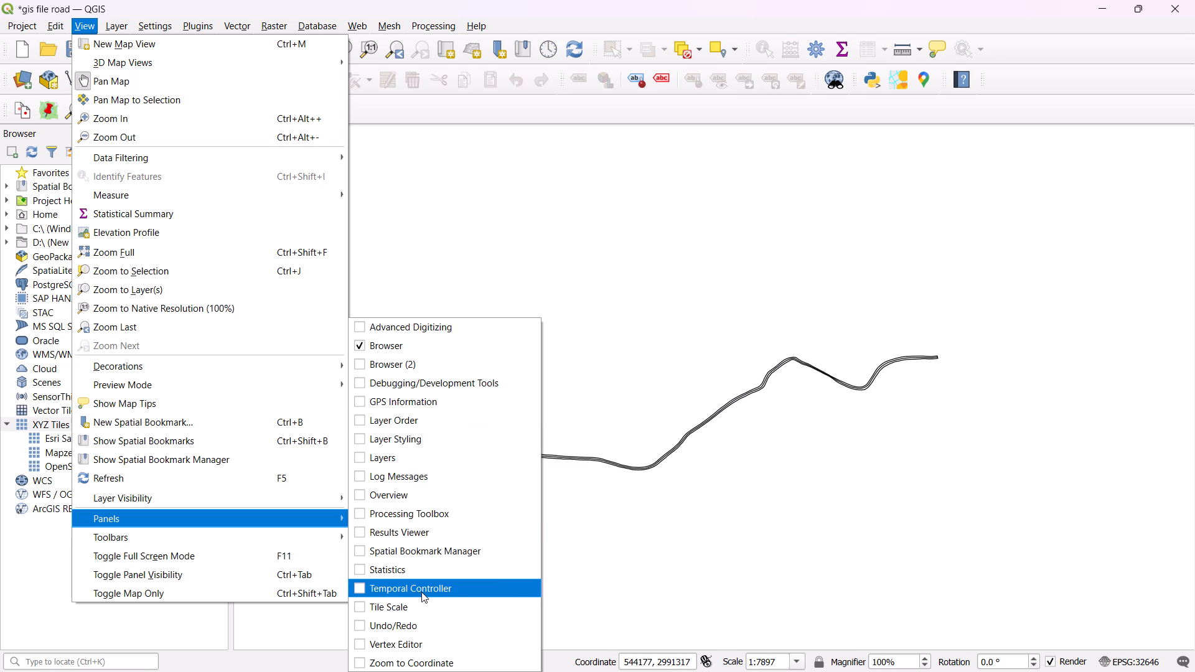
pyautogui.scroll(-1, 423, 647)
pyautogui.click(360, 663)
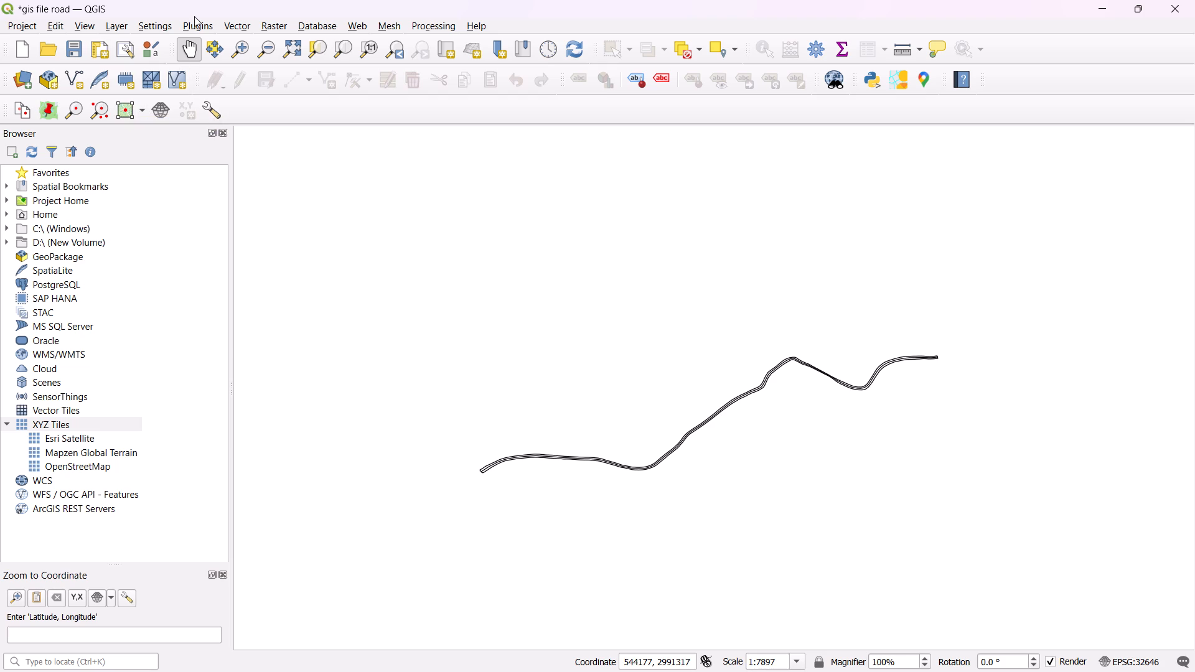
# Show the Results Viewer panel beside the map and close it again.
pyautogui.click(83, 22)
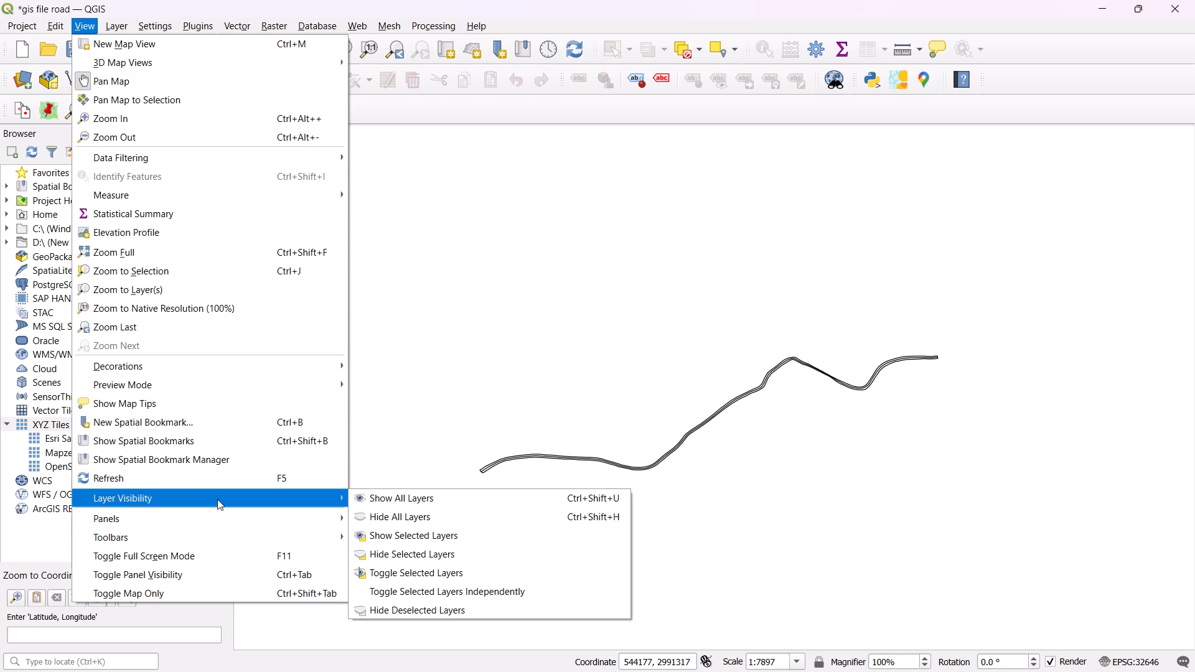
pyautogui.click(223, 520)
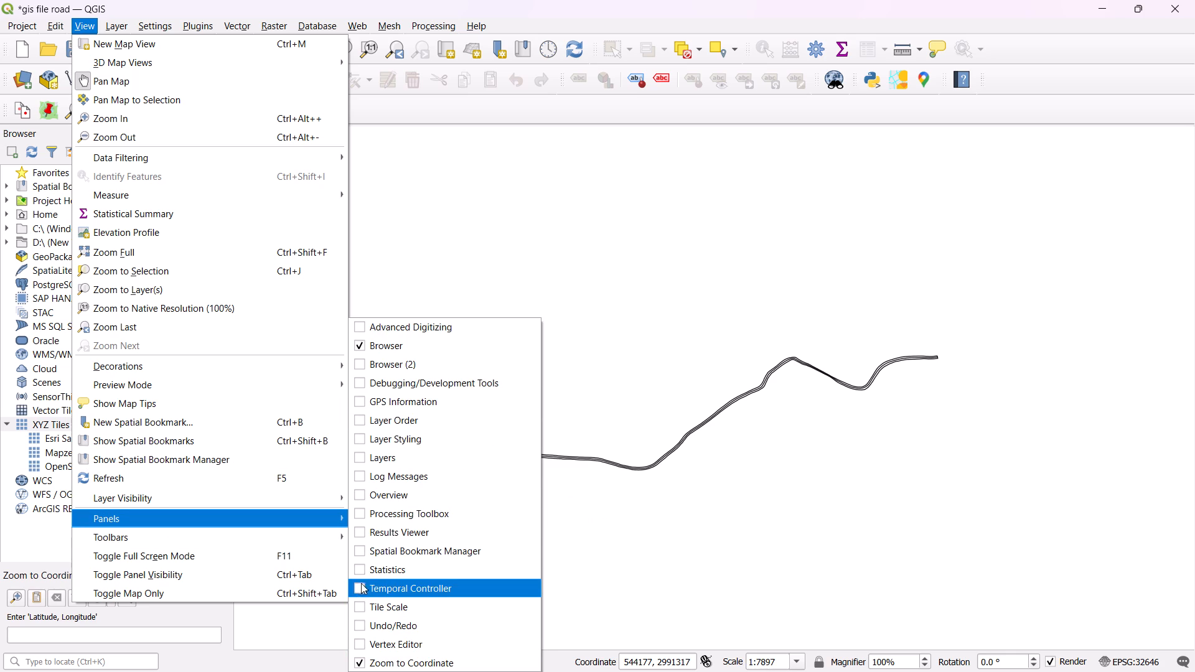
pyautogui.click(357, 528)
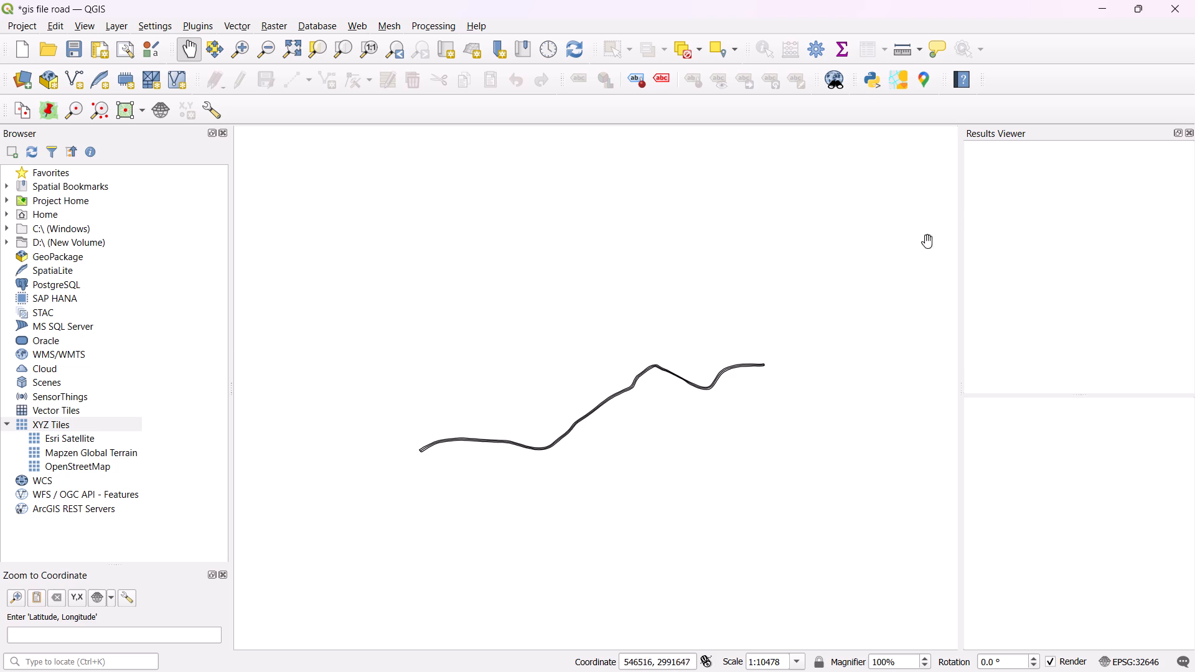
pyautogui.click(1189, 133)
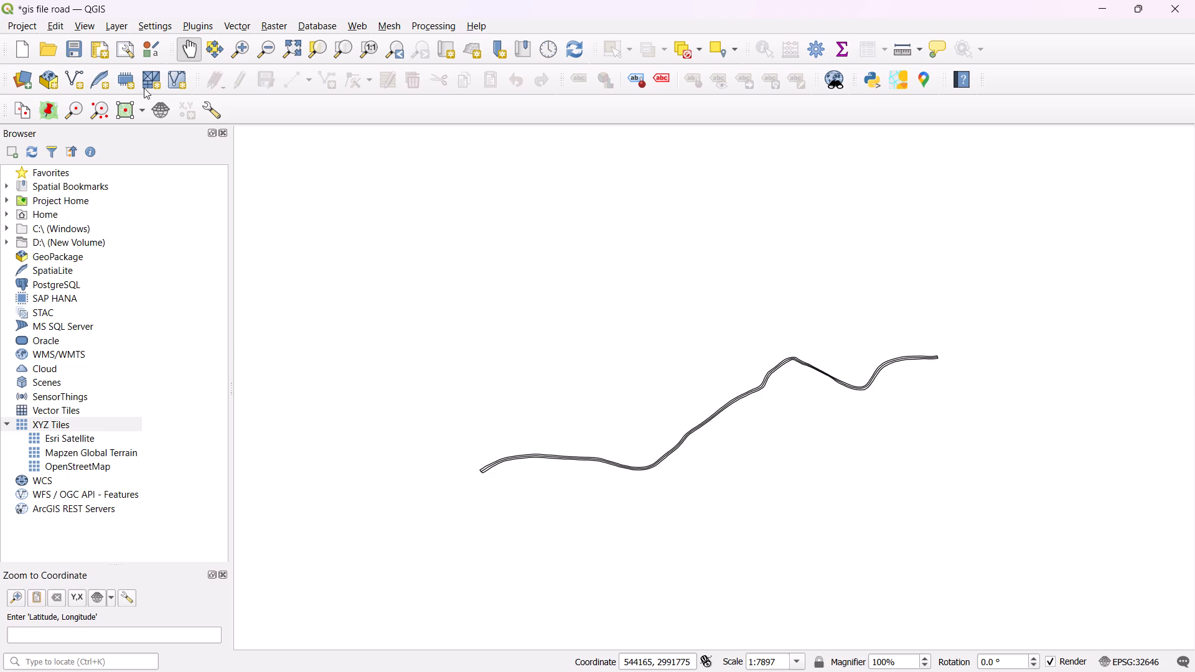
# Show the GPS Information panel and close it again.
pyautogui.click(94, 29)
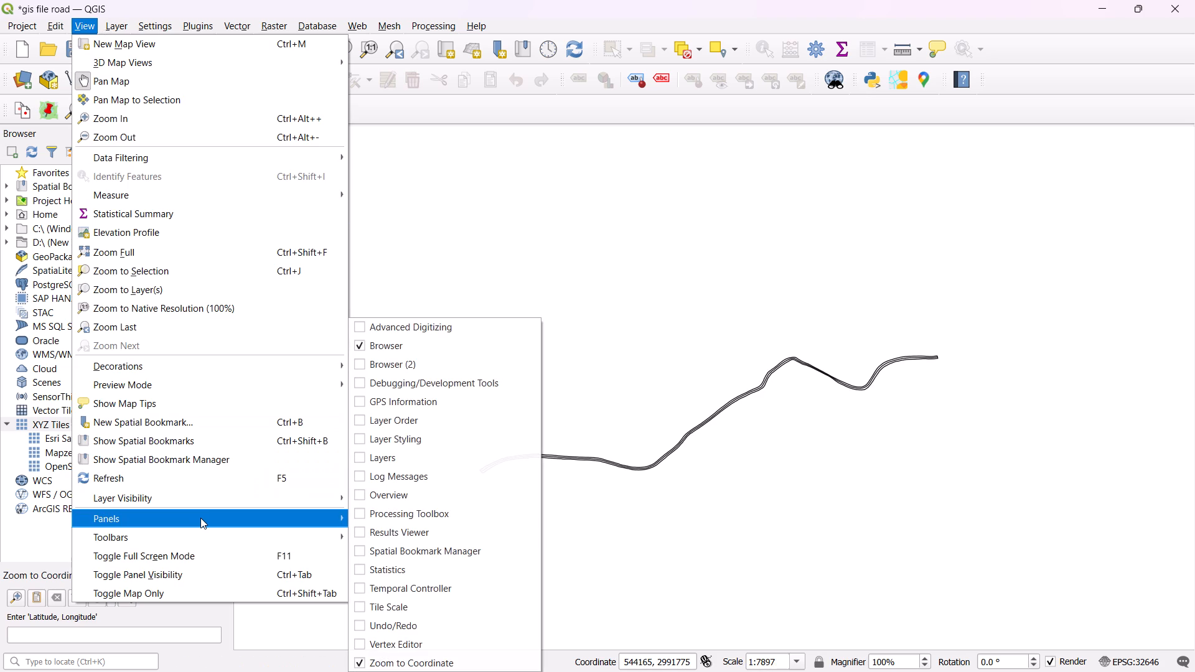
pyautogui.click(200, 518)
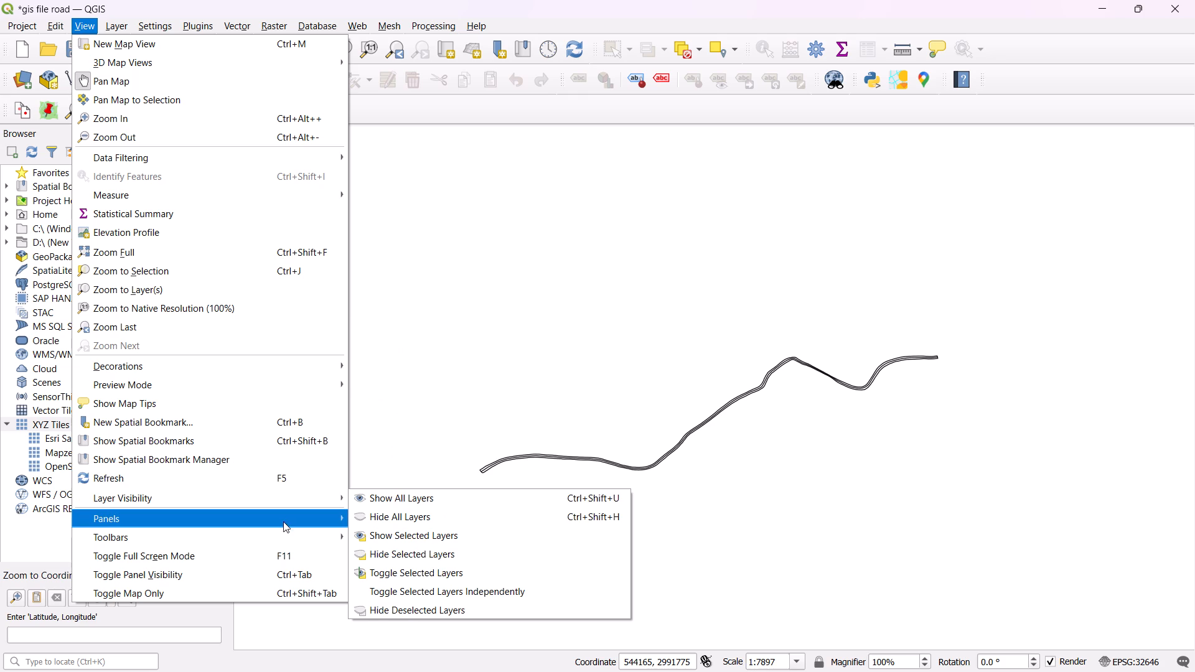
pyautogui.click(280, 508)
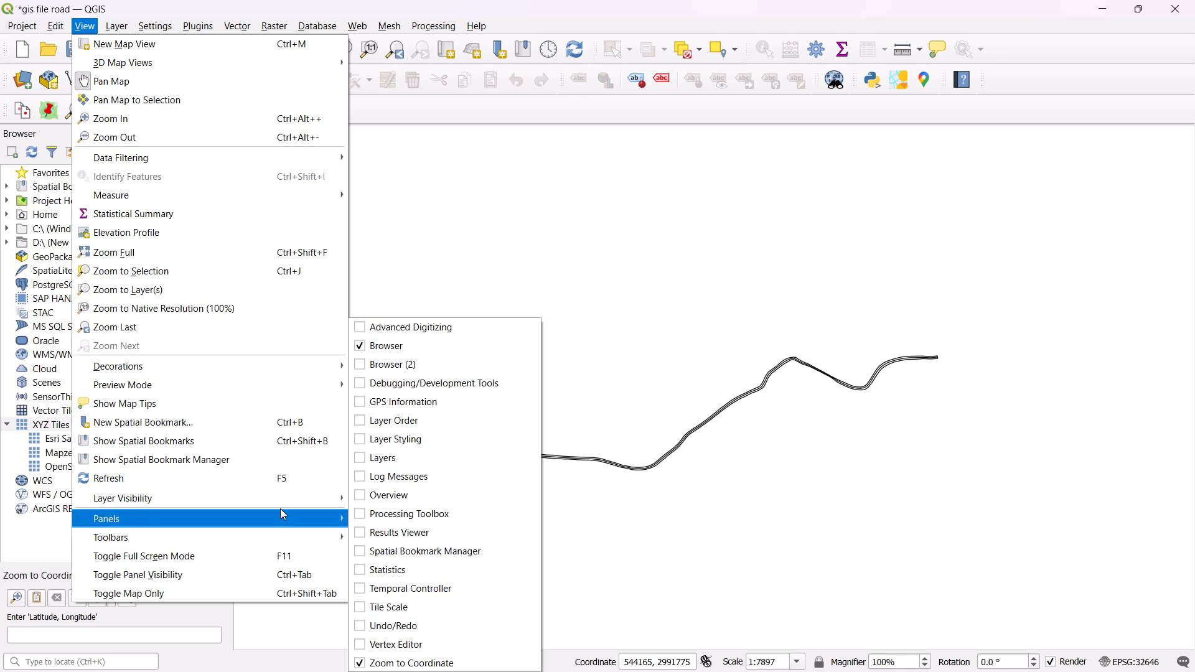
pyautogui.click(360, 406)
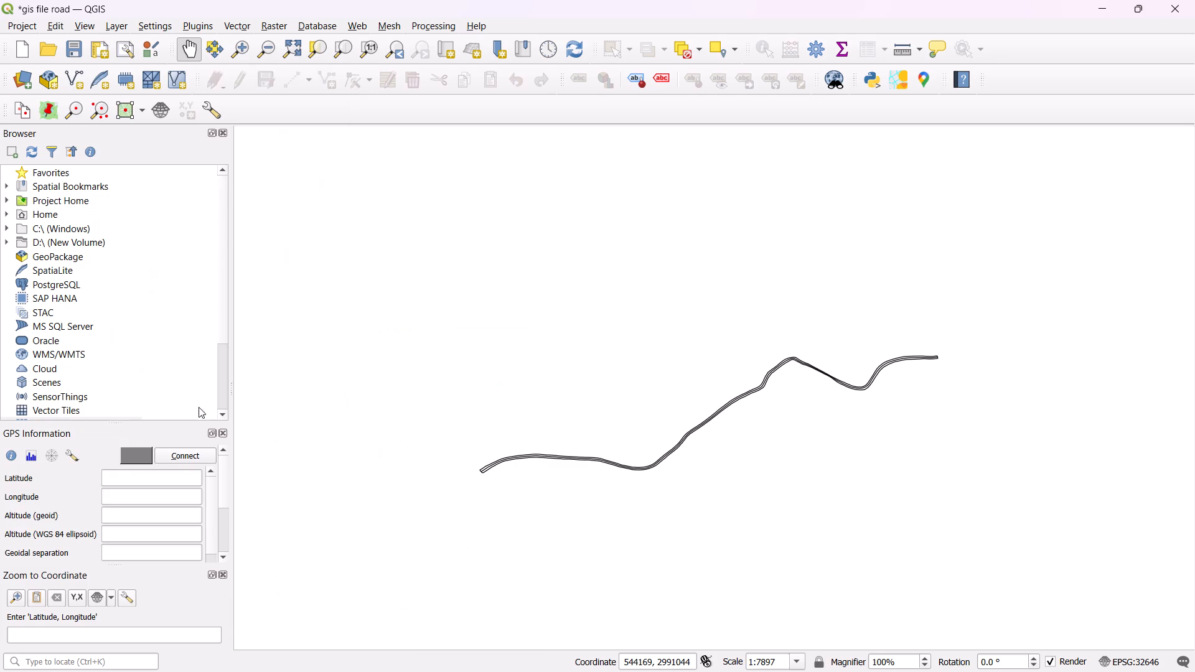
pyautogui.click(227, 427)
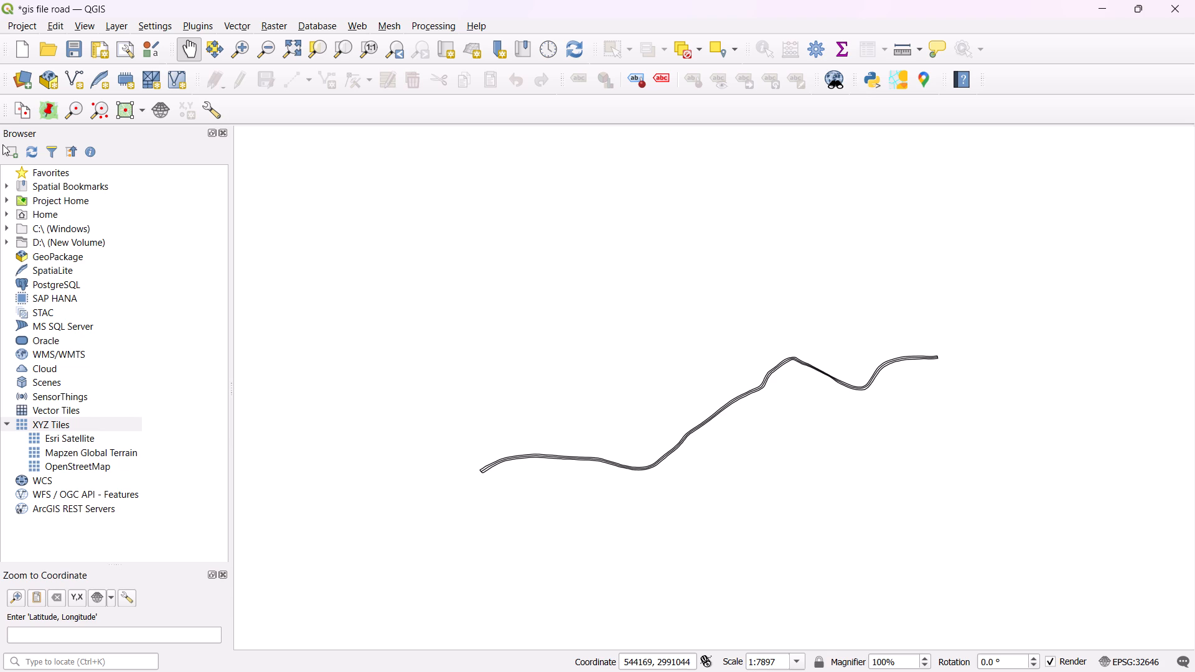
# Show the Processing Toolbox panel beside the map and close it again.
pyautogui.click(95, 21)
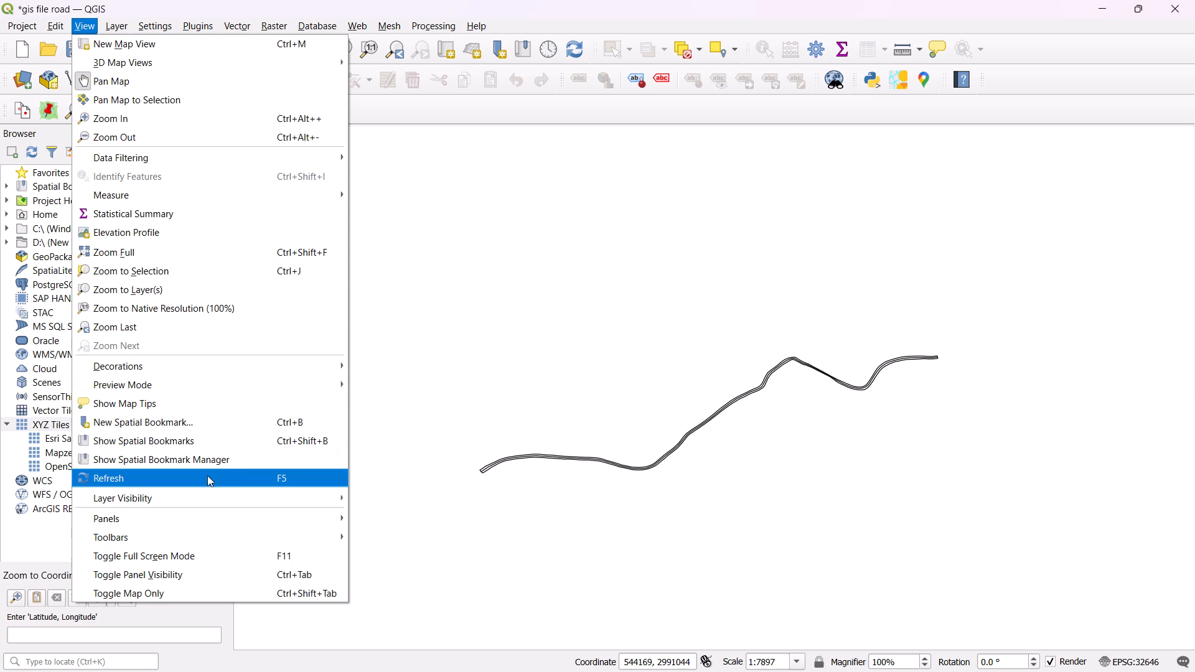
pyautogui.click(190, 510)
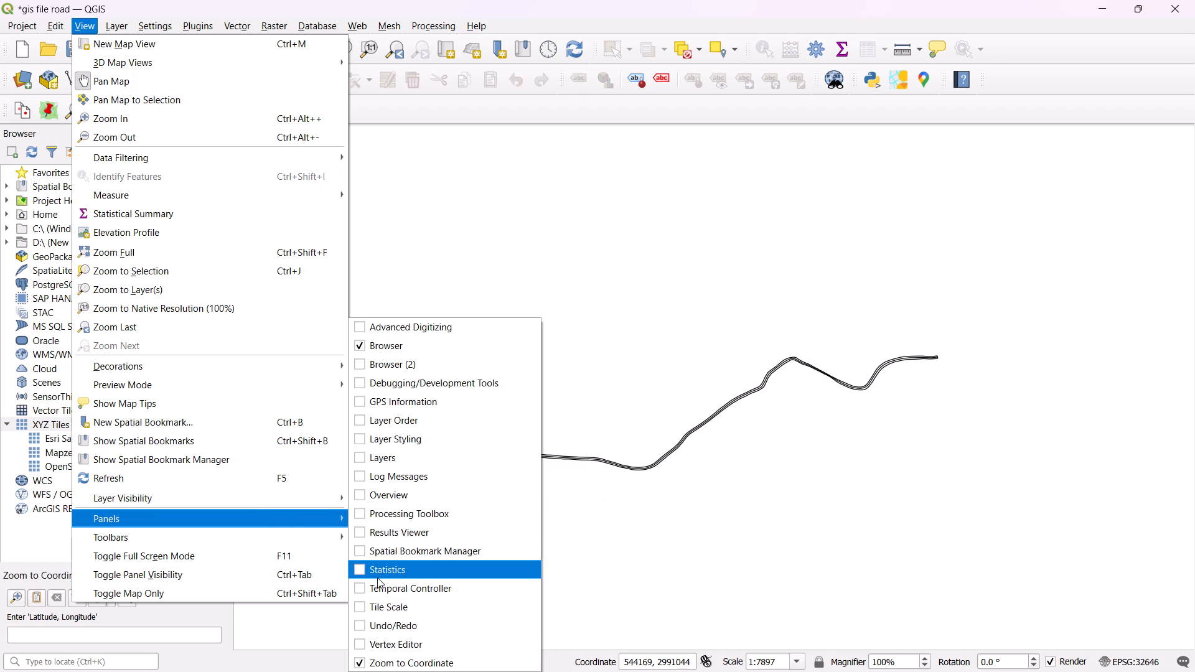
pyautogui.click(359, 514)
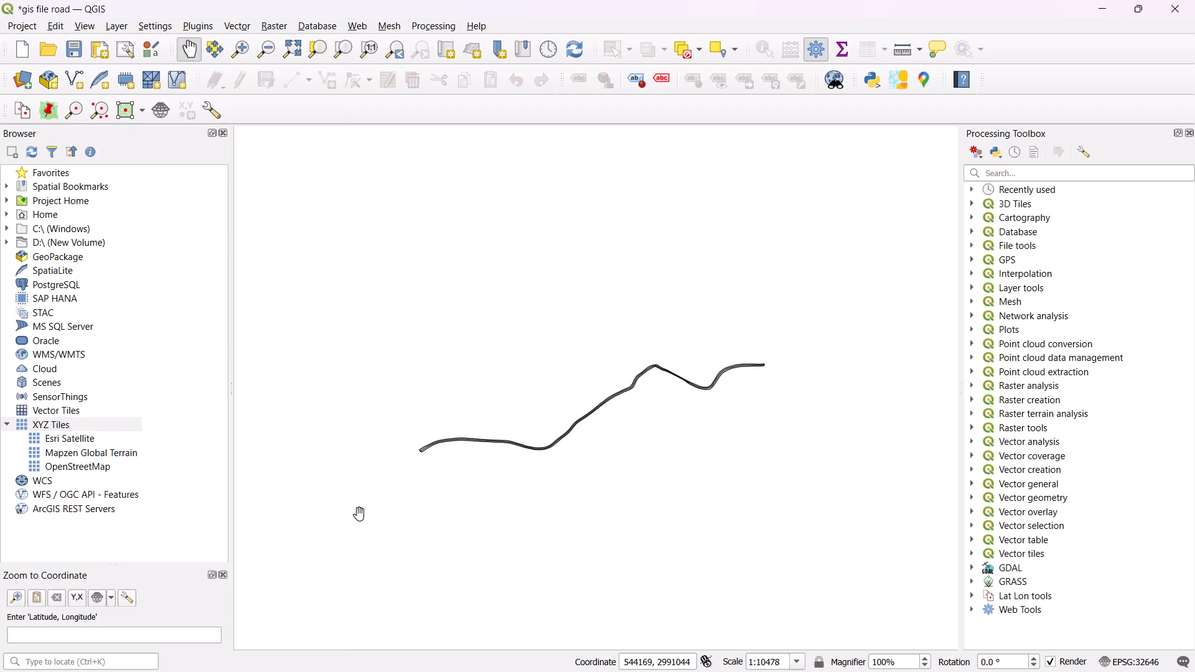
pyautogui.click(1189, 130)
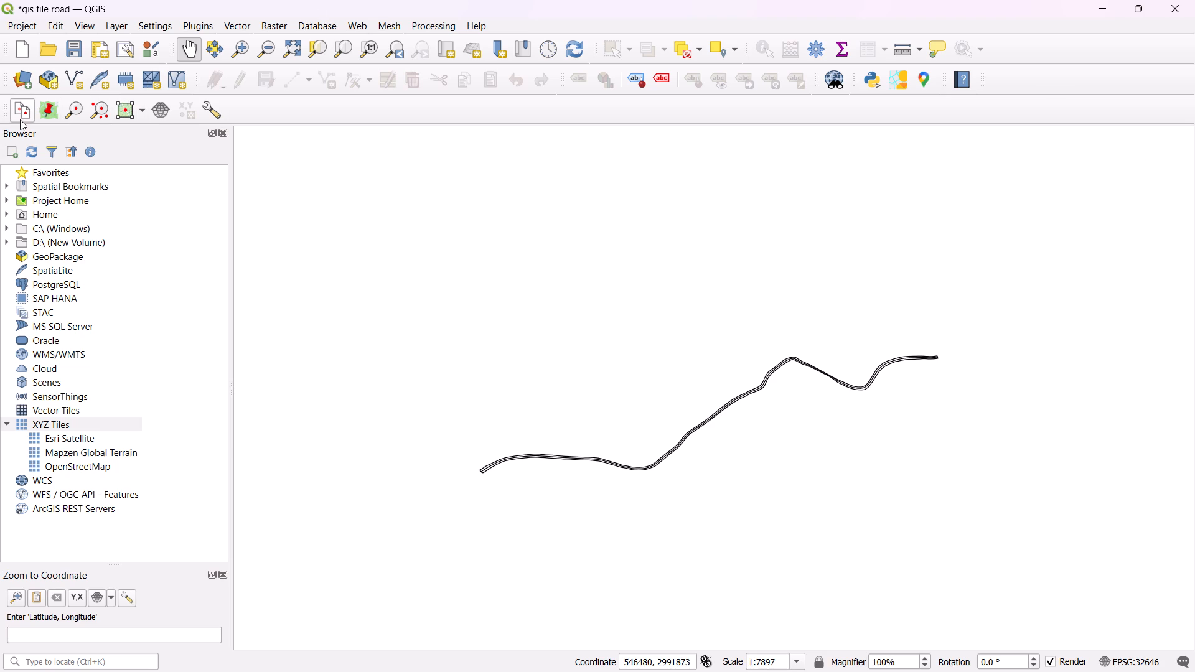
# Hide the Zoom to Coordinate panel, leaving only the Browser panel docked.
pyautogui.click(87, 22)
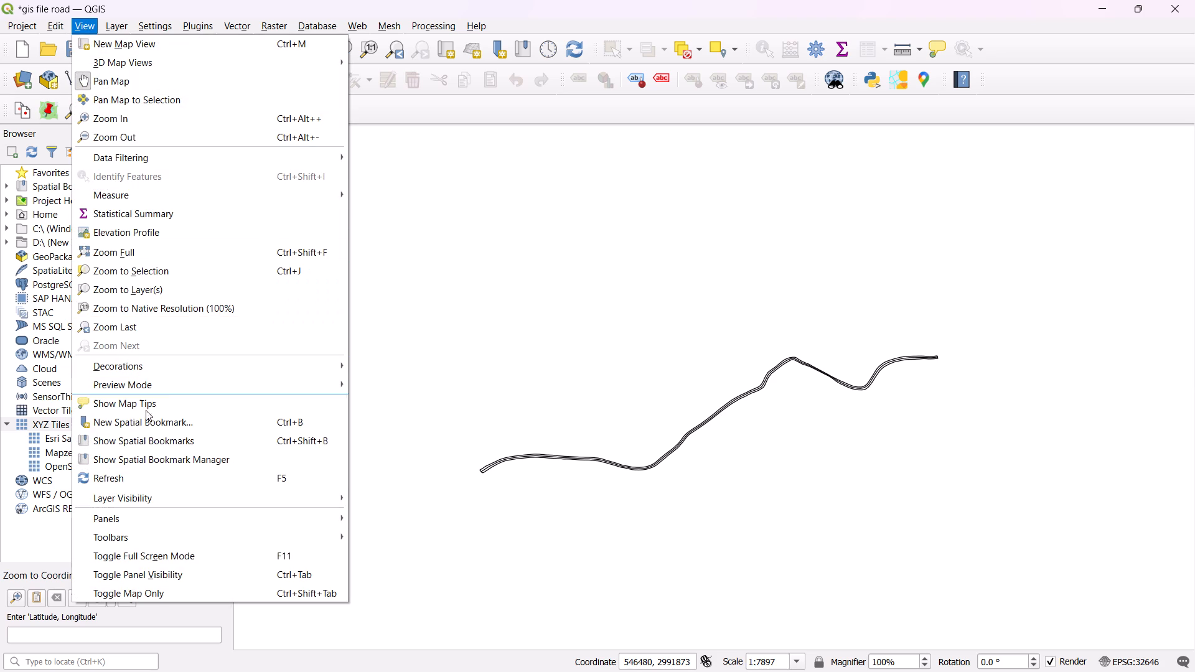
pyautogui.click(167, 514)
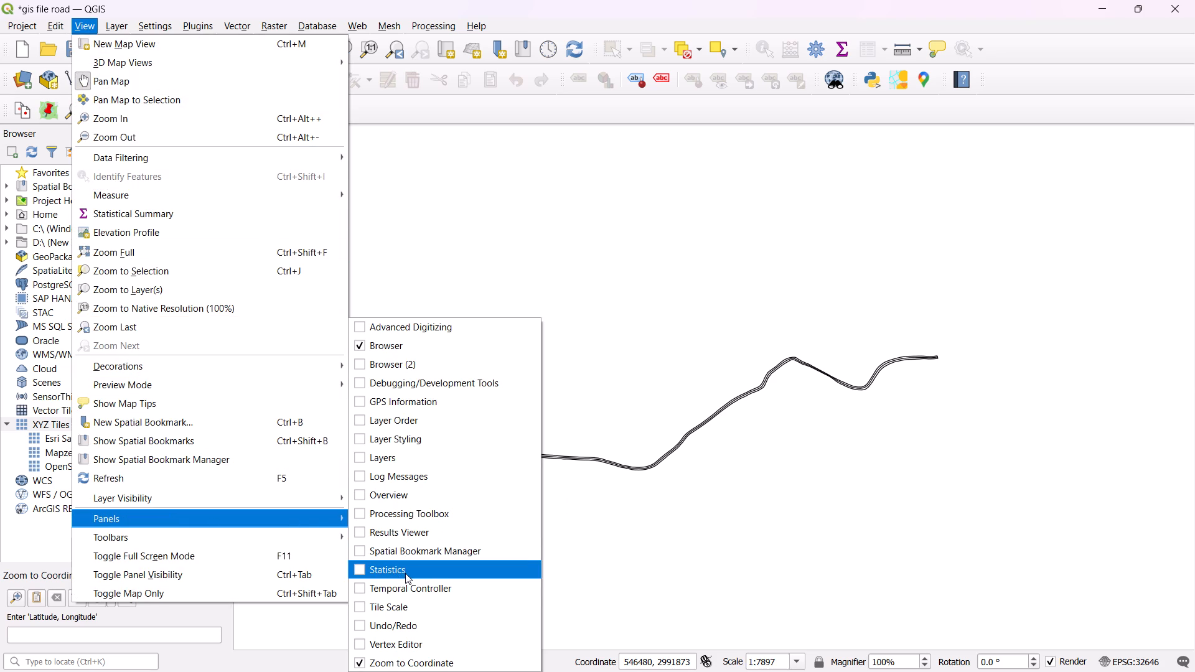
pyautogui.scroll(-2, 405, 573)
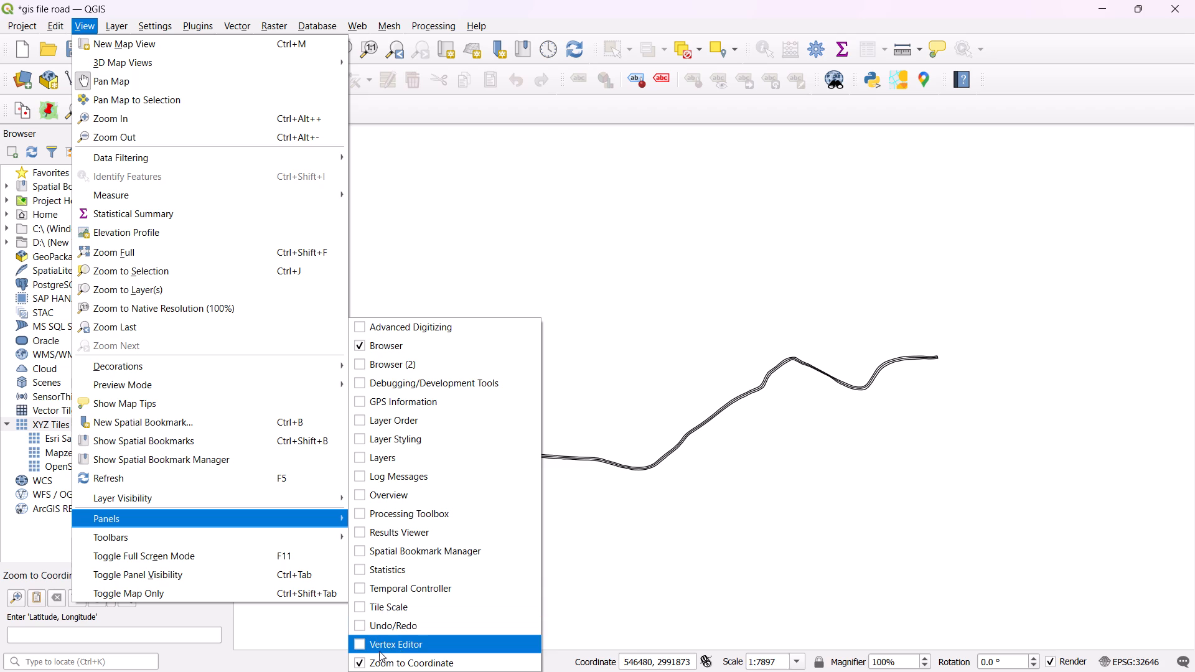
pyautogui.click(362, 658)
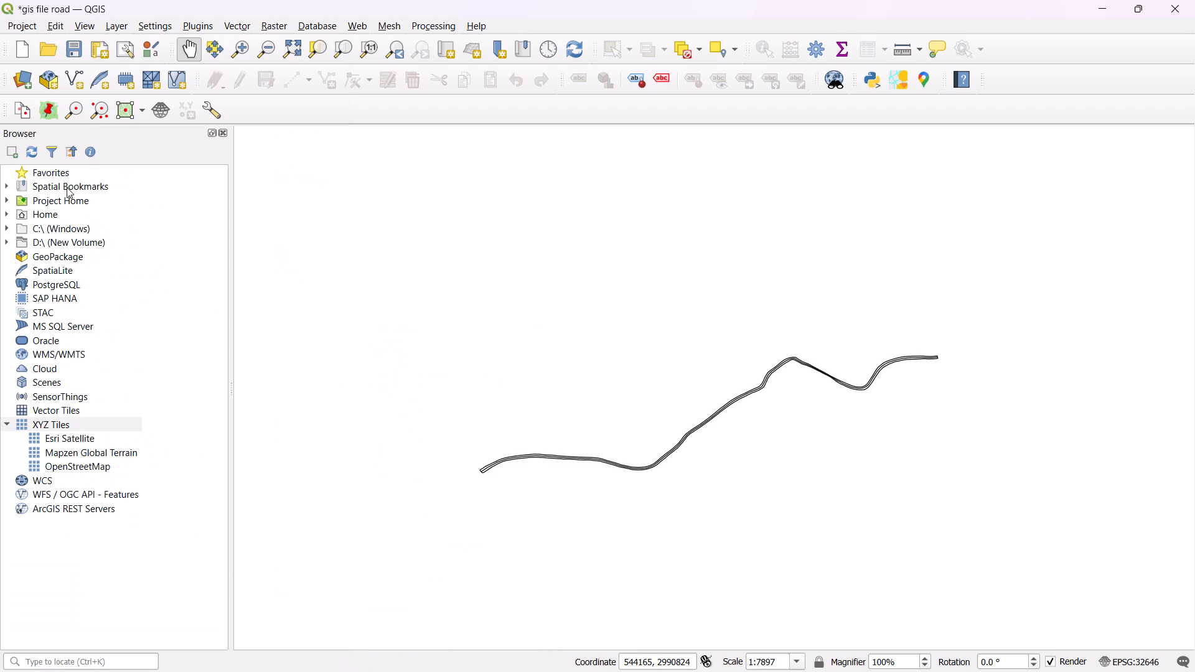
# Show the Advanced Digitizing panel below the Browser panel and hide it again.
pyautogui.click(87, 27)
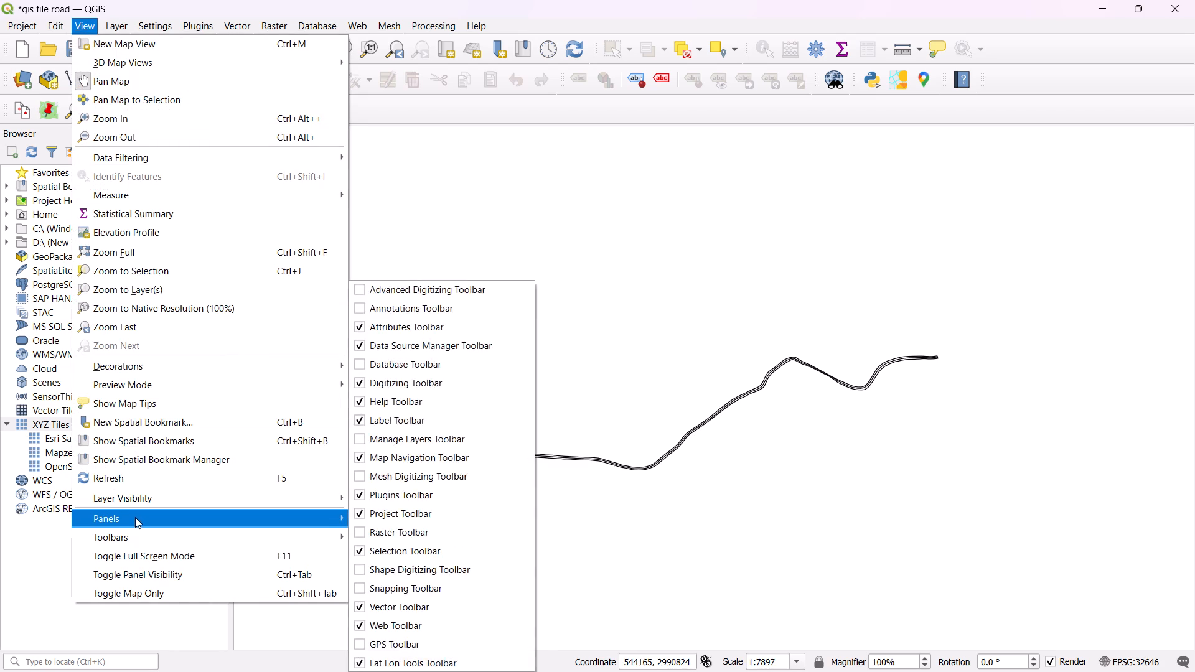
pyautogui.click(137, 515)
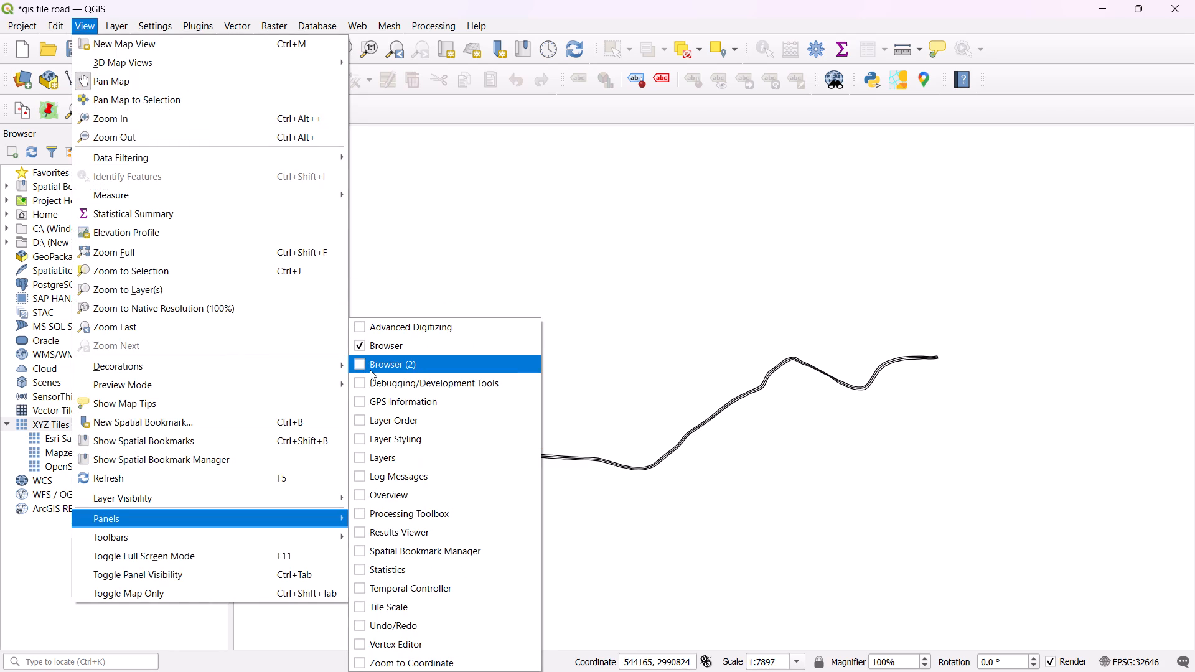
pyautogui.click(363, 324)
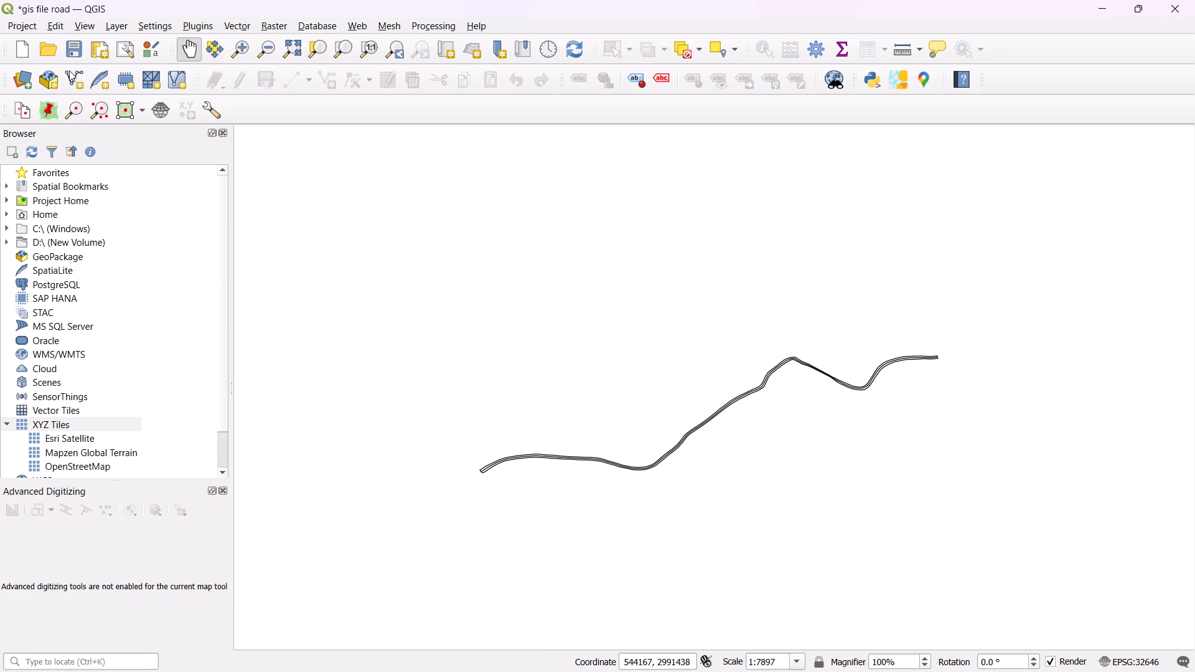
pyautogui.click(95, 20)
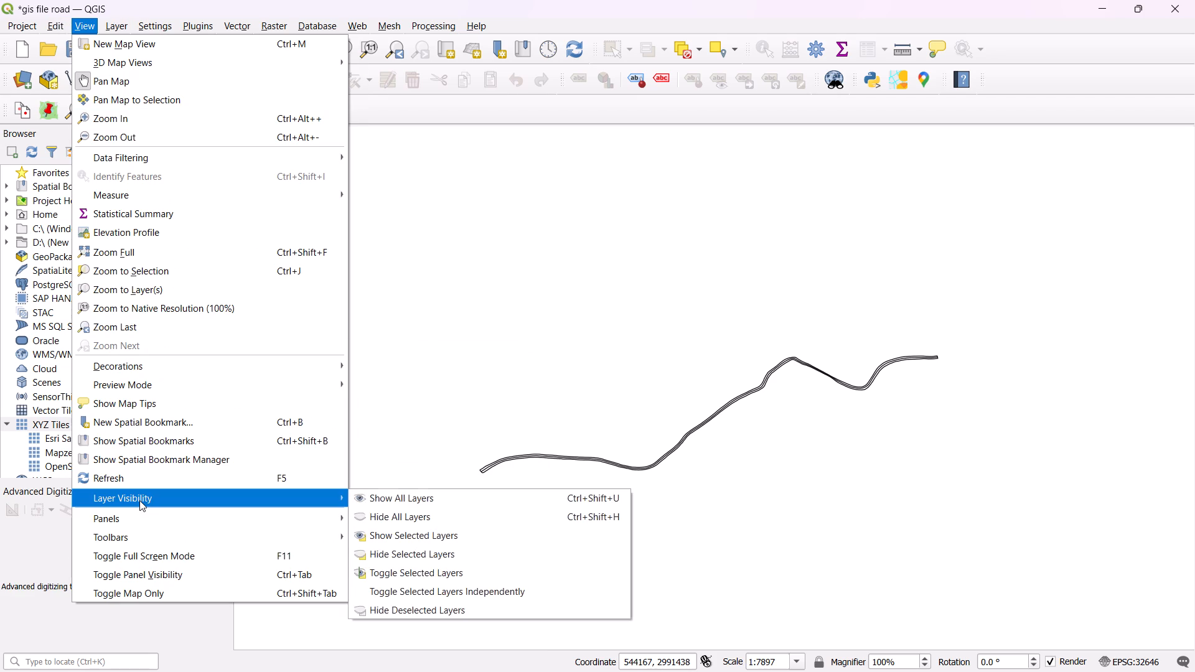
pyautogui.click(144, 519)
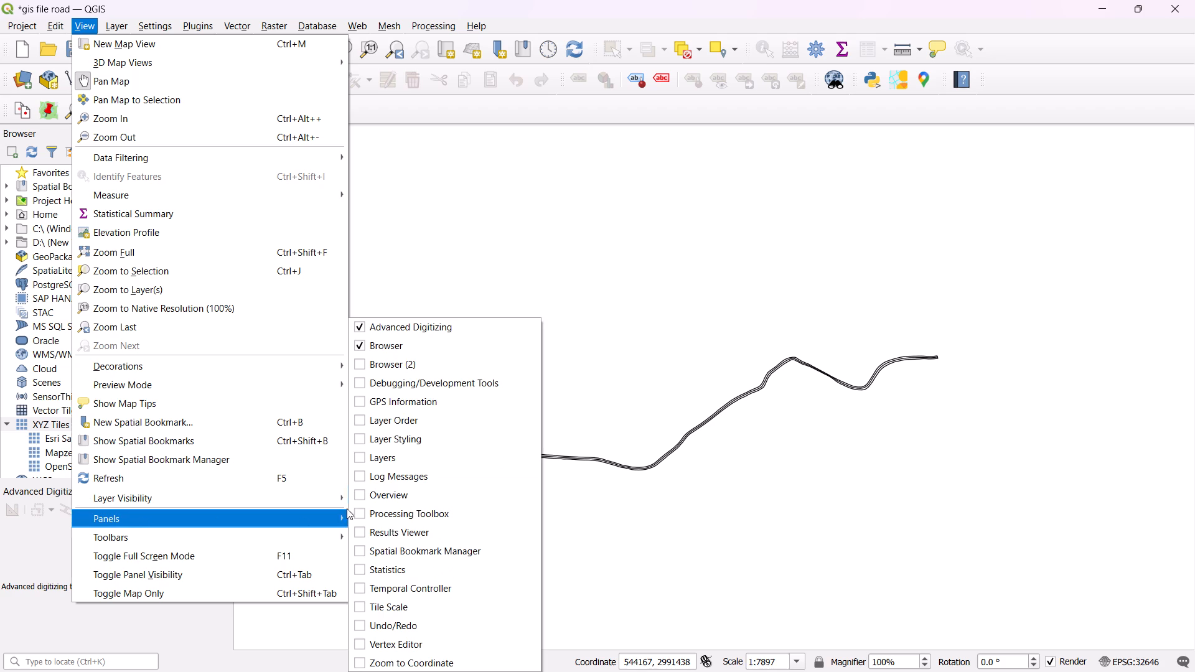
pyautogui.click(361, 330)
# Show the Layer Order panel docked together with the Browser panel and bring it to the front.
pyautogui.click(91, 26)
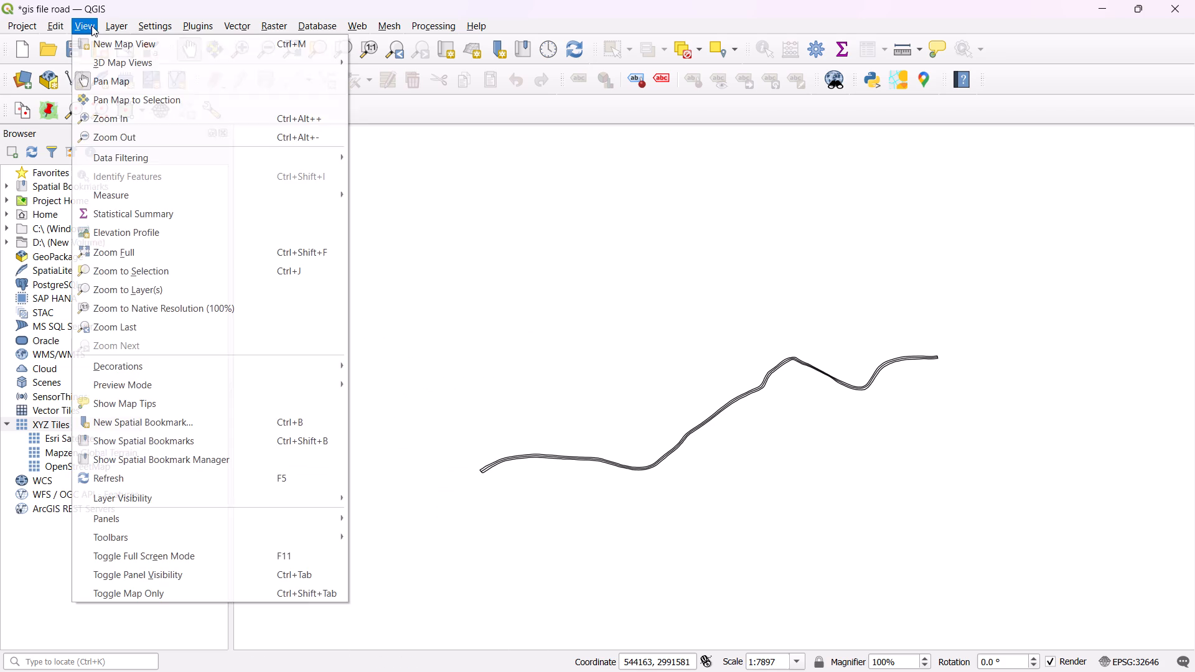
pyautogui.click(194, 511)
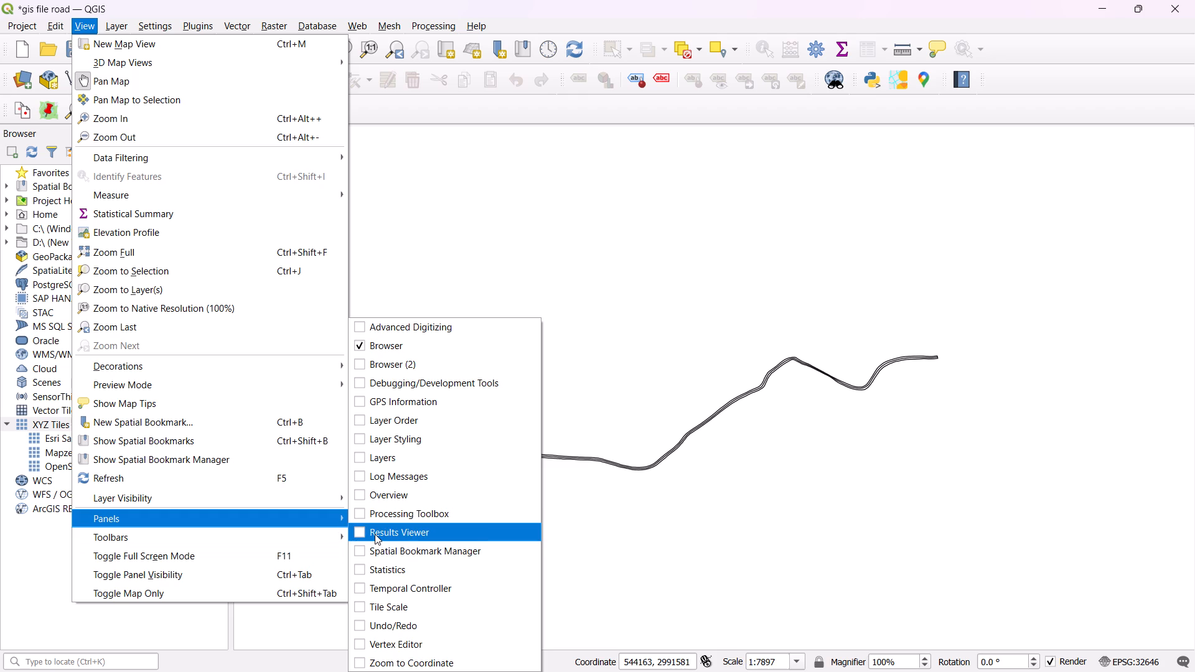
pyautogui.scroll(-2, 375, 534)
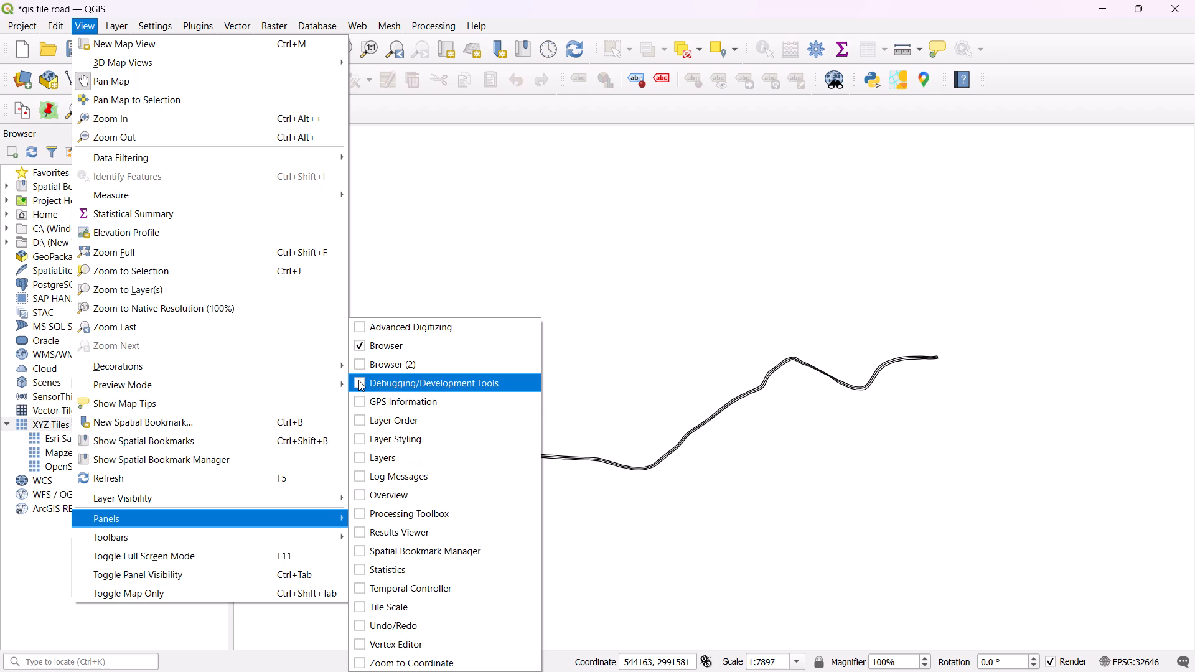
pyautogui.click(358, 417)
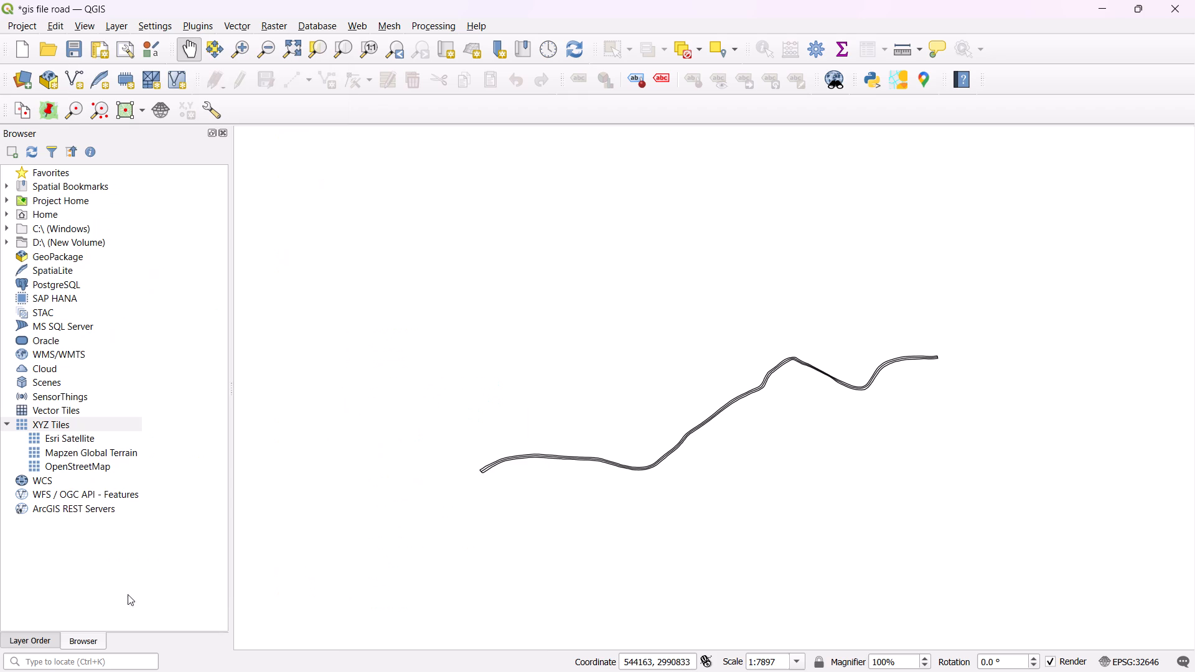
pyautogui.click(98, 645)
pyautogui.click(52, 639)
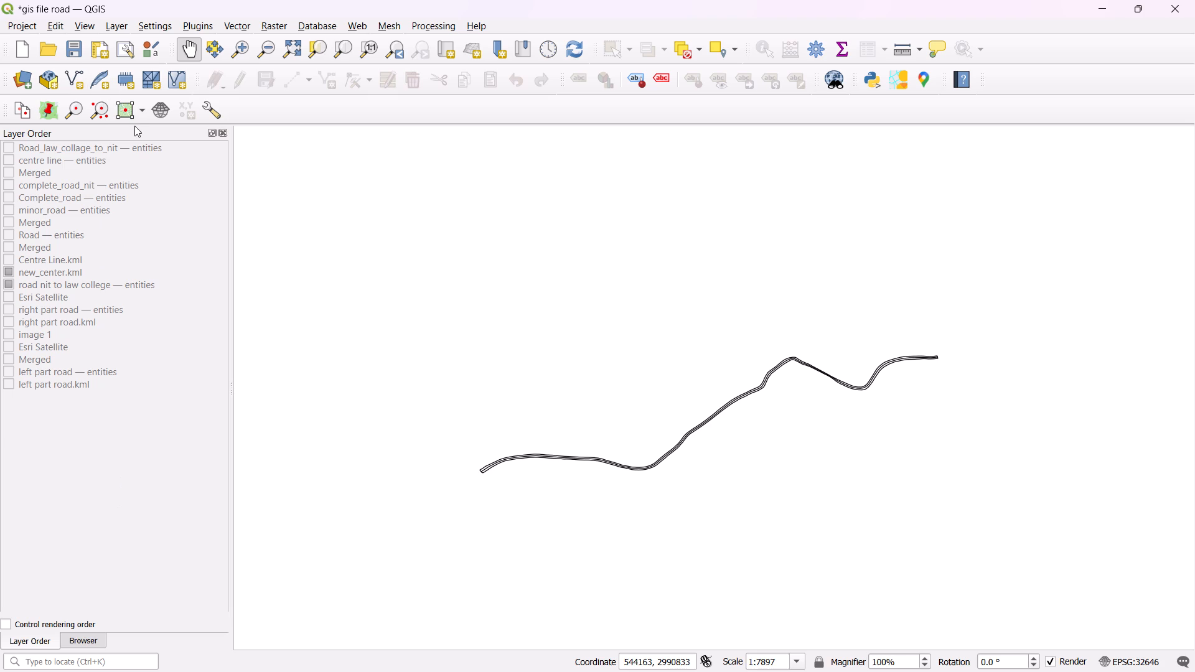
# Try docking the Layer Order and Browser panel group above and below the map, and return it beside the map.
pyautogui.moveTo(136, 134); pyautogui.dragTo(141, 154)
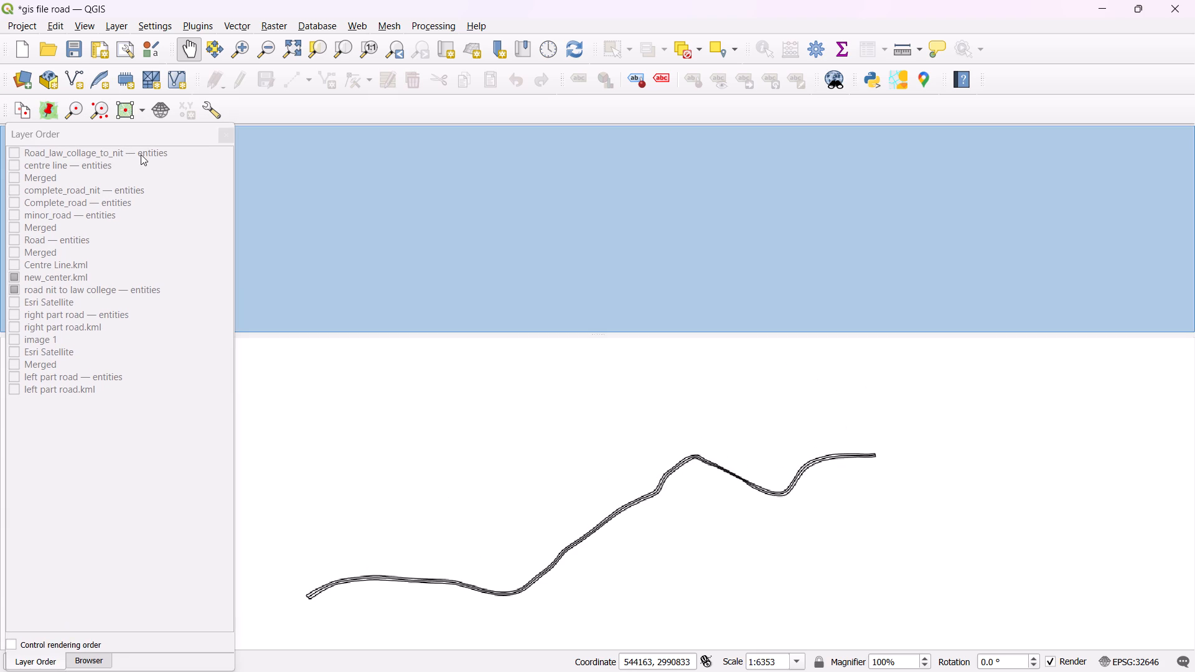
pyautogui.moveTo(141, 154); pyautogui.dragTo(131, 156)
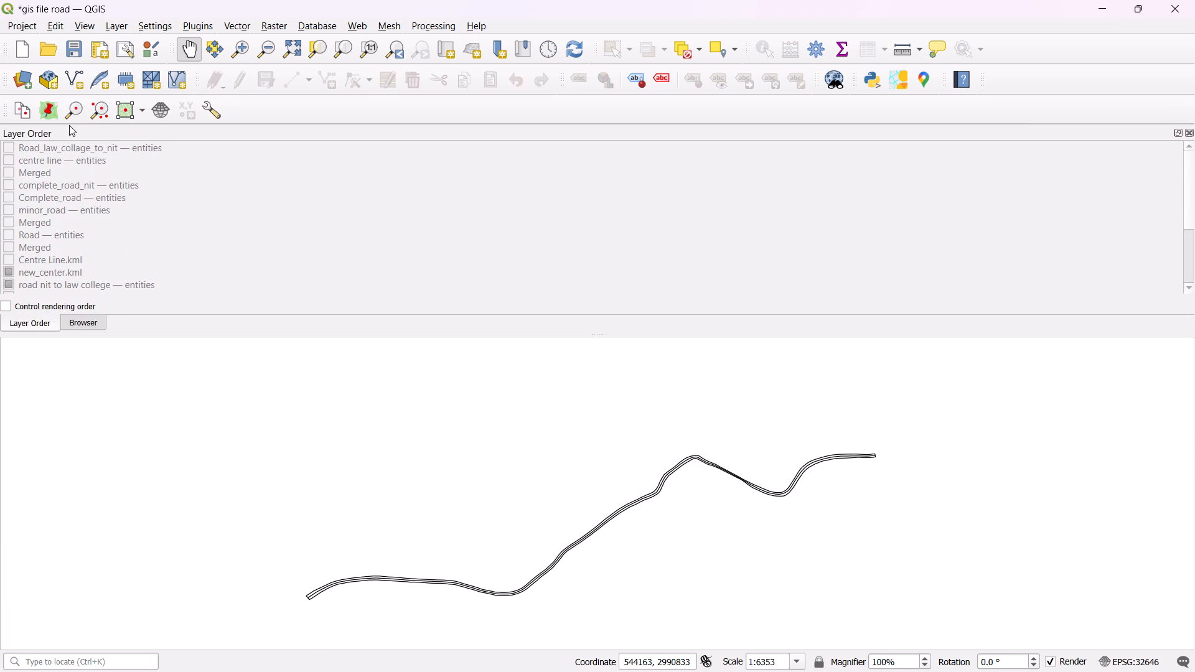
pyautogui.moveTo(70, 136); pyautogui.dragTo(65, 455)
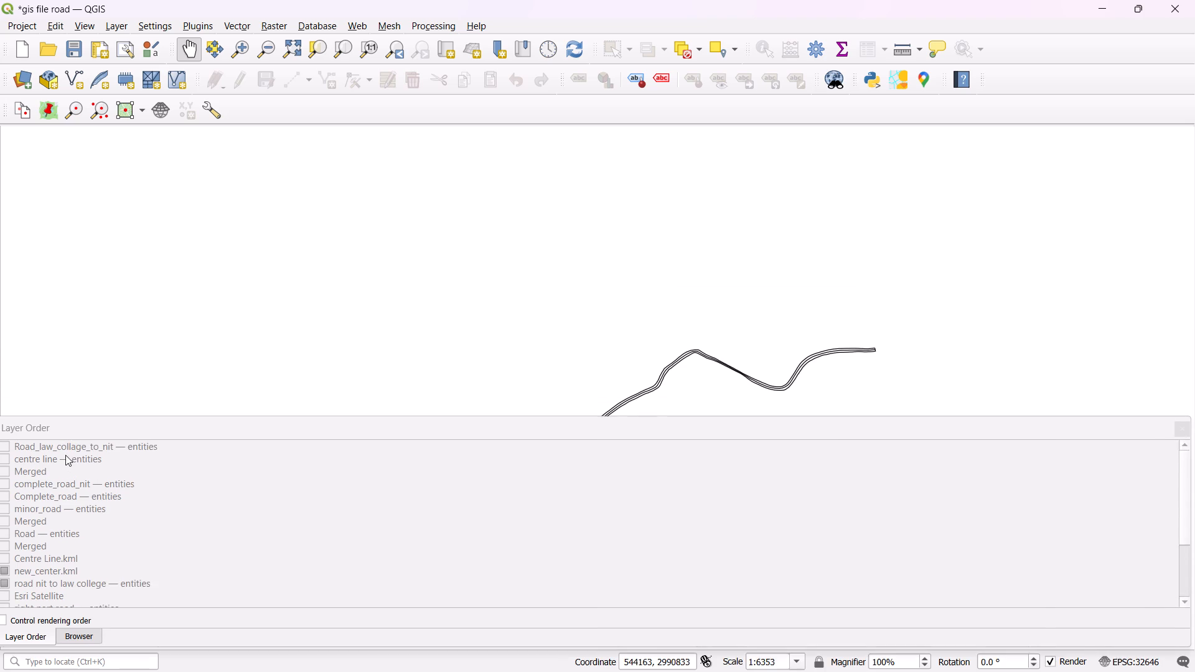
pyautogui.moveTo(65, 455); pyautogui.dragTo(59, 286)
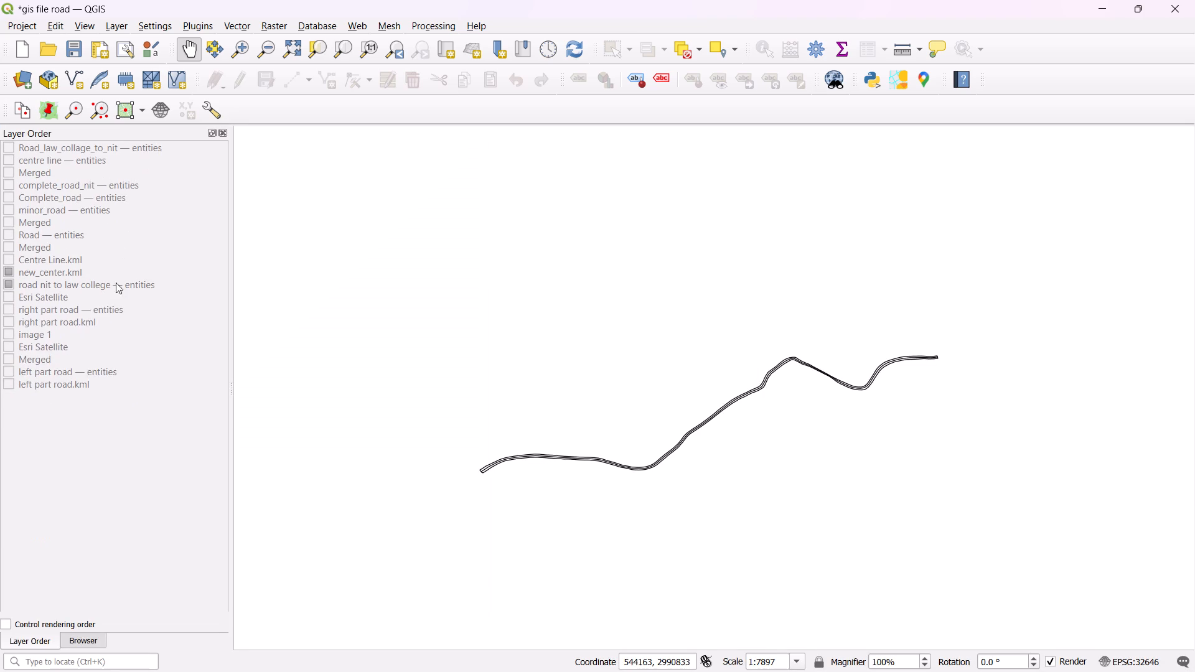
# Enable control of the rendering order and move Road_law_collage_to_nit — entities directly below right part road — entities.
pyautogui.click(6, 618)
pyautogui.scroll(2, 72, 289)
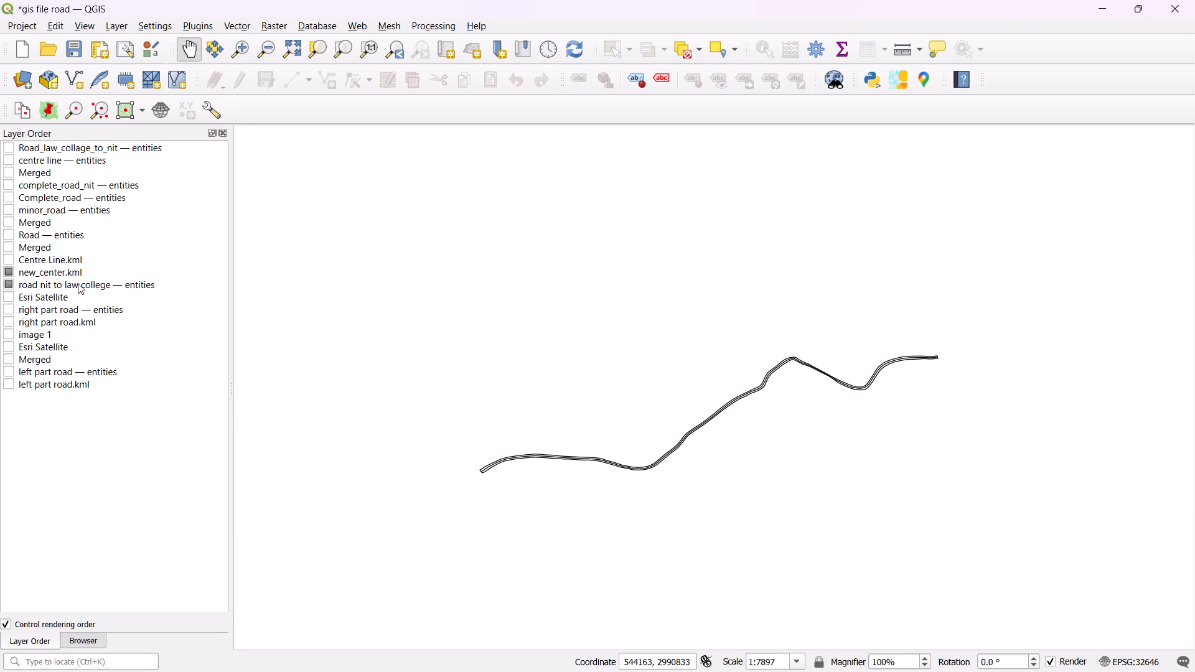
pyautogui.moveTo(112, 152); pyautogui.dragTo(124, 312)
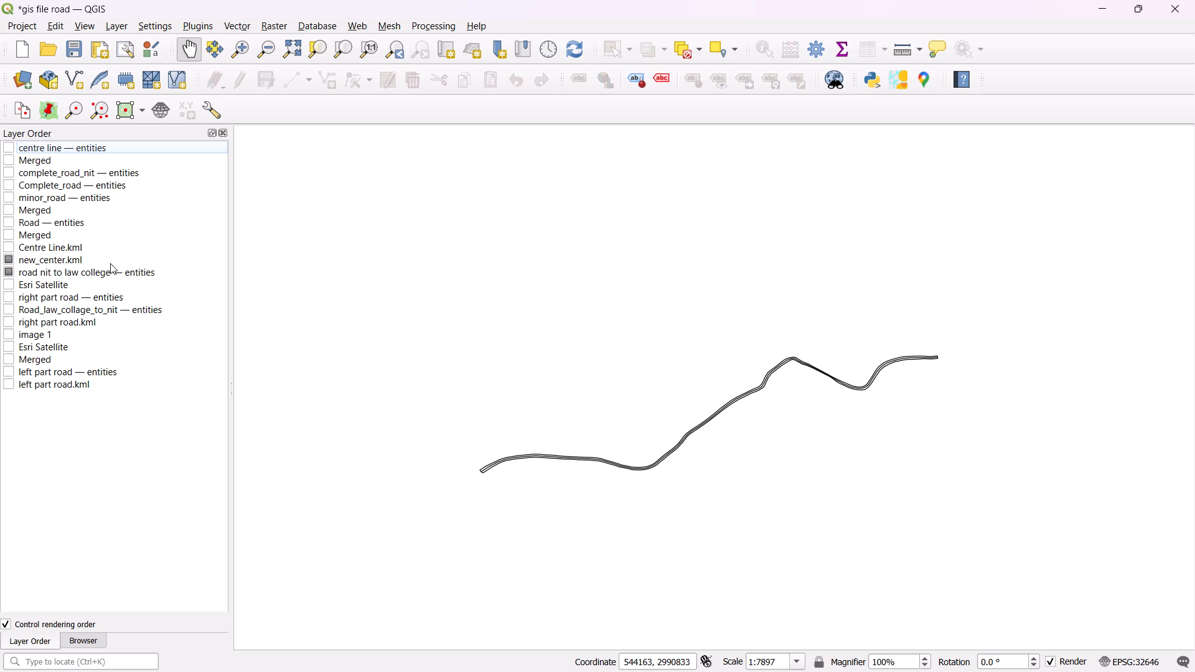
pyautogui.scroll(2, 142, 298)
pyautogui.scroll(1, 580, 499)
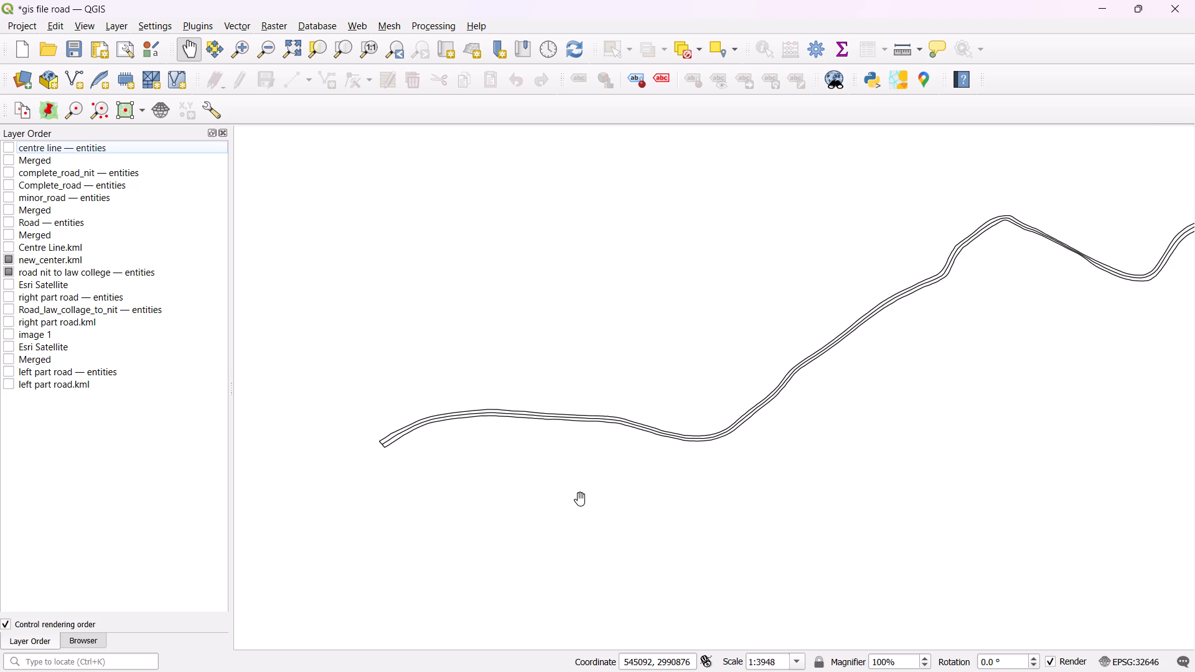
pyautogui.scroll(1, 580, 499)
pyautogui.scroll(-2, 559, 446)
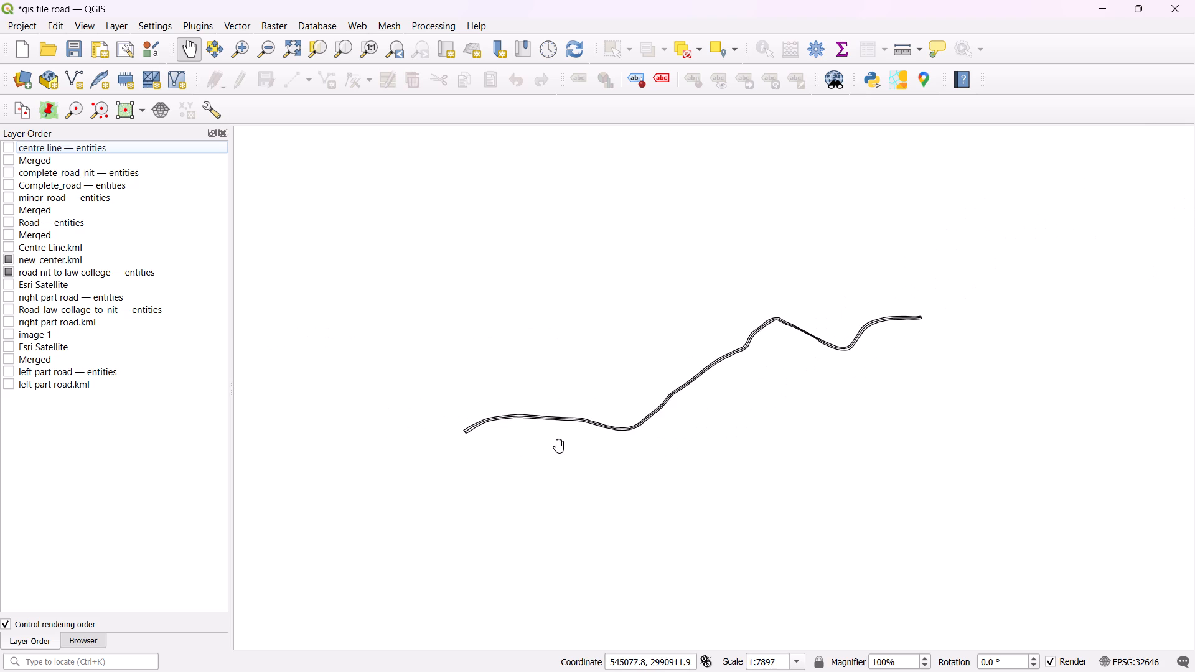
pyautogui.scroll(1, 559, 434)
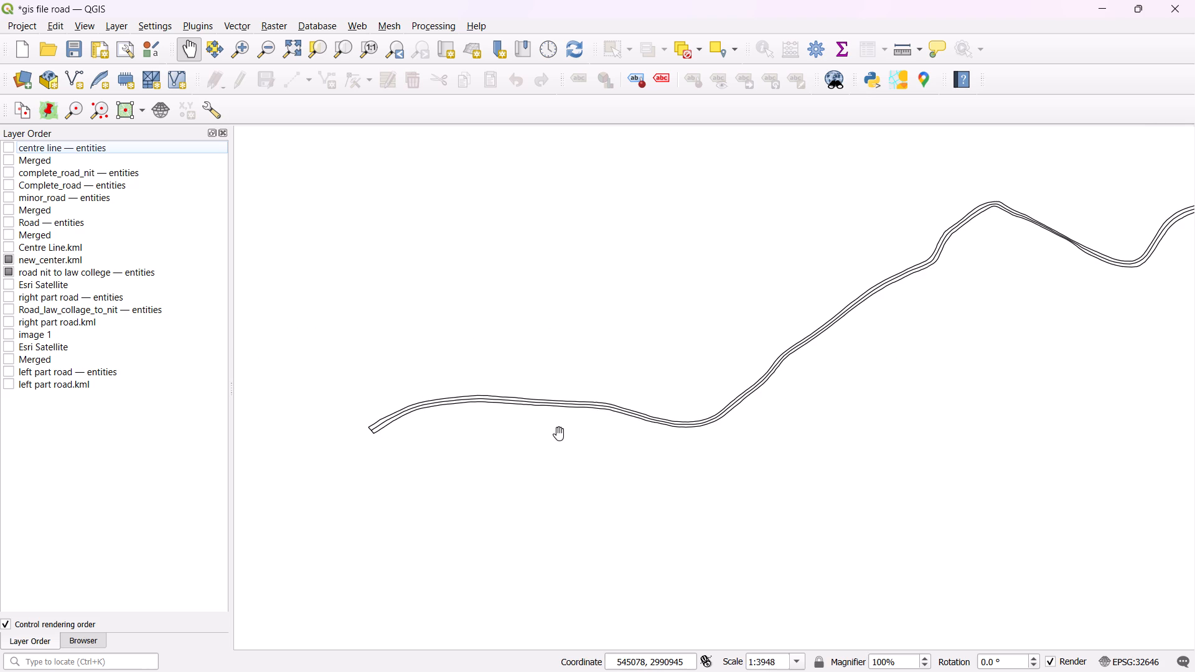